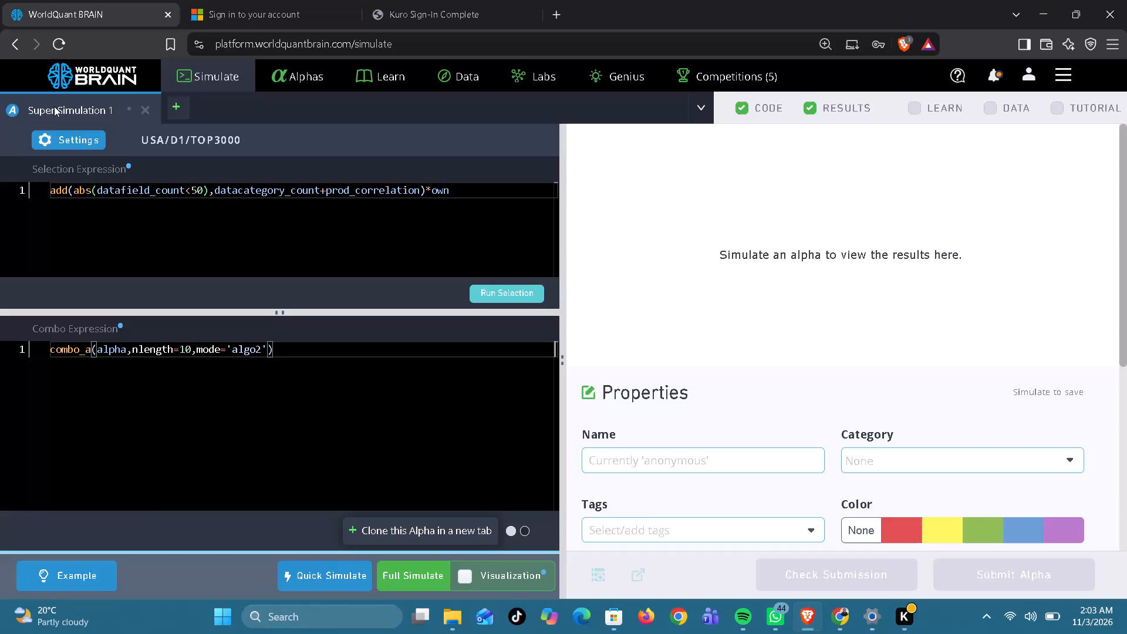
# In the Super Simulation 1 settings, set the universe to TOP2000 and the neutralization to RAM.
pyautogui.click(62, 139)
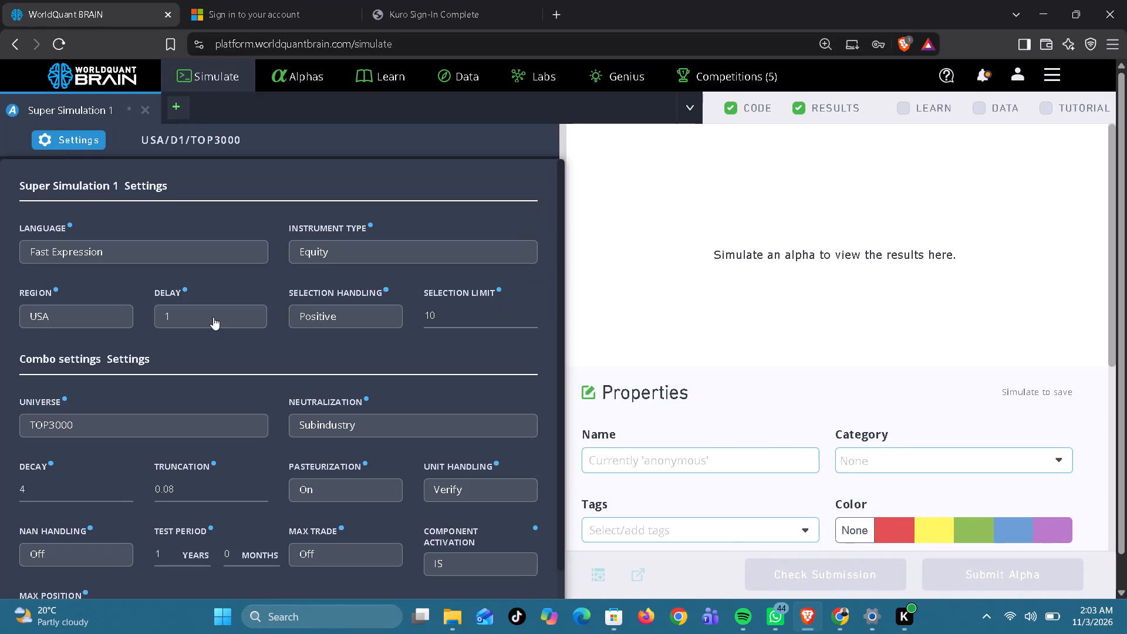
pyautogui.click(116, 316)
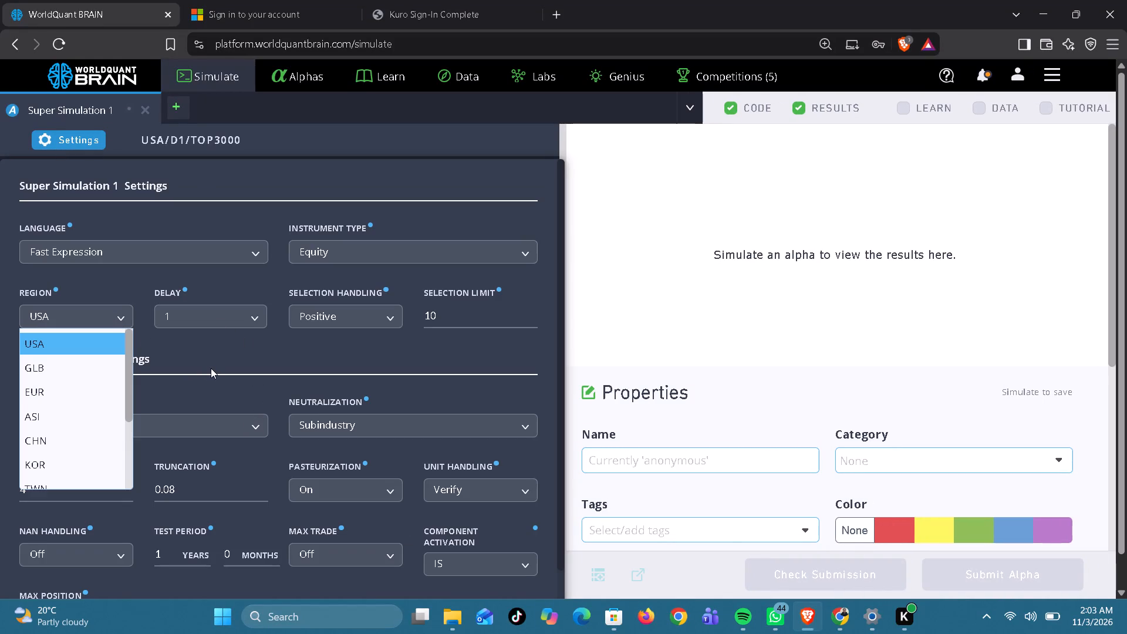
pyautogui.click(211, 368)
pyautogui.click(232, 415)
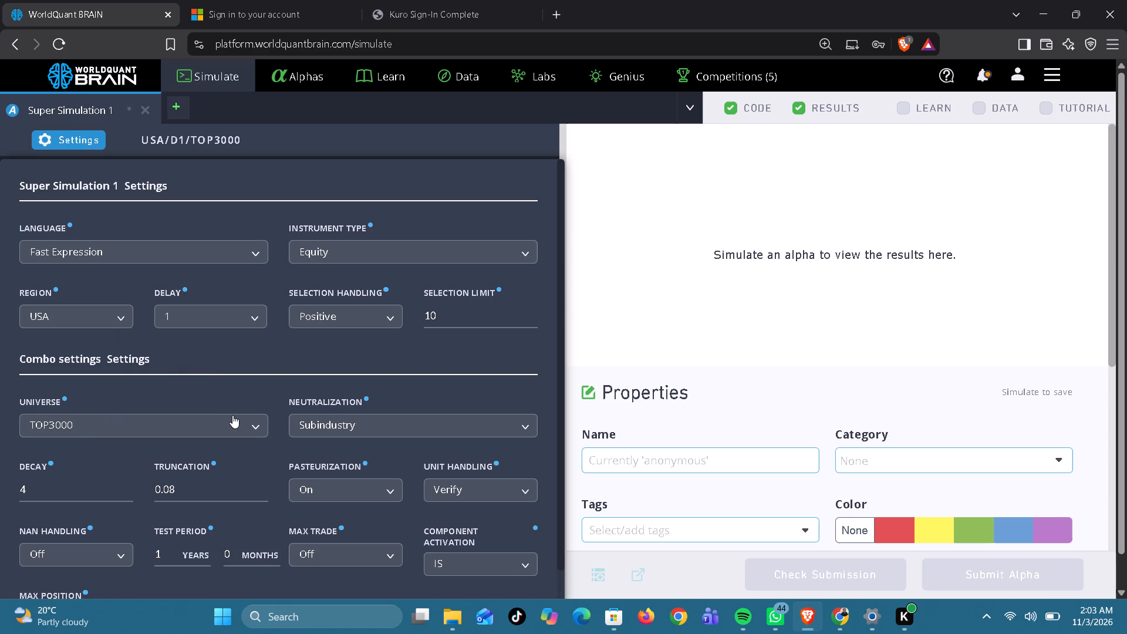
pyautogui.click(257, 423)
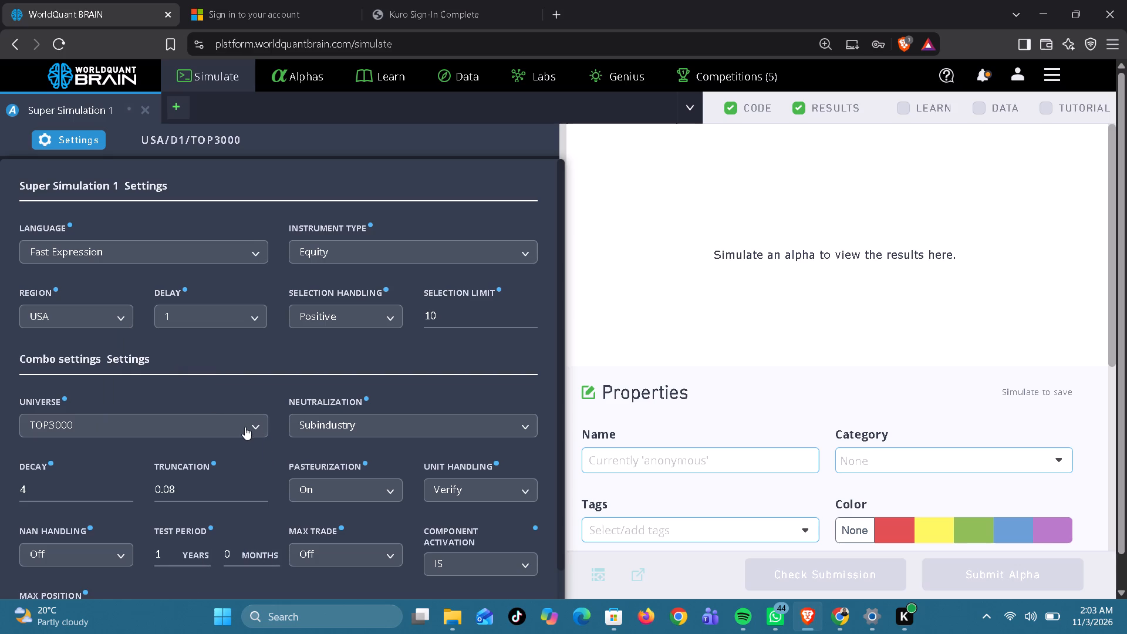
pyautogui.click(245, 427)
pyautogui.click(191, 484)
pyautogui.click(501, 434)
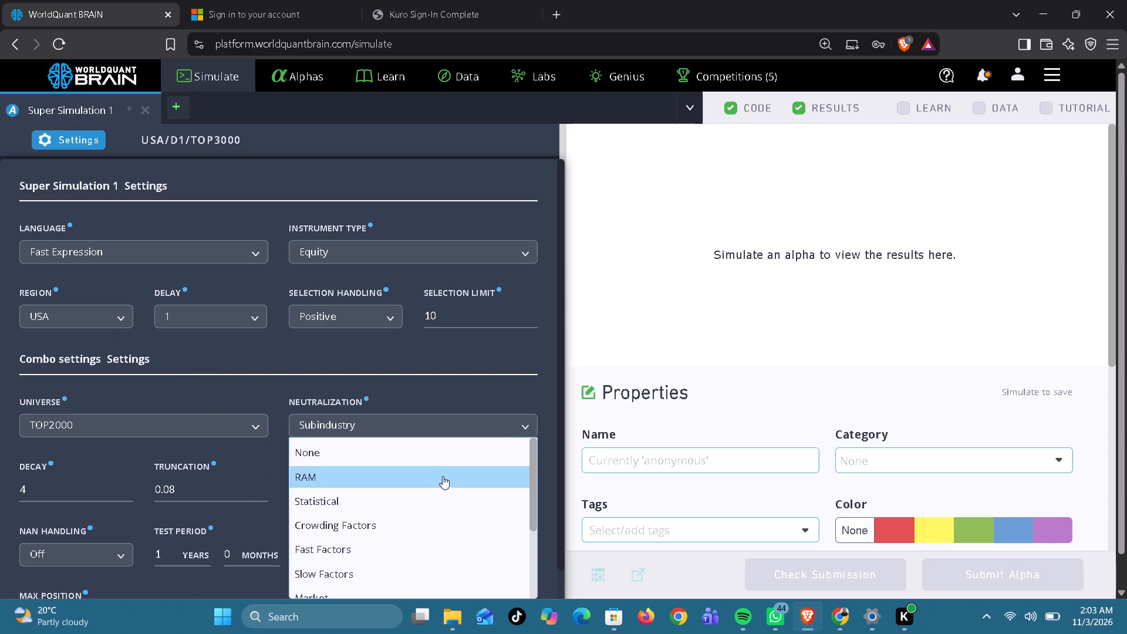
pyautogui.click(433, 477)
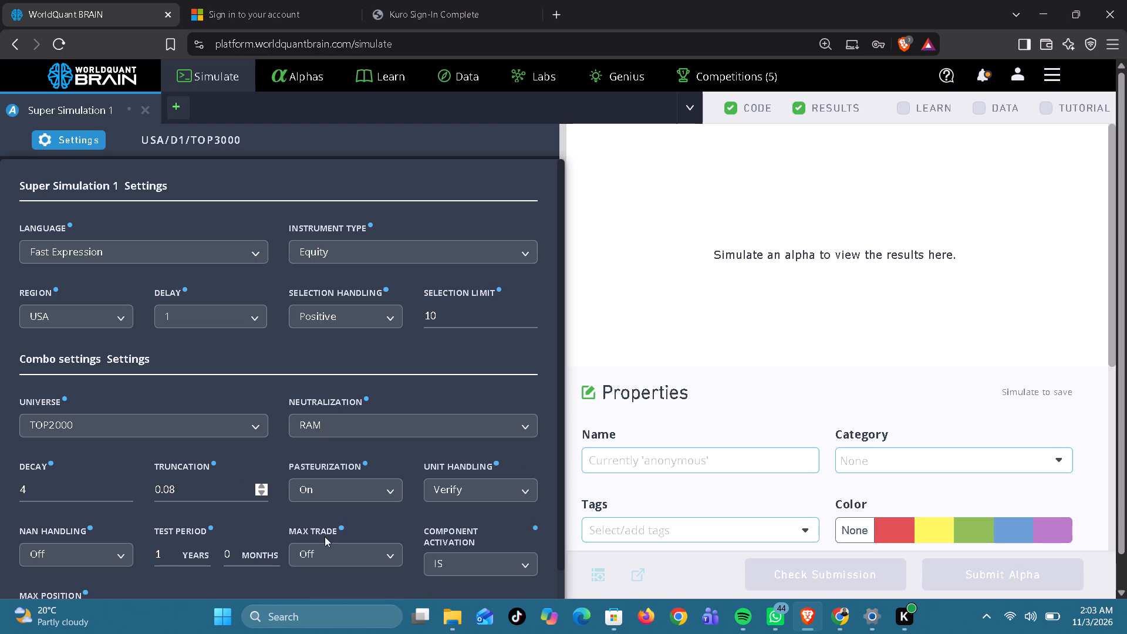
# Set the test period to 0 years and the selection handling to Non-Nan, and apply the simulation settings.
pyautogui.click(170, 547)
pyautogui.press('BackSpace')
pyautogui.press('0')
pyautogui.click(384, 322)
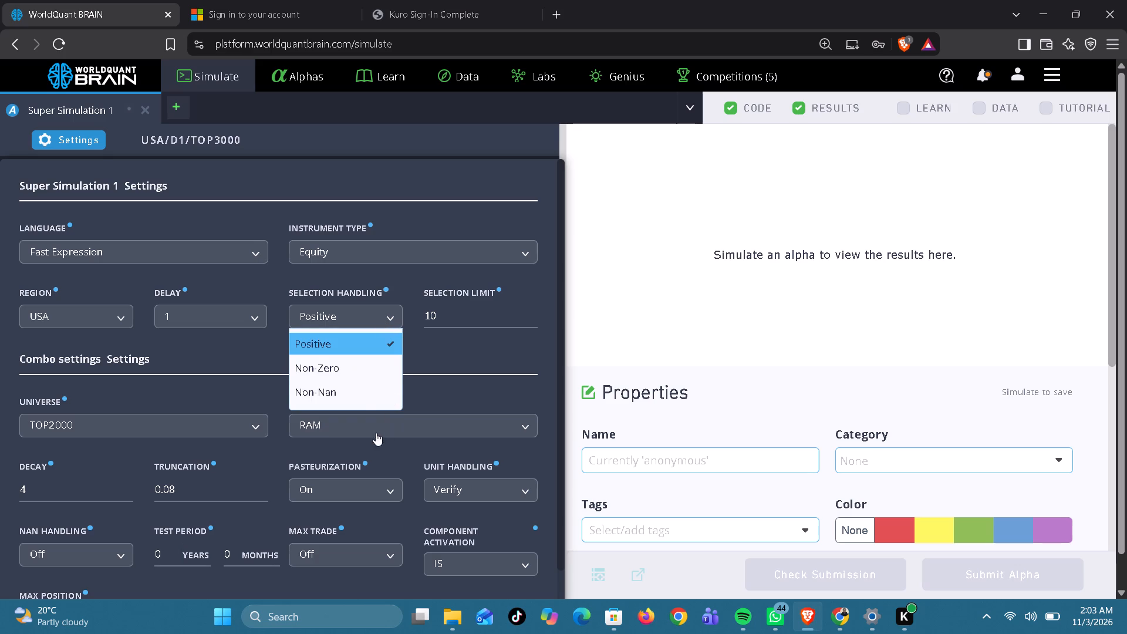
pyautogui.click(350, 390)
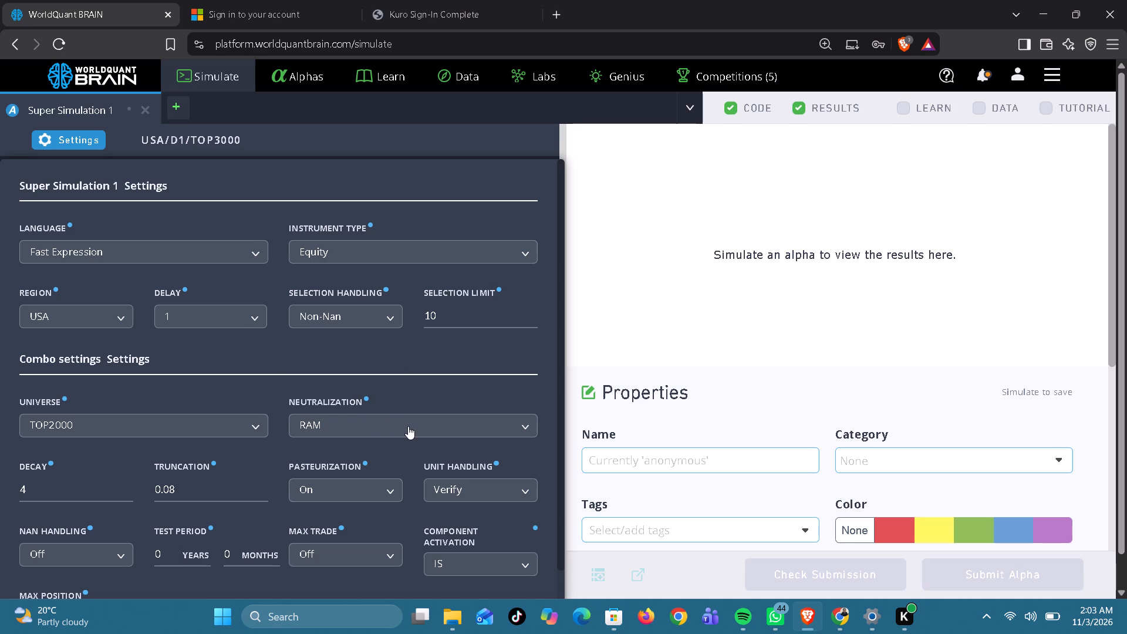
pyautogui.scroll(-2, 408, 426)
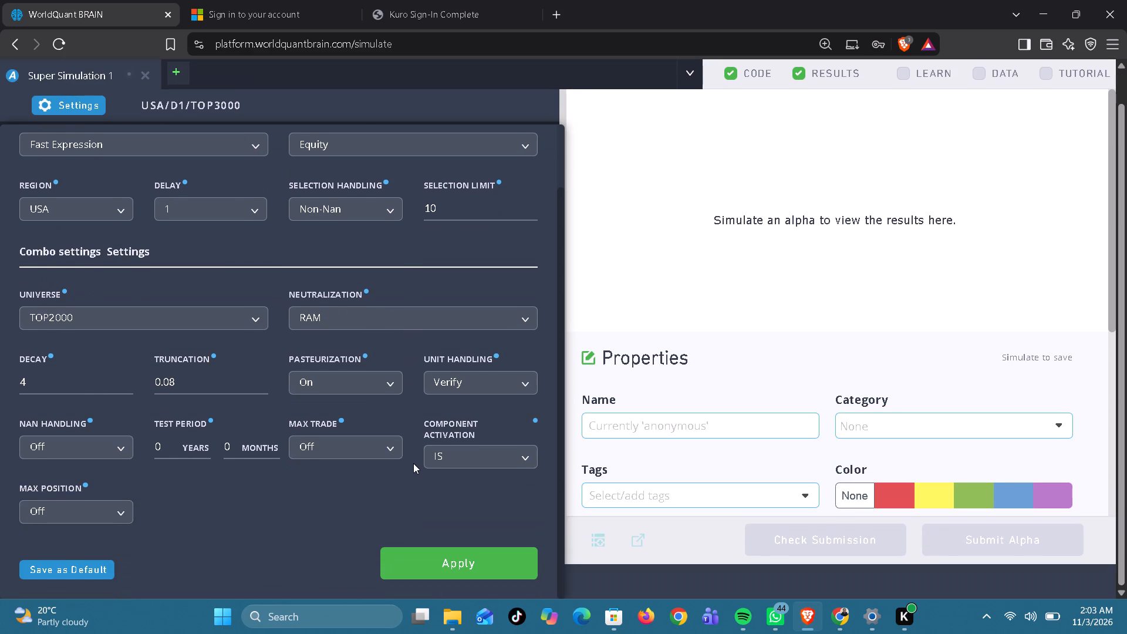
pyautogui.scroll(1, 413, 463)
pyautogui.scroll(-1, 436, 579)
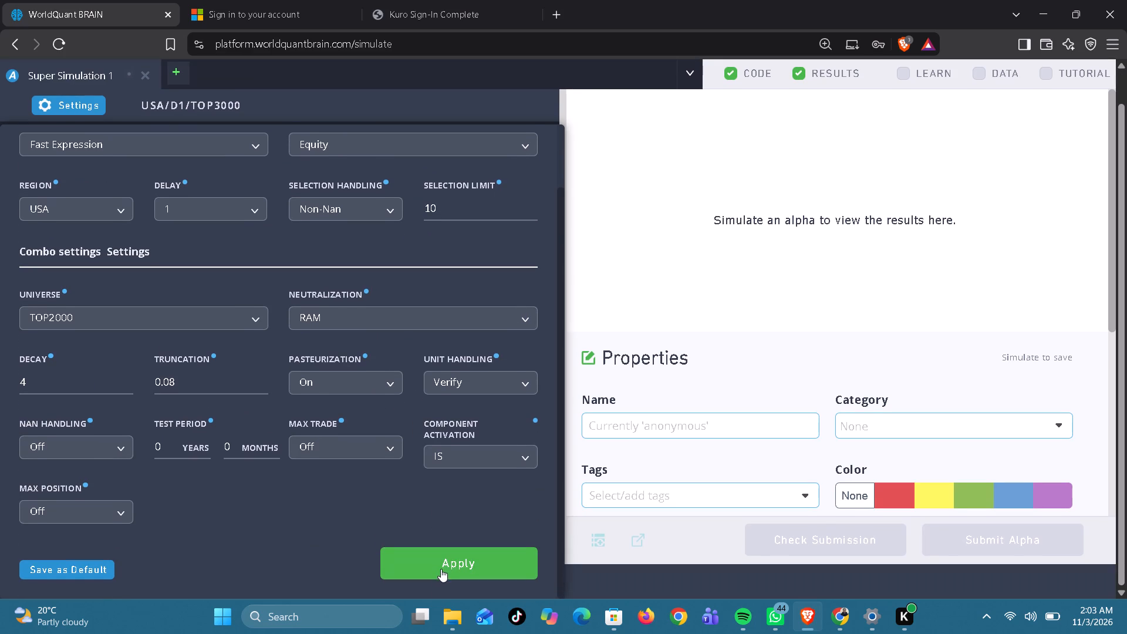
pyautogui.click(441, 567)
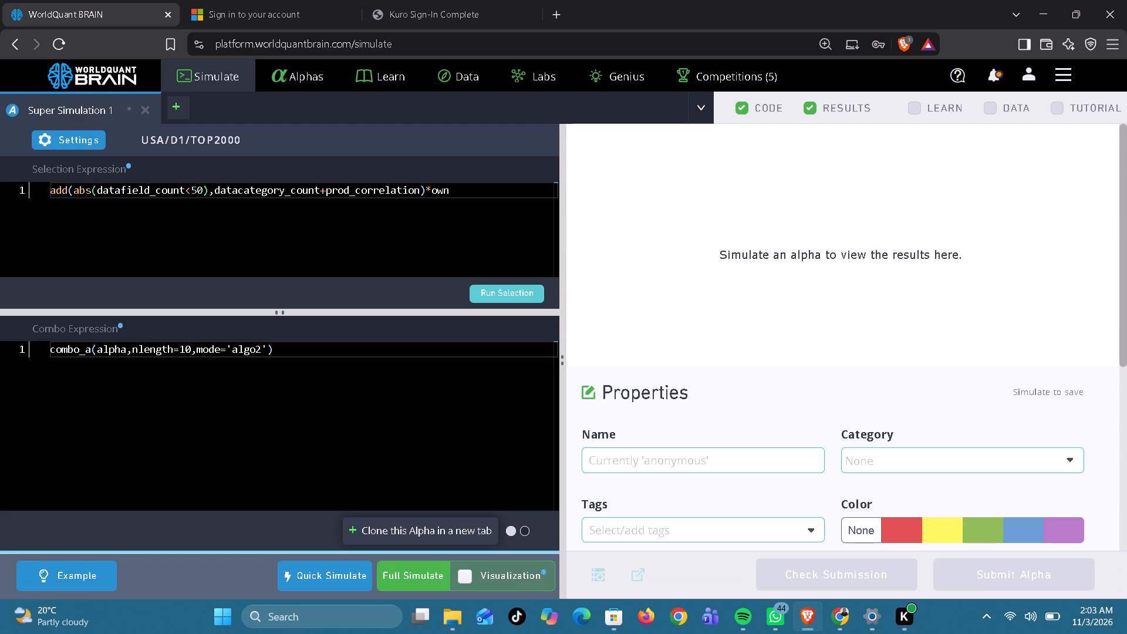
# Run the selection expression with the applied settings.
pyautogui.click(514, 292)
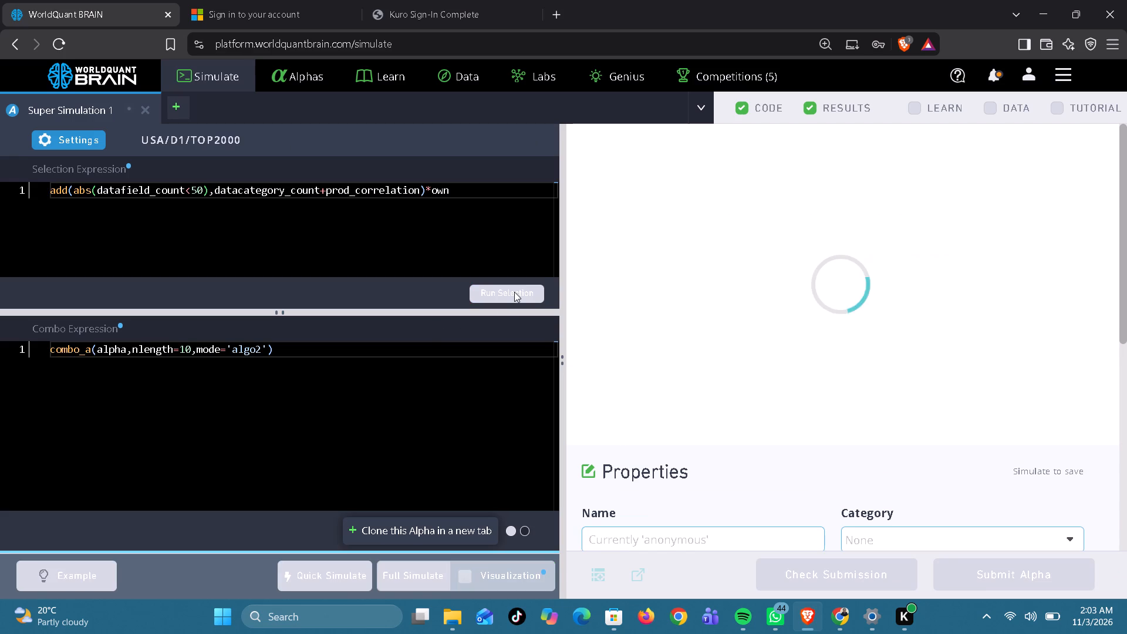
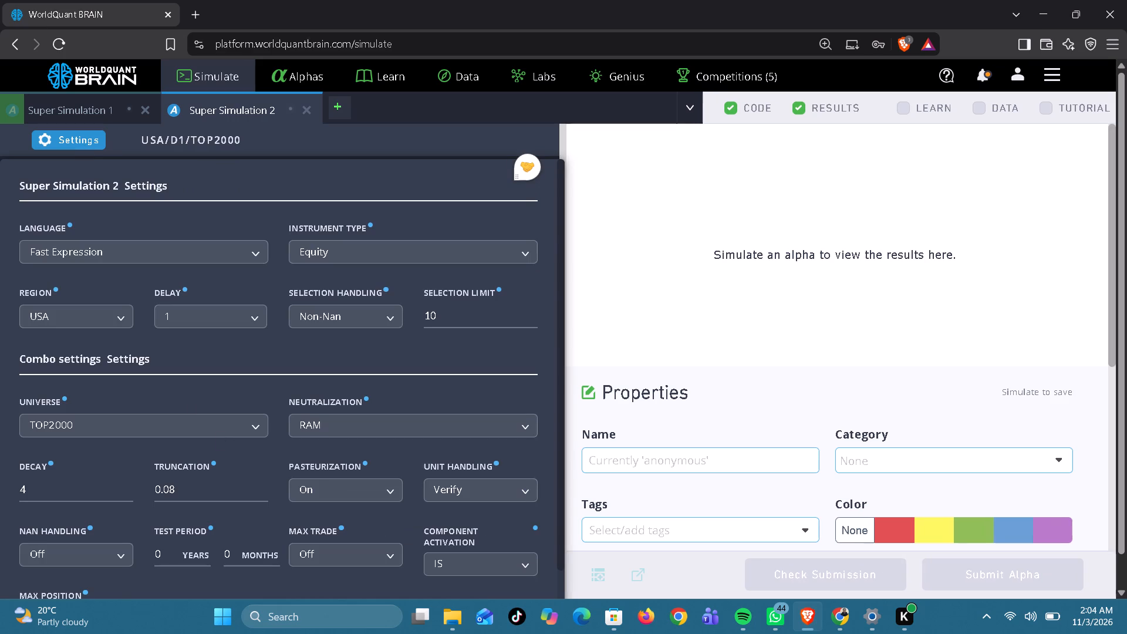
# In the Super Simulation 2 settings, set the decay to 0 and the neutralization to Statistical, and apply them.
pyautogui.click(51, 486)
pyautogui.press('BackSpace')
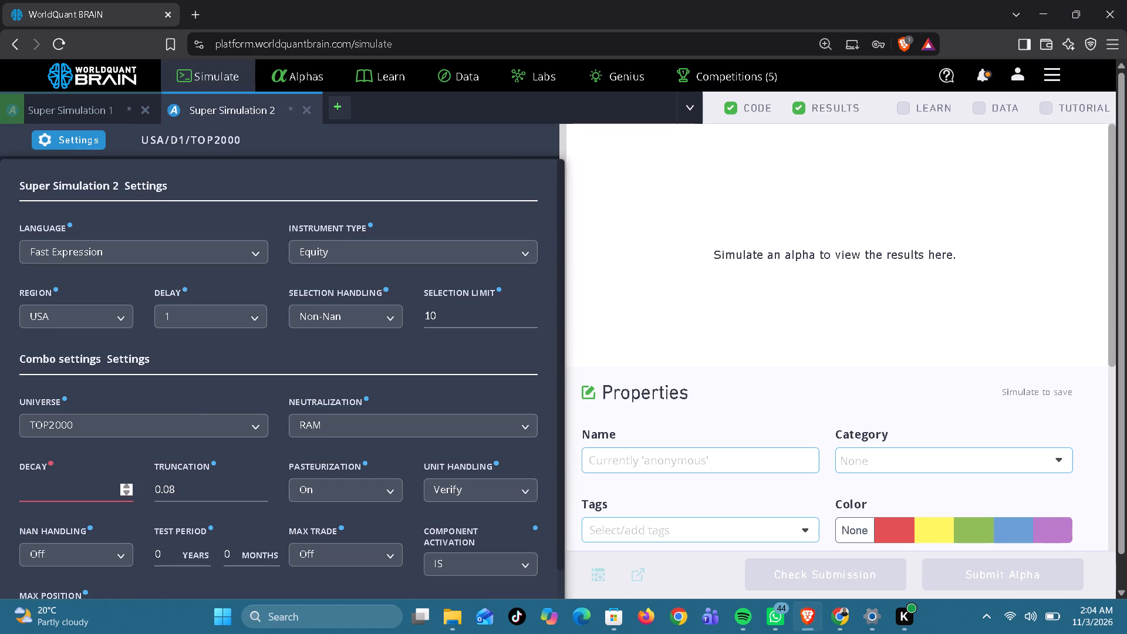
pyautogui.press('0')
pyautogui.click(445, 431)
pyautogui.click(392, 505)
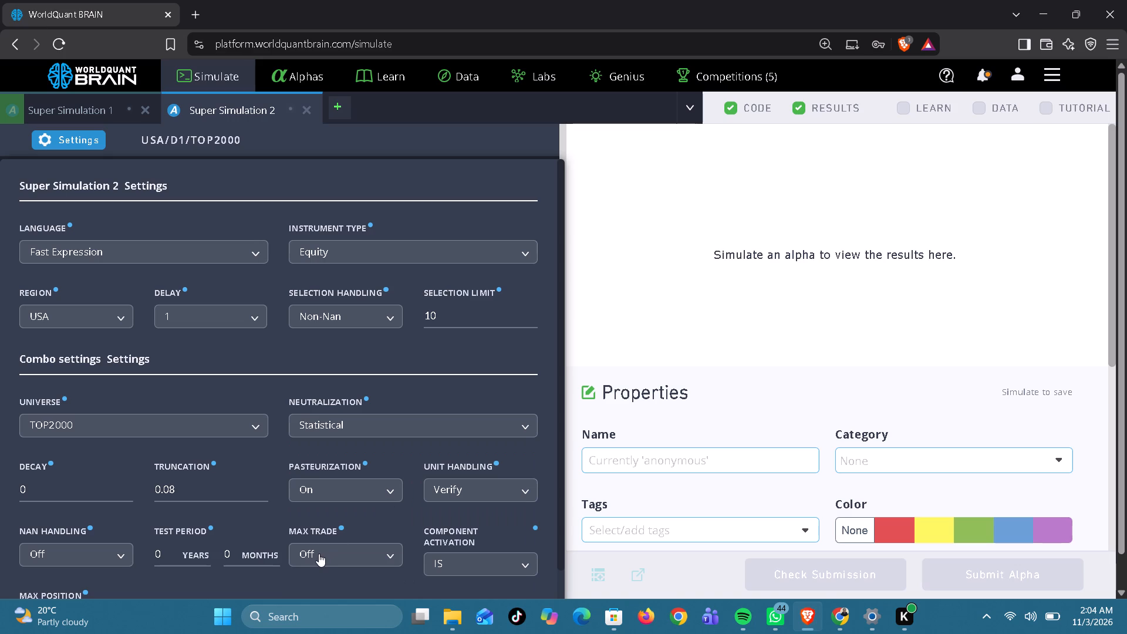
pyautogui.scroll(-2, 319, 554)
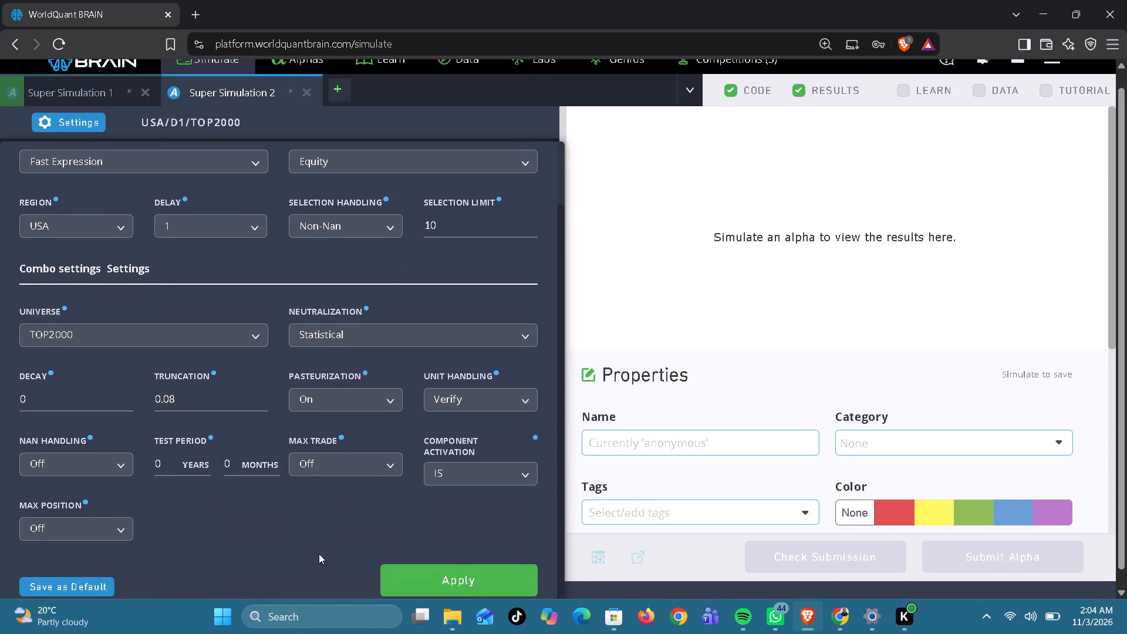
pyautogui.scroll(-1, 319, 554)
pyautogui.click(423, 566)
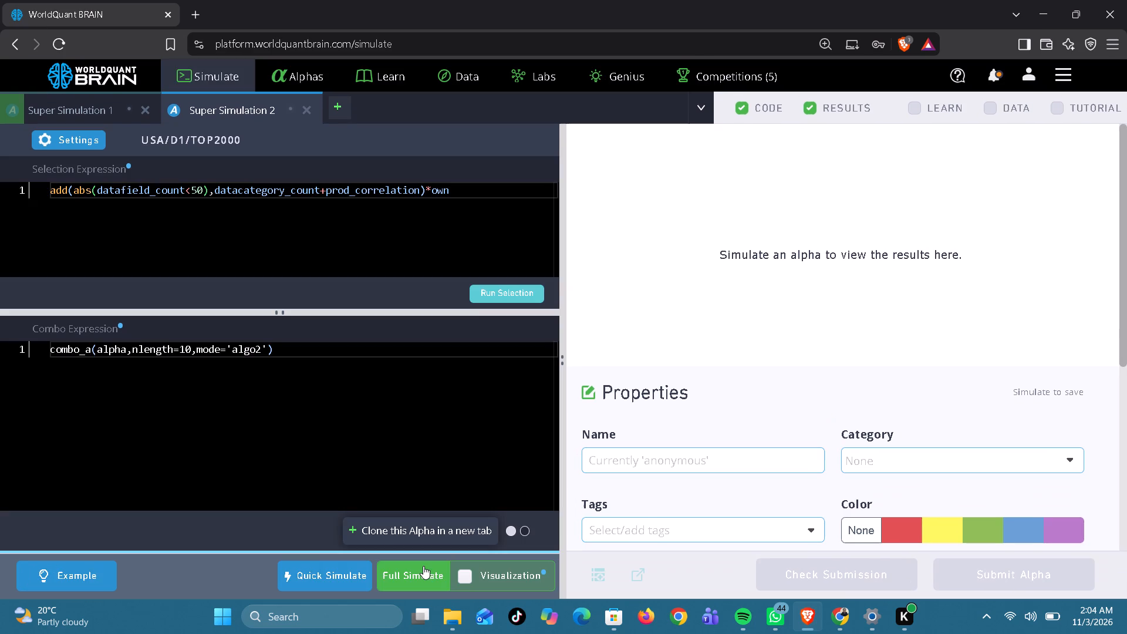
# Run the selection for Super Simulation 2 and start its full simulation.
pyautogui.click(498, 289)
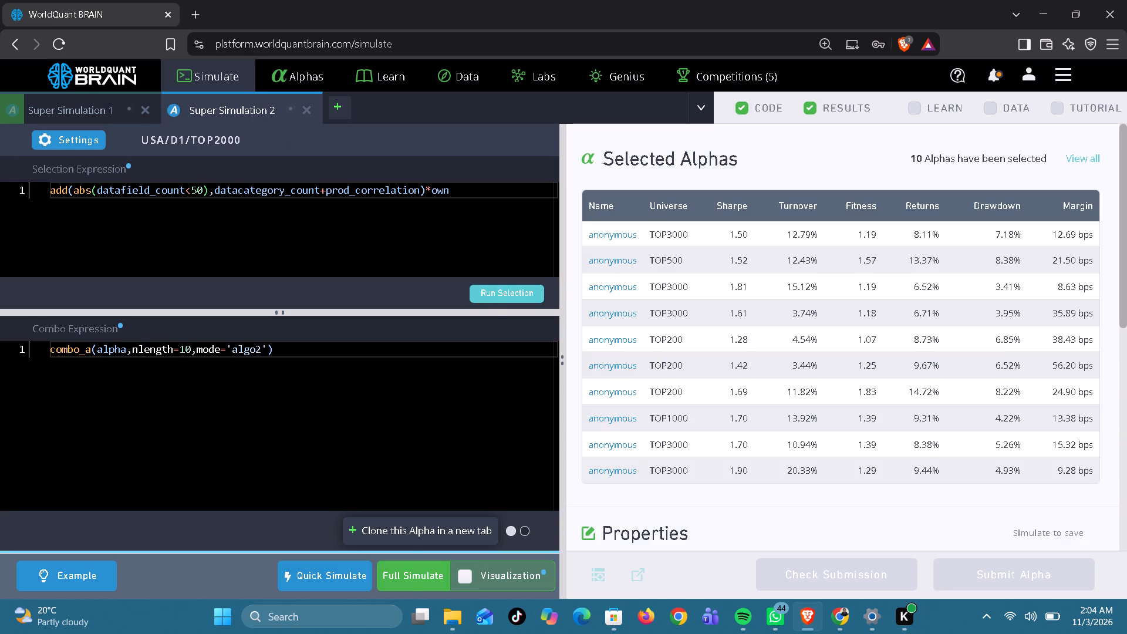
pyautogui.click(406, 581)
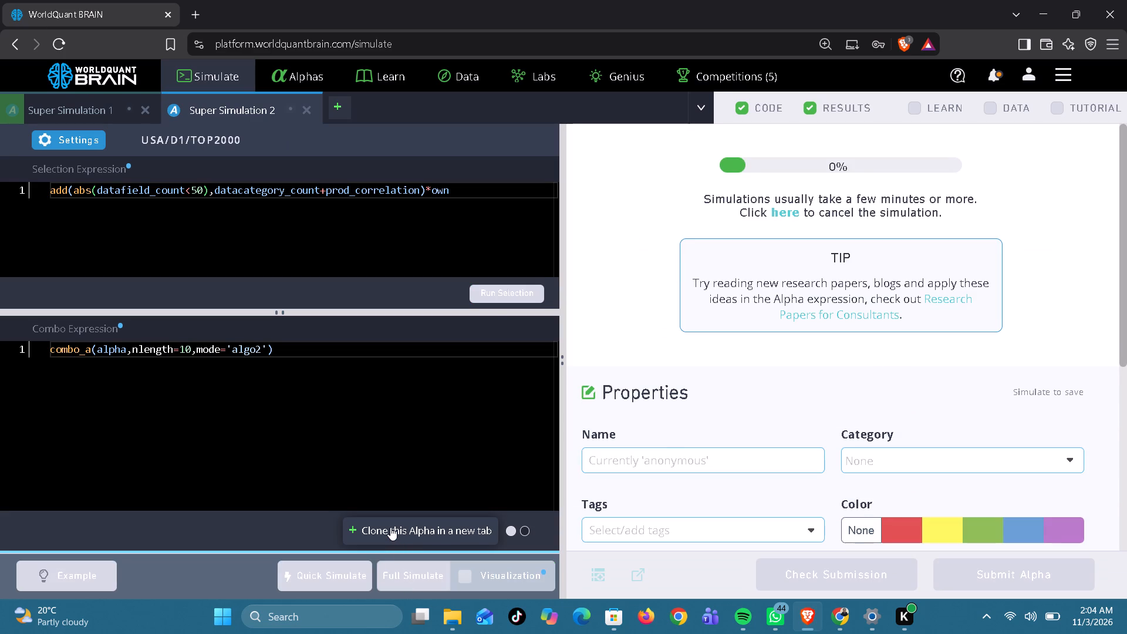
# Clone the Super Simulation 2 alpha into a new simulation tab.
pyautogui.click(390, 527)
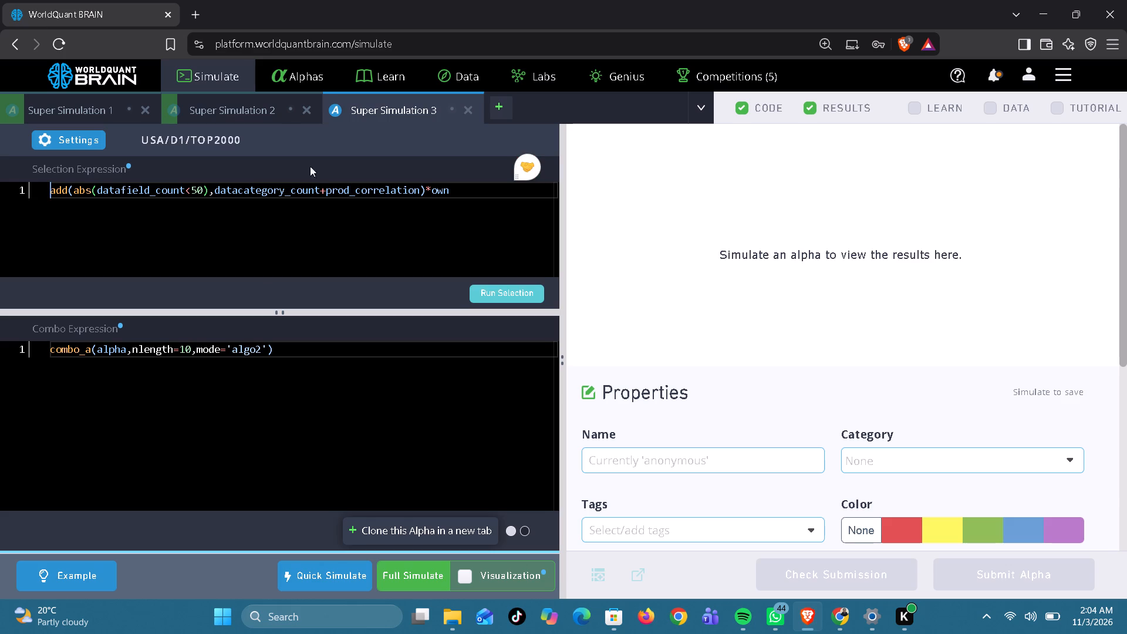
# In the Super Simulation 3 settings, set the neutralization to Fast Factors and the decay to 2, and apply them.
pyautogui.click(77, 133)
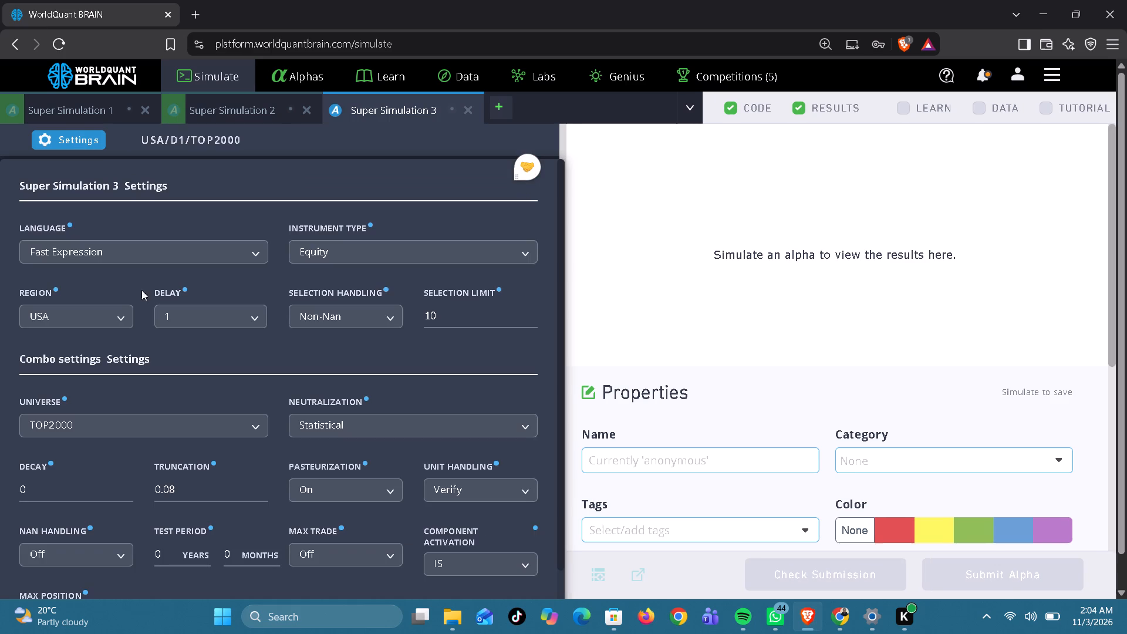
pyautogui.click(453, 424)
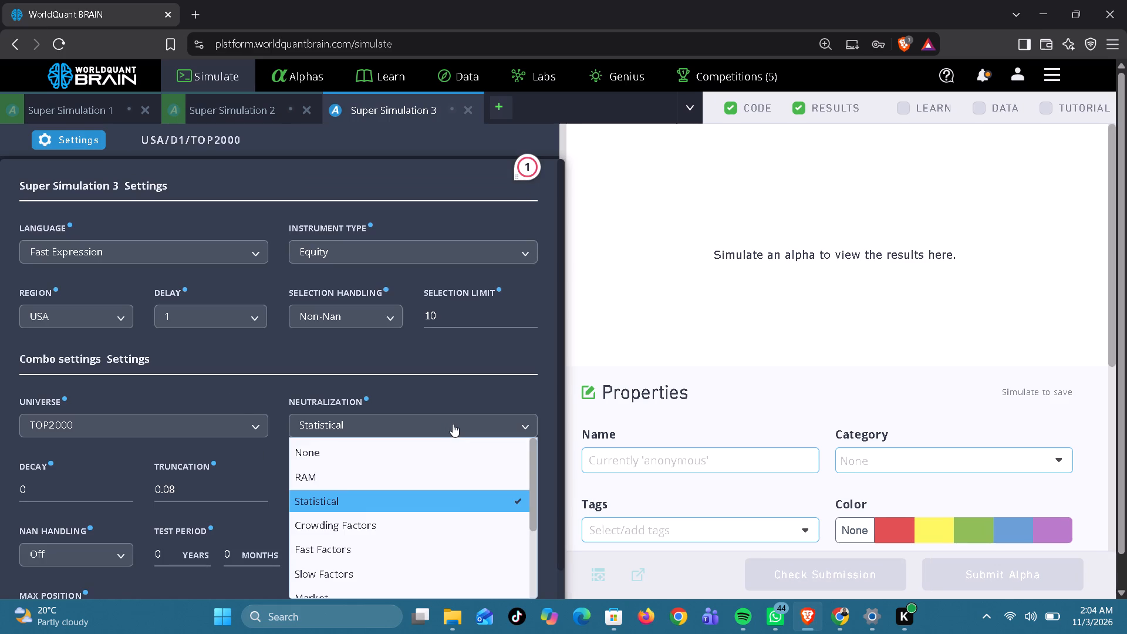
pyautogui.click(433, 557)
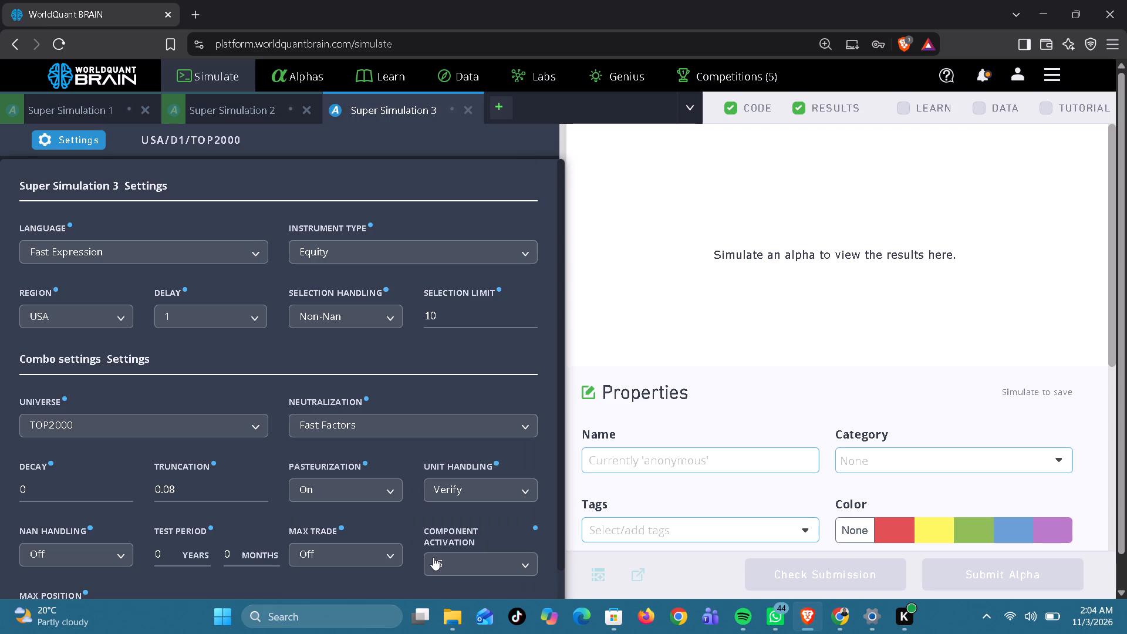
pyautogui.scroll(-1, 337, 486)
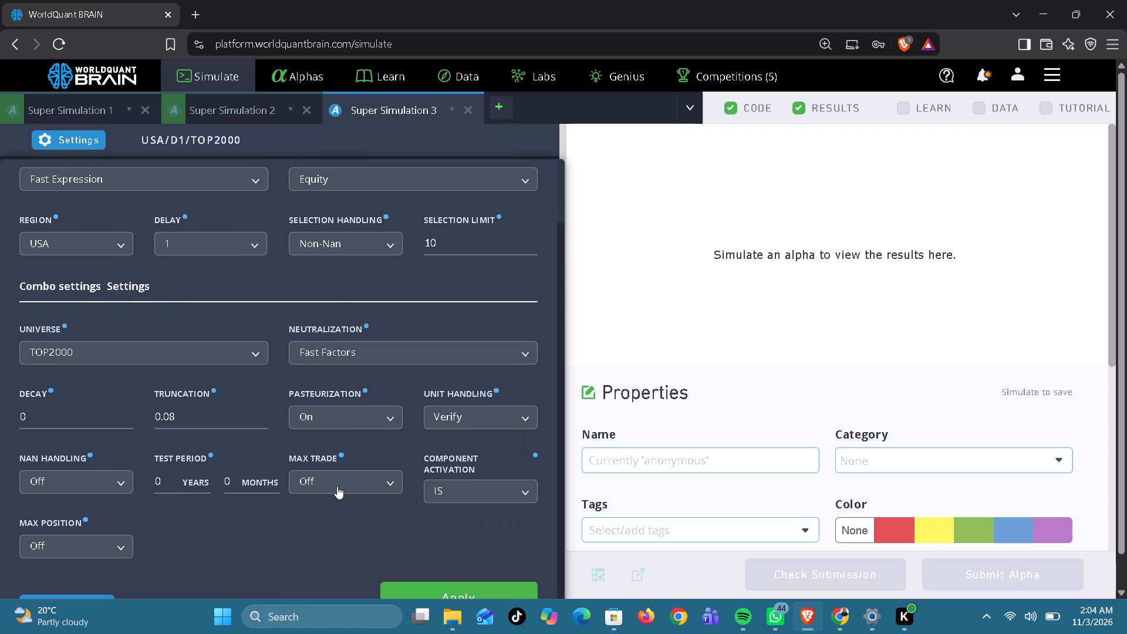
pyautogui.click(50, 424)
pyautogui.press('BackSpace')
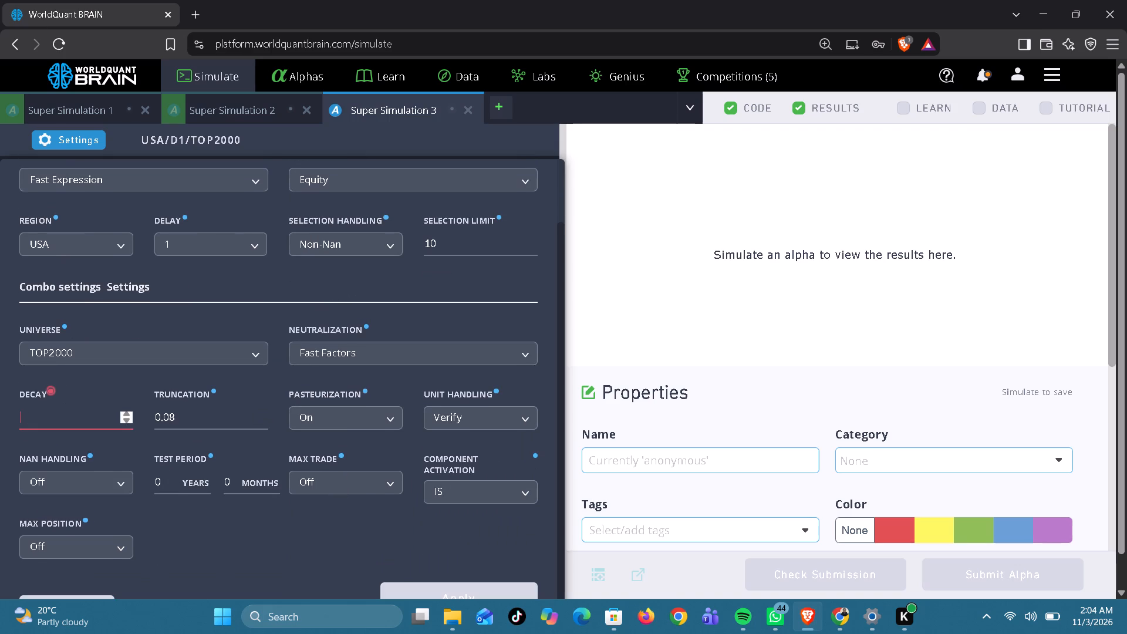
pyautogui.press('2')
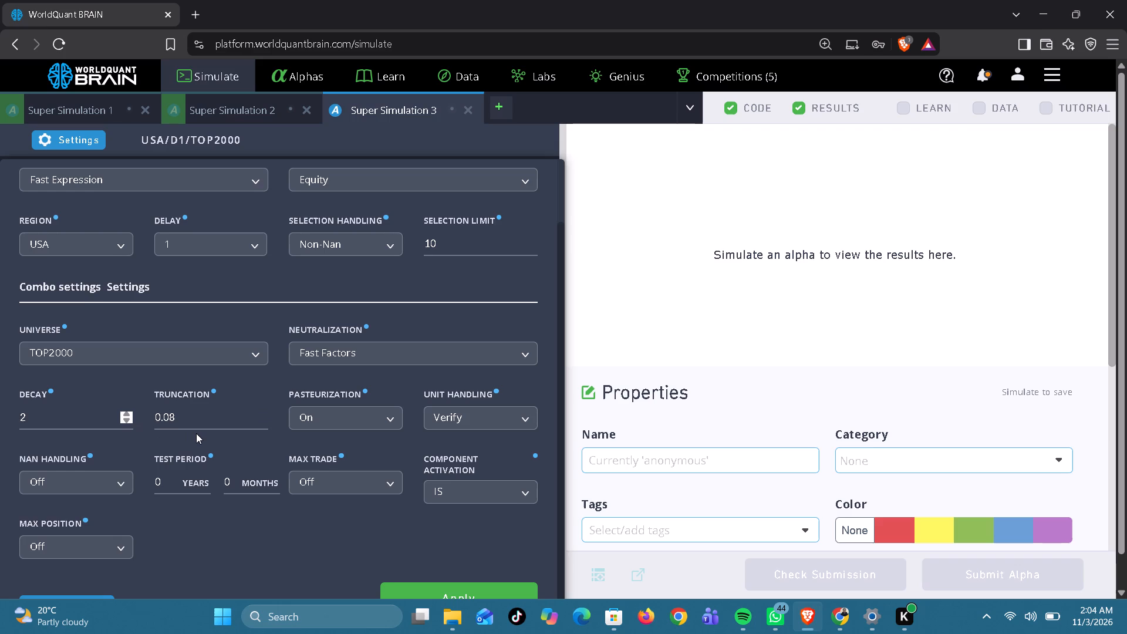
pyautogui.scroll(-2, 196, 433)
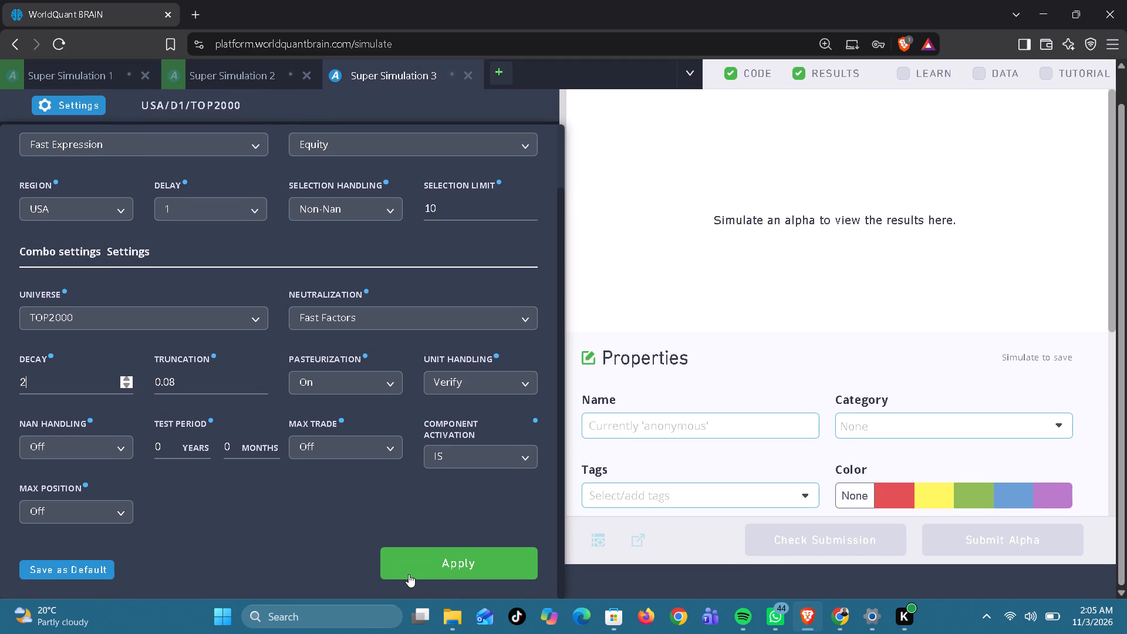
pyautogui.click(409, 574)
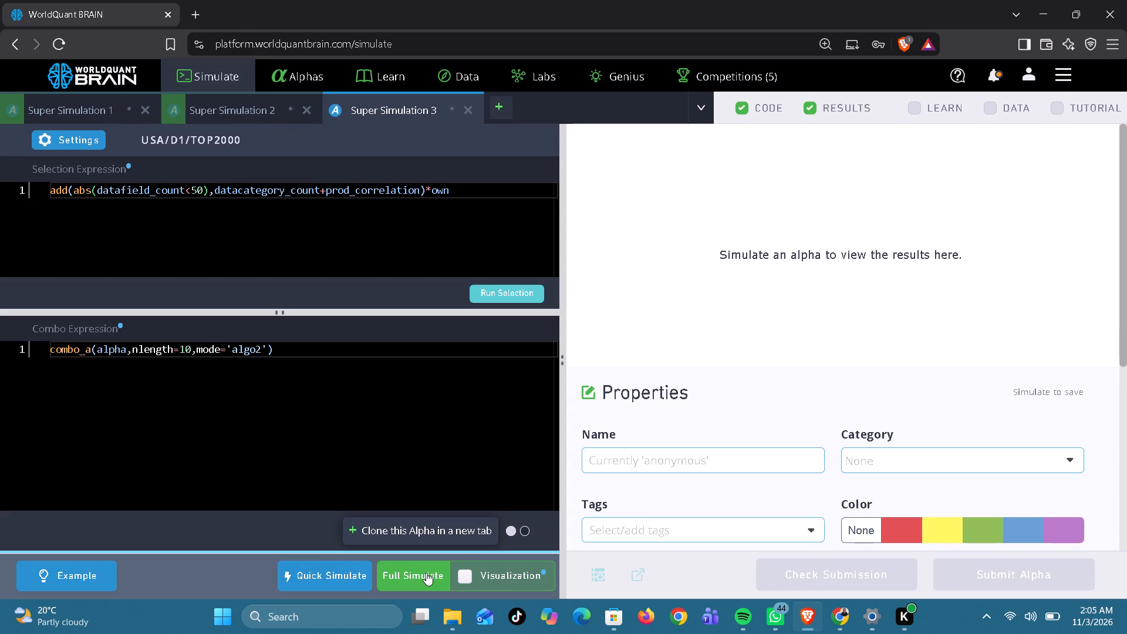
# Run the selection for Super Simulation 3 and start its full simulation.
pyautogui.click(511, 288)
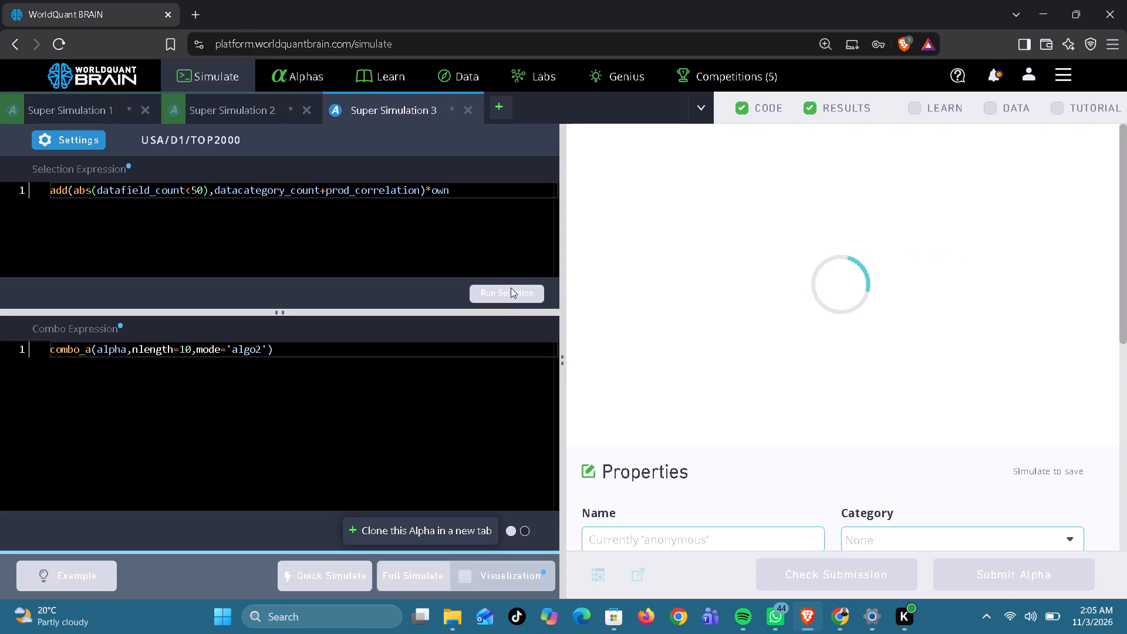
pyautogui.click(440, 585)
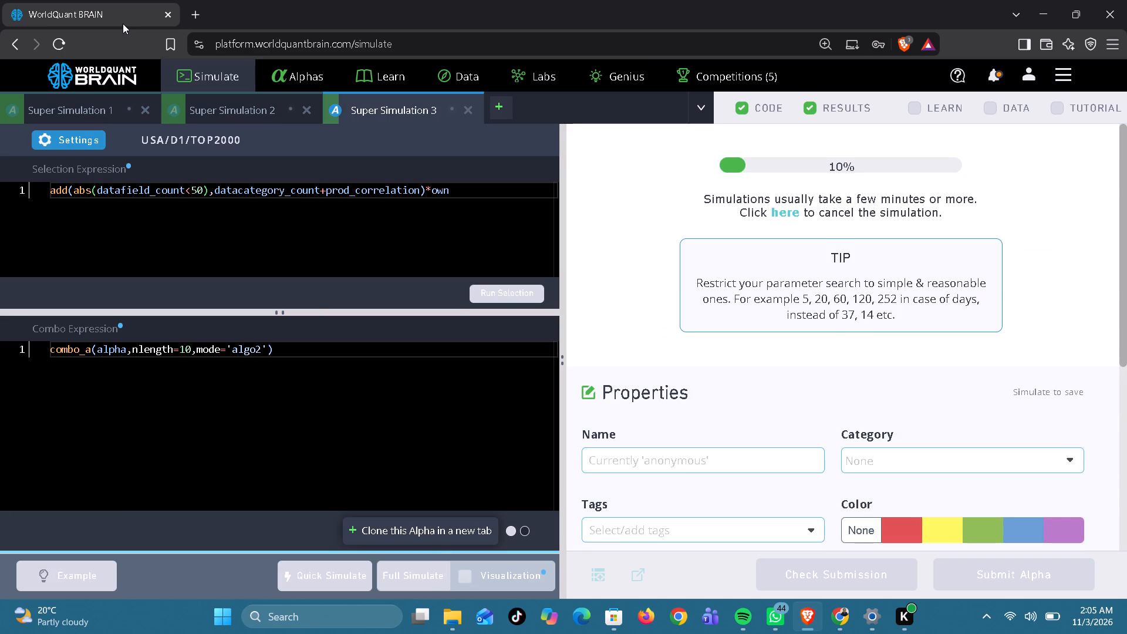
# Duplicate the WorldQuant BRAIN browser tab twice and stay on the first duplicate.
pyautogui.rightClick(120, 9)
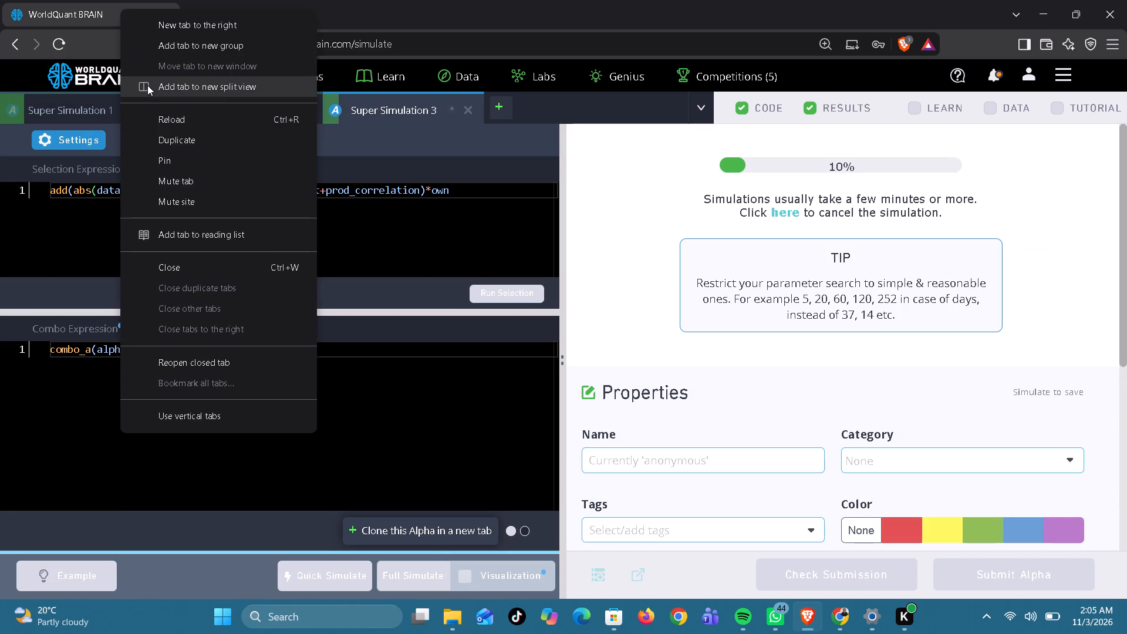
pyautogui.click(190, 139)
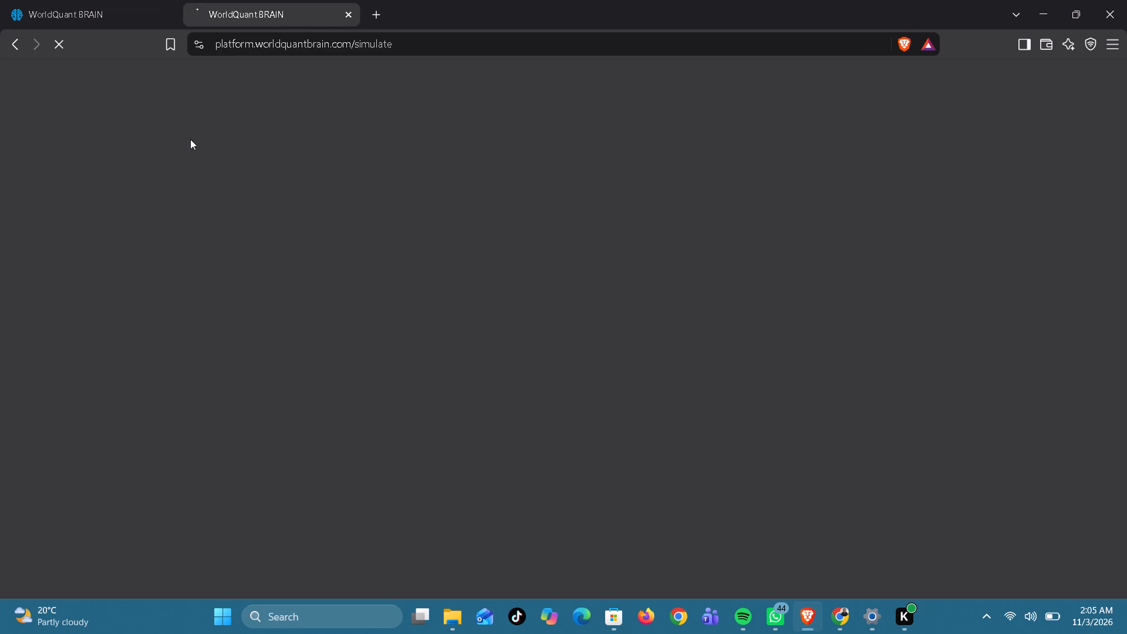
pyautogui.rightClick(127, 9)
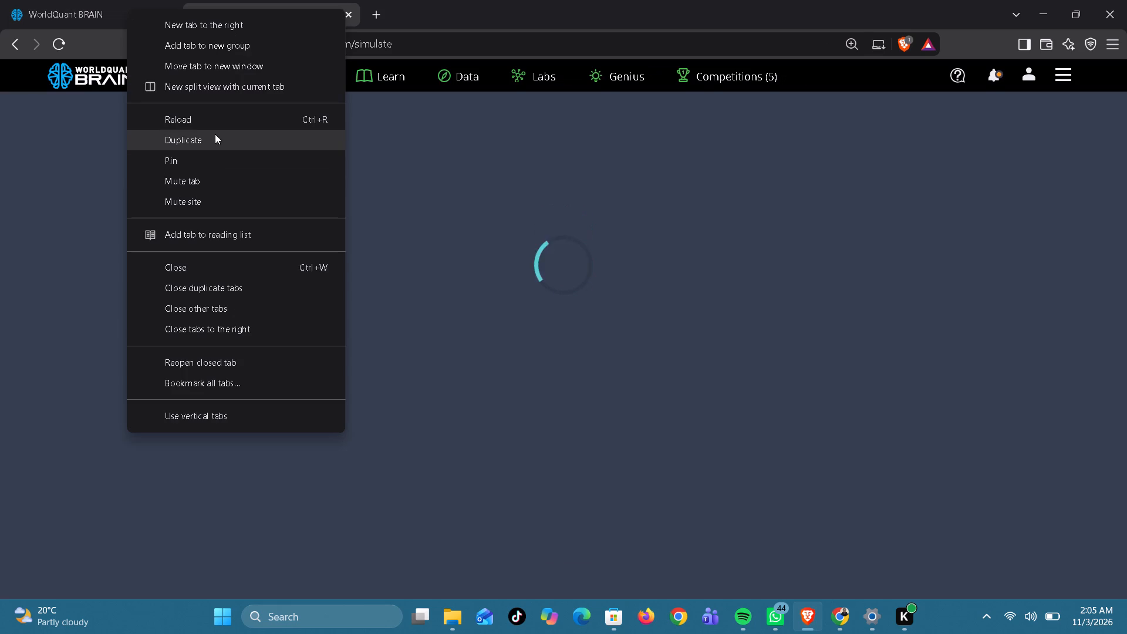
pyautogui.click(215, 133)
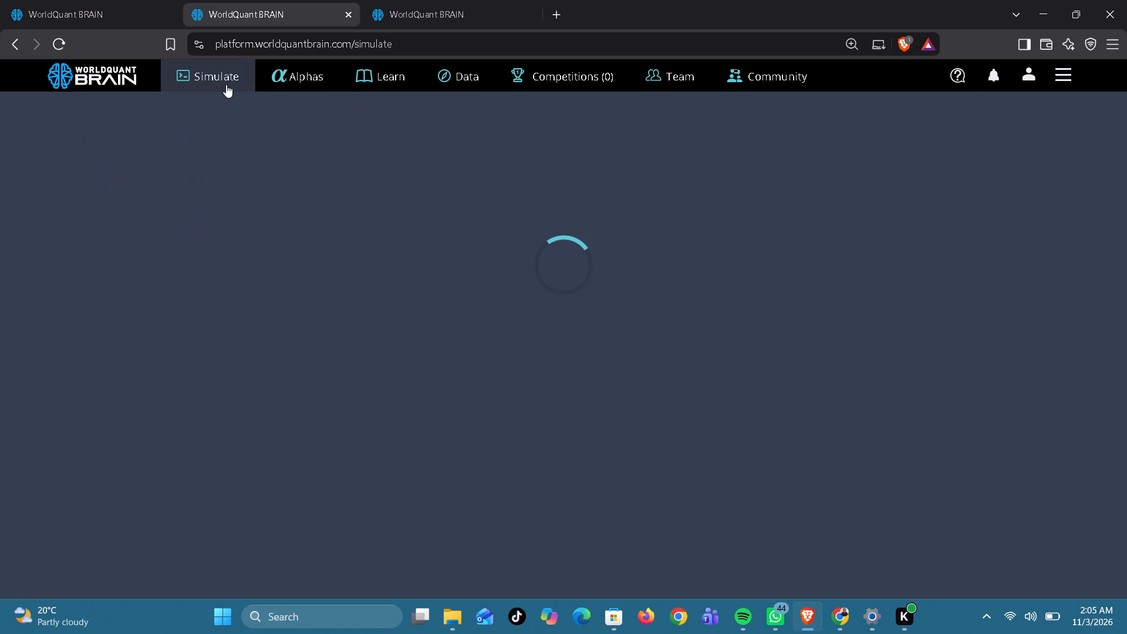
pyautogui.click(289, 14)
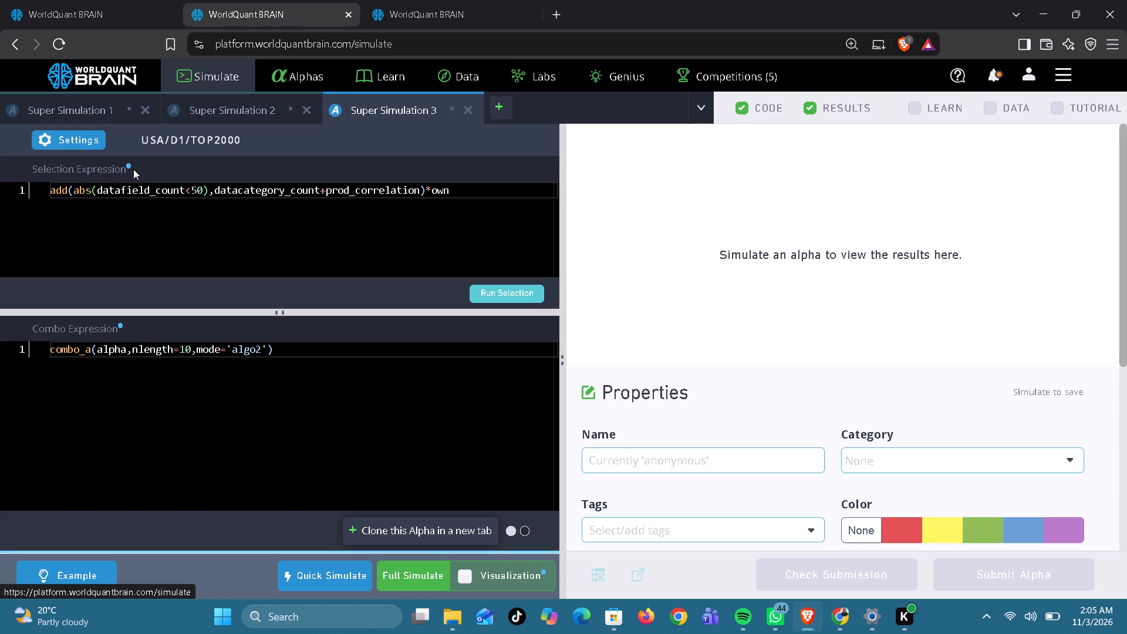
# In the duplicate's Super Simulation 3 settings, set the universe to TOP3000 with Fast Factors neutralization, and apply them.
pyautogui.click(87, 139)
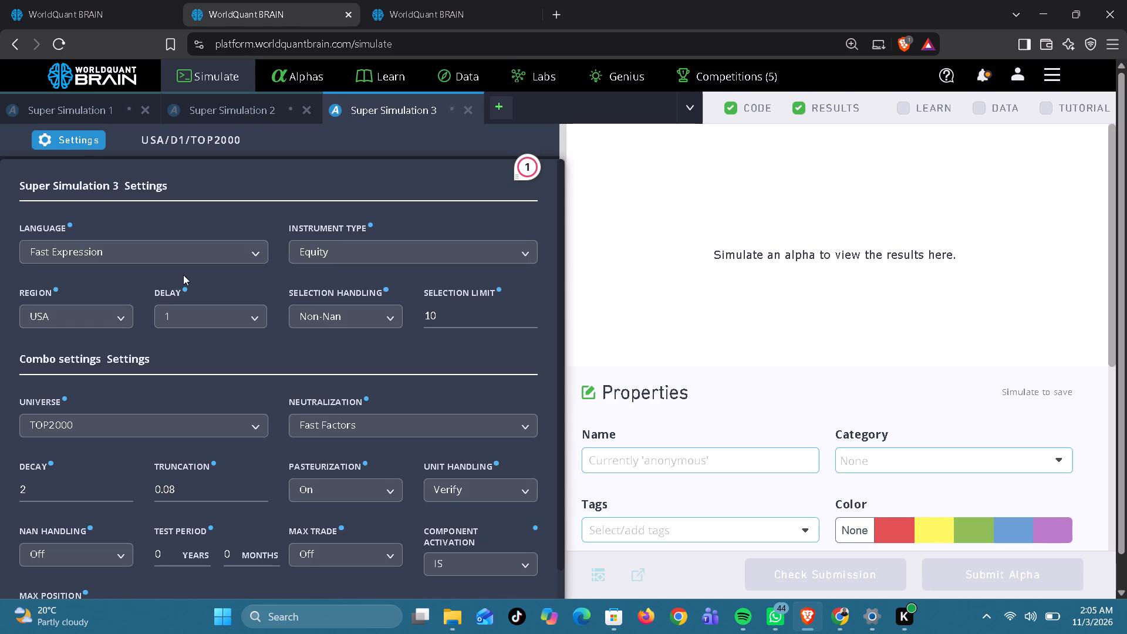
pyautogui.click(242, 419)
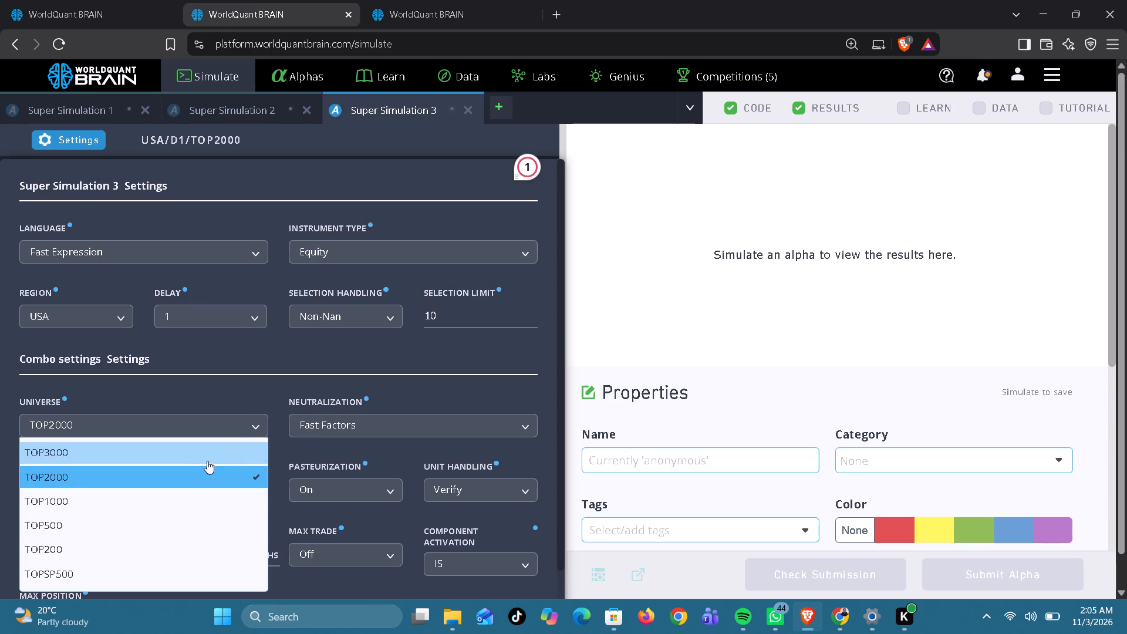
pyautogui.click(192, 461)
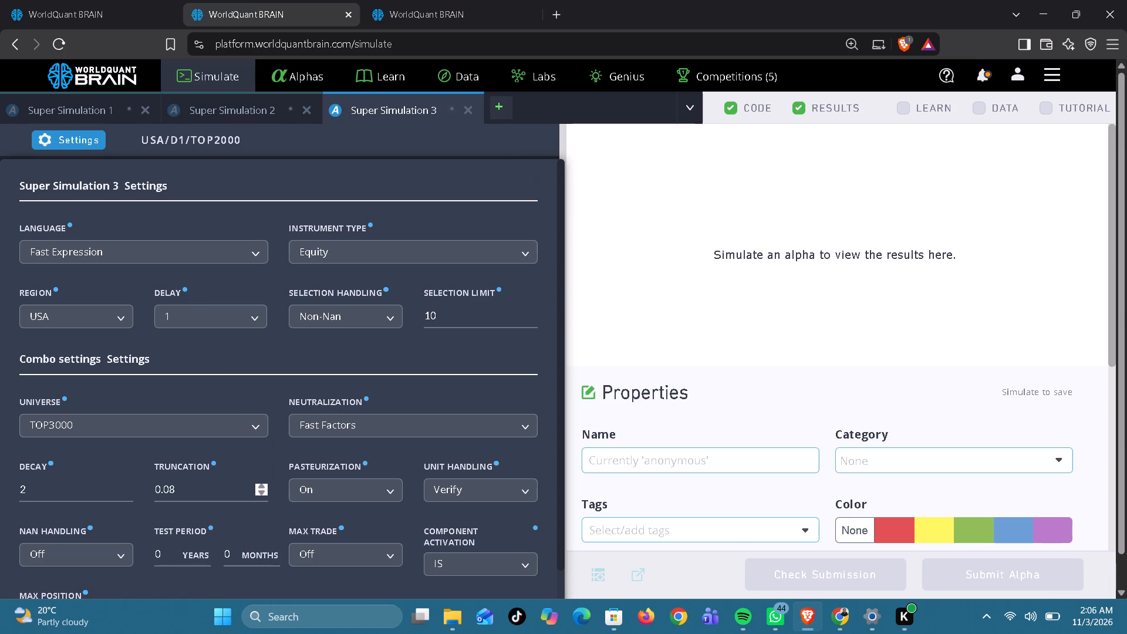
pyautogui.click(505, 424)
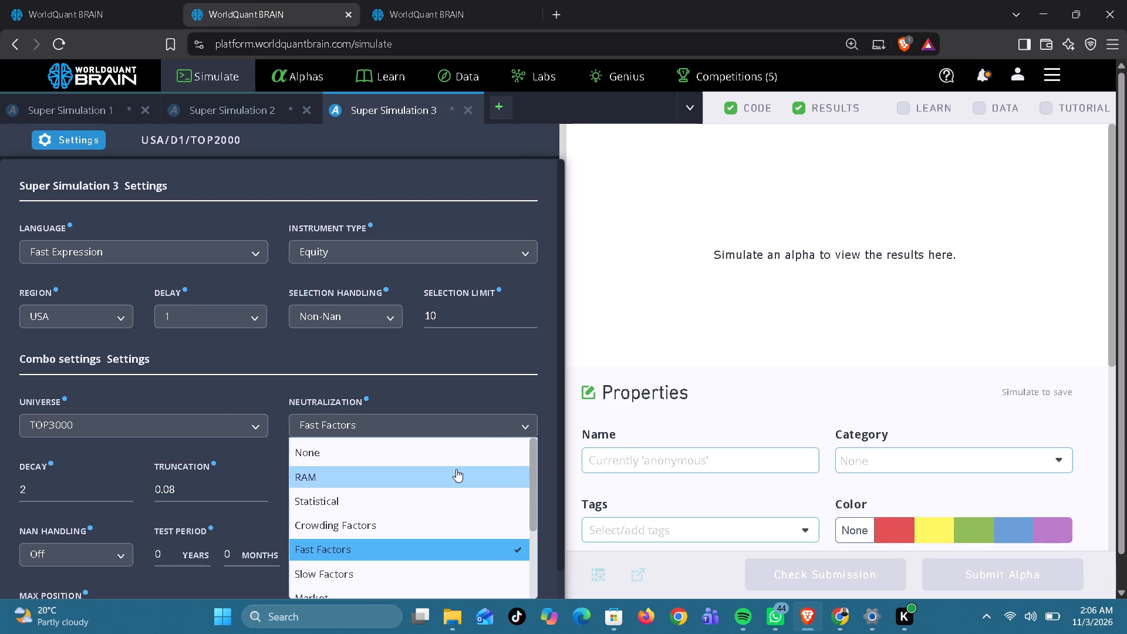
pyautogui.click(434, 556)
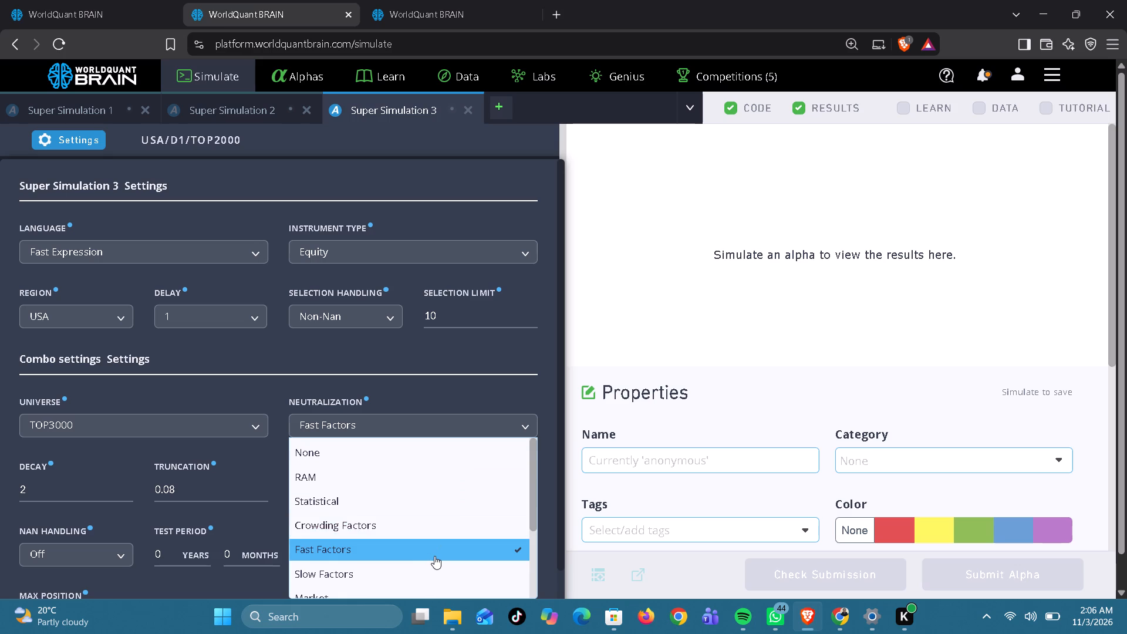
pyautogui.scroll(-1, 441, 566)
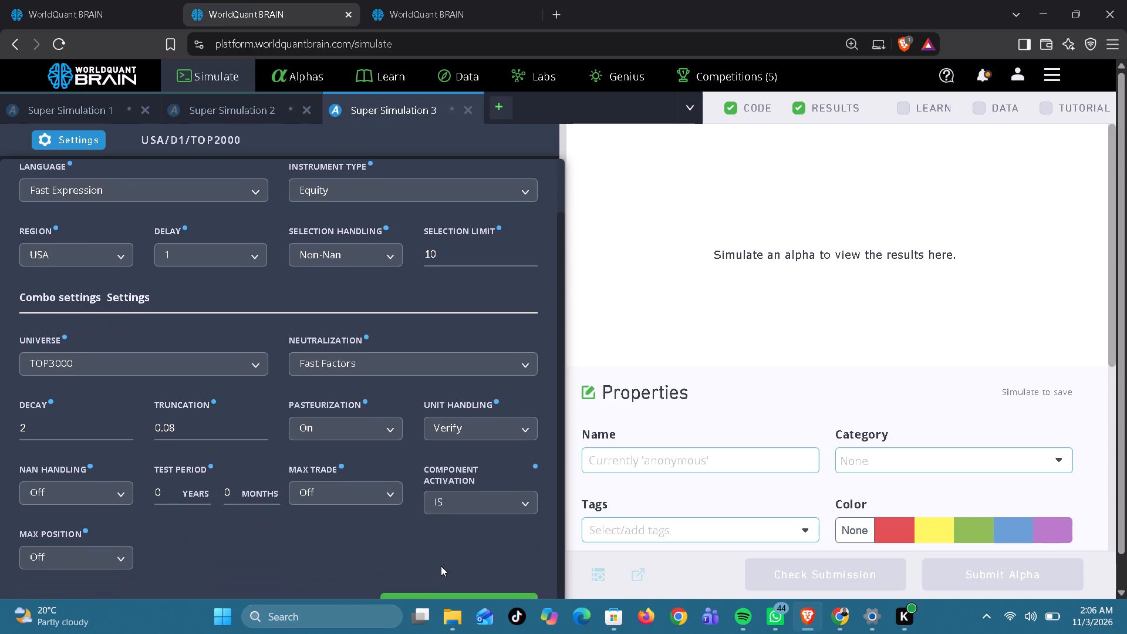
pyautogui.scroll(-1, 441, 566)
pyautogui.click(442, 590)
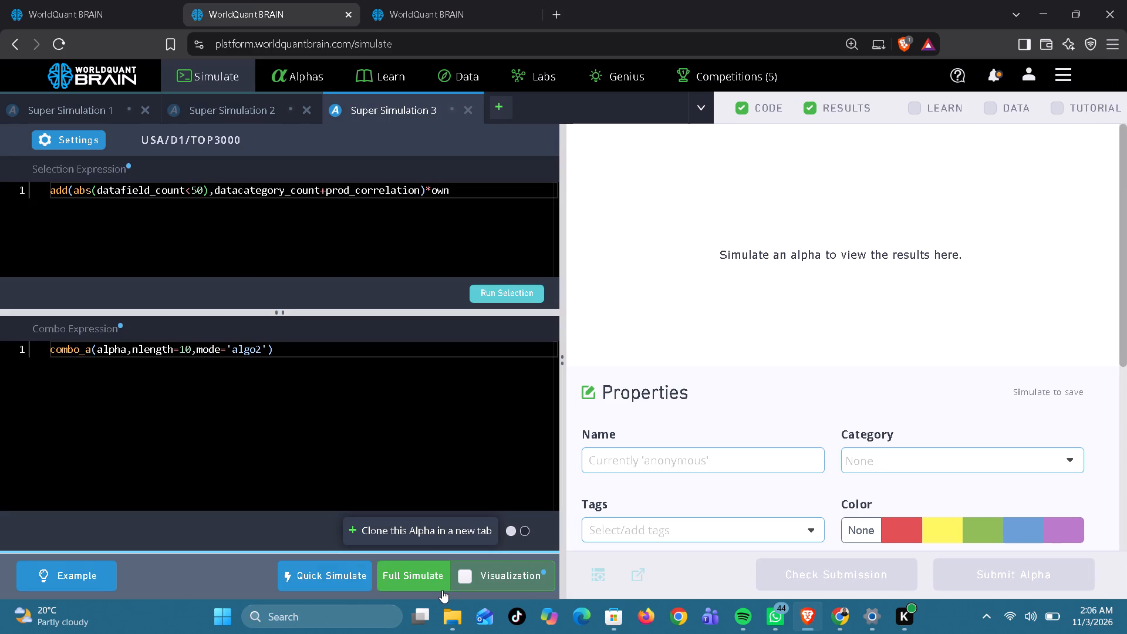
# Run the selection for the TOP3000 version of Super Simulation 3 and start its full simulation.
pyautogui.click(509, 298)
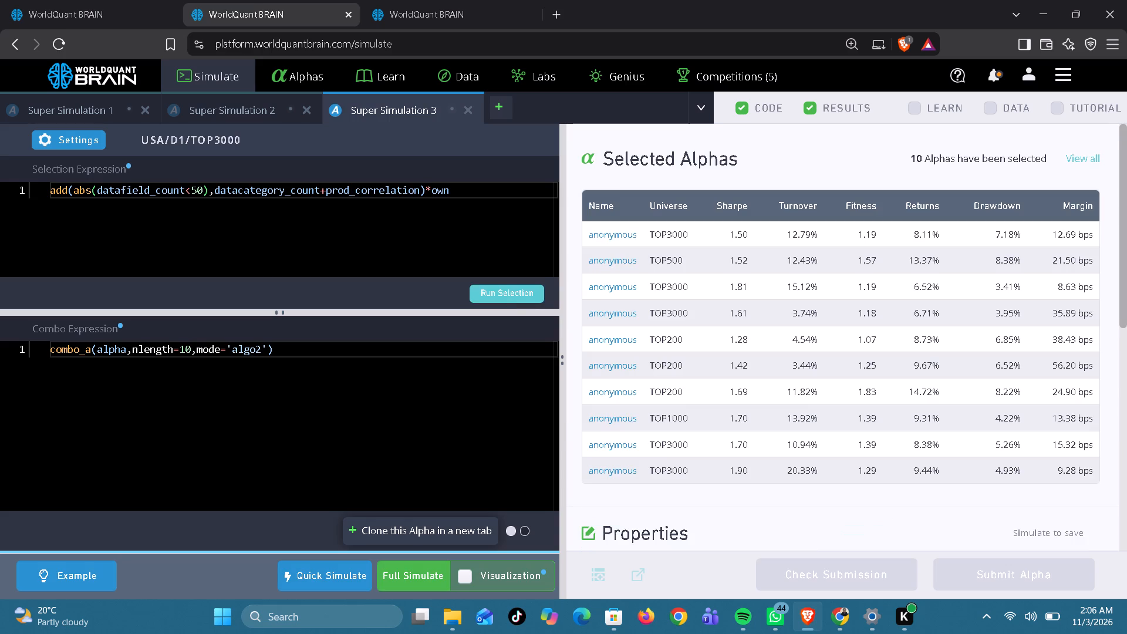
pyautogui.click(403, 574)
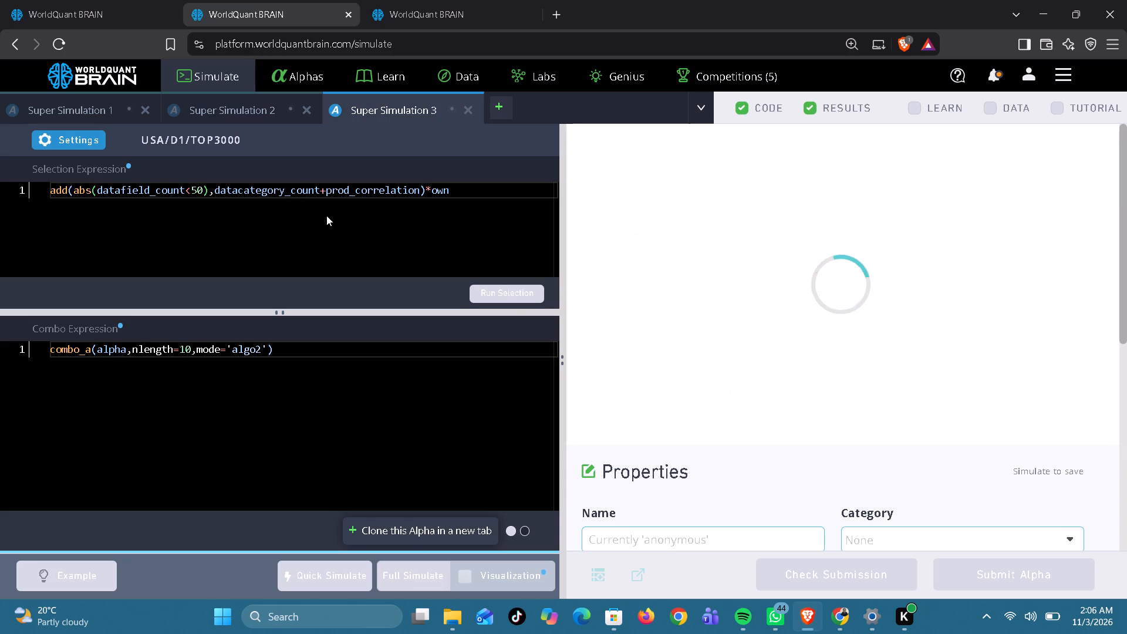
# In Super Simulation 2's settings, set the universe to TOP3000 and the decay to 2, and apply them.
pyautogui.click(238, 105)
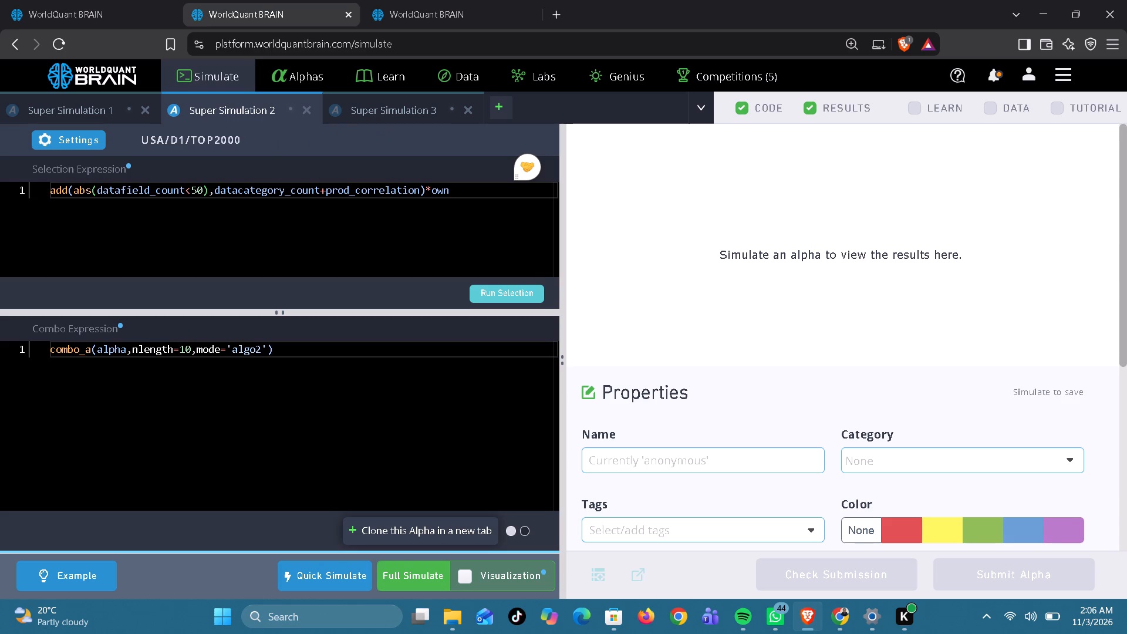
pyautogui.click(92, 141)
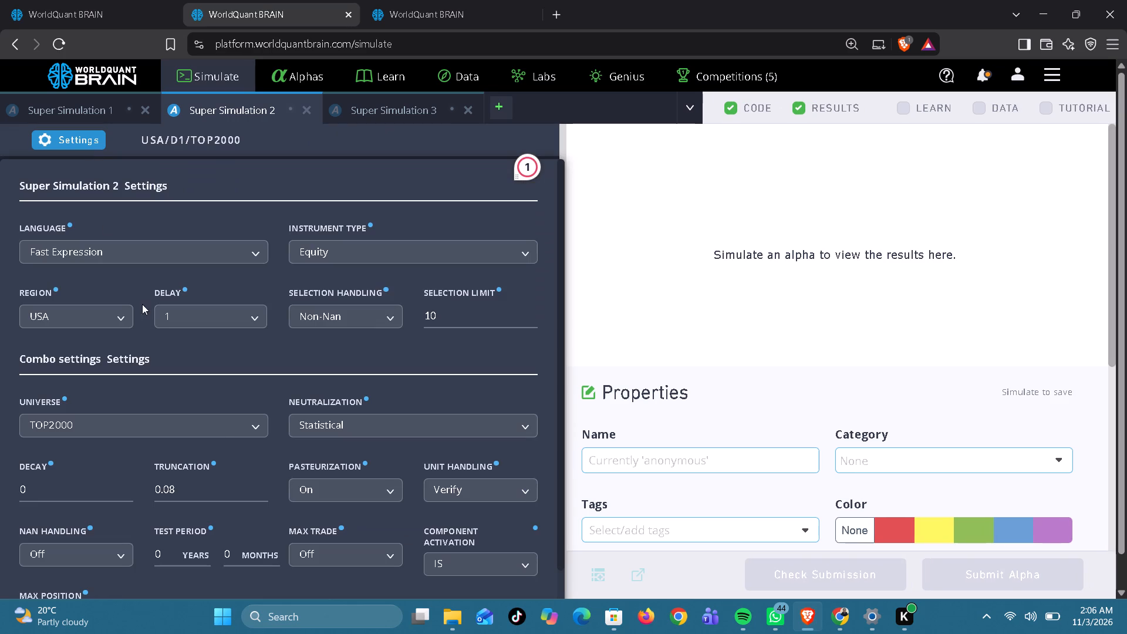
pyautogui.click(221, 425)
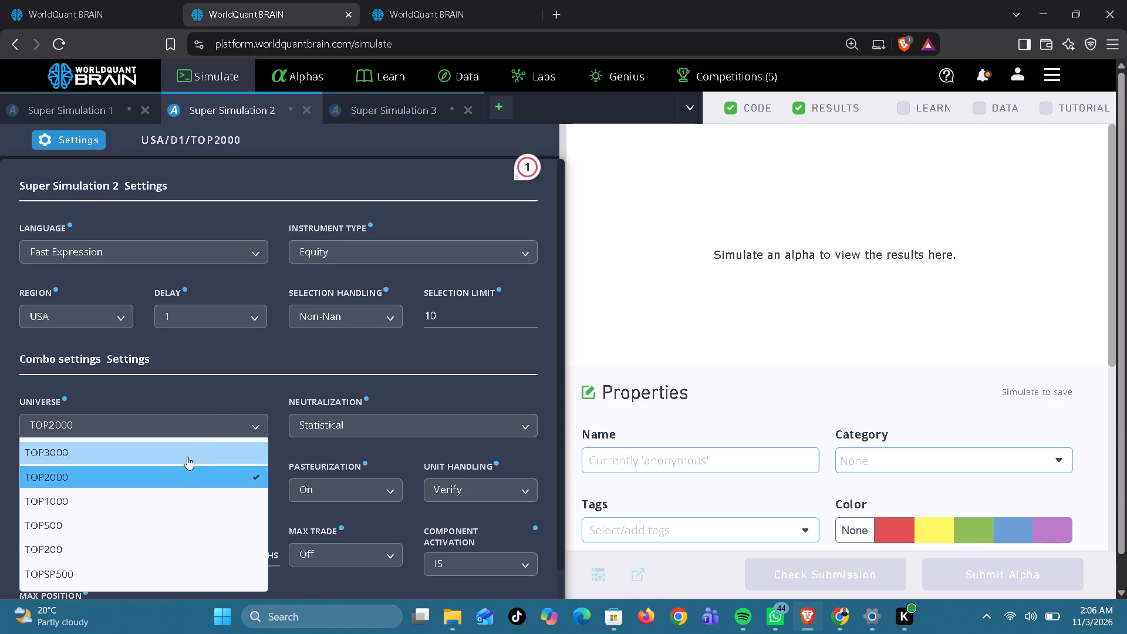
pyautogui.click(187, 457)
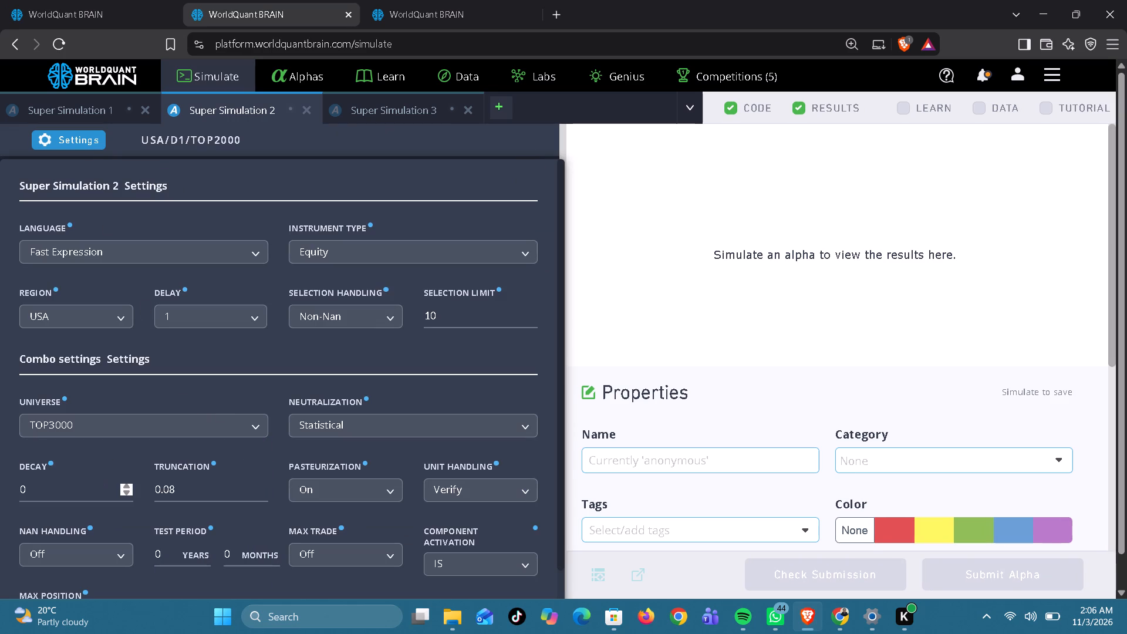
pyautogui.click(58, 488)
pyautogui.press('BackSpace')
pyautogui.press('2')
pyautogui.scroll(-1, 397, 421)
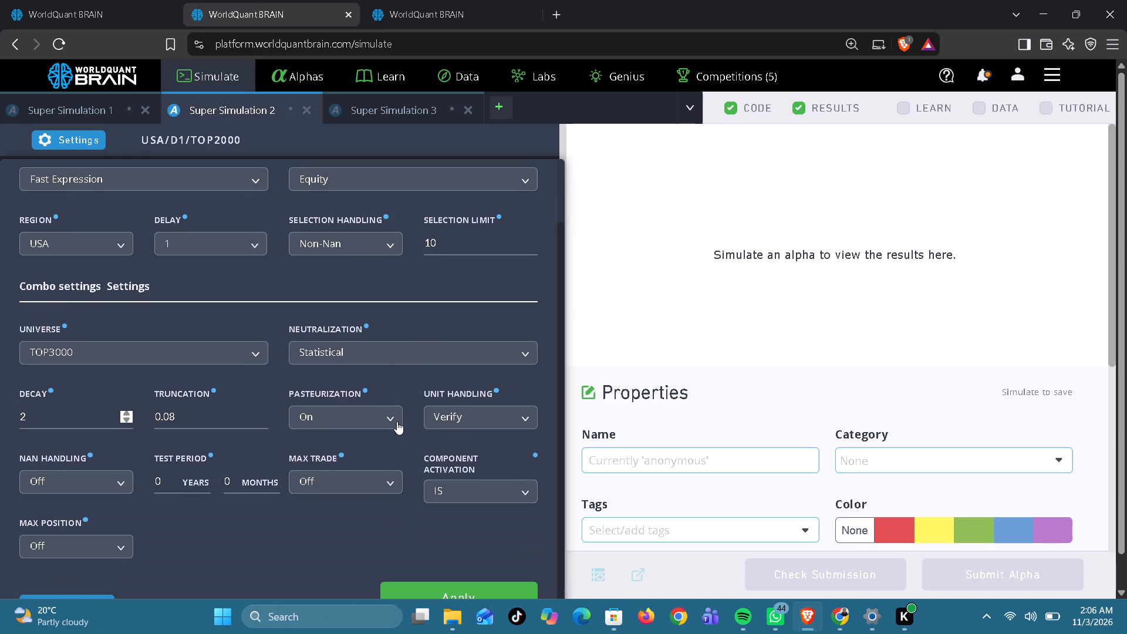
pyautogui.scroll(-1, 397, 421)
pyautogui.click(434, 554)
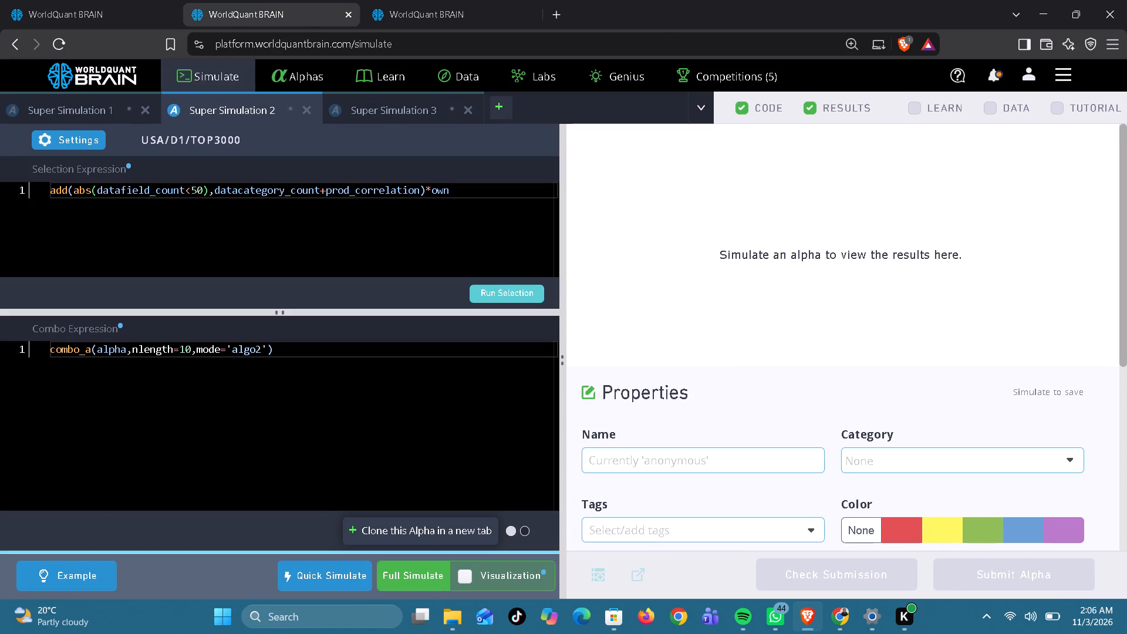
# Start the full simulation of the TOP3000 version of Super Simulation 3 again.
pyautogui.click(401, 100)
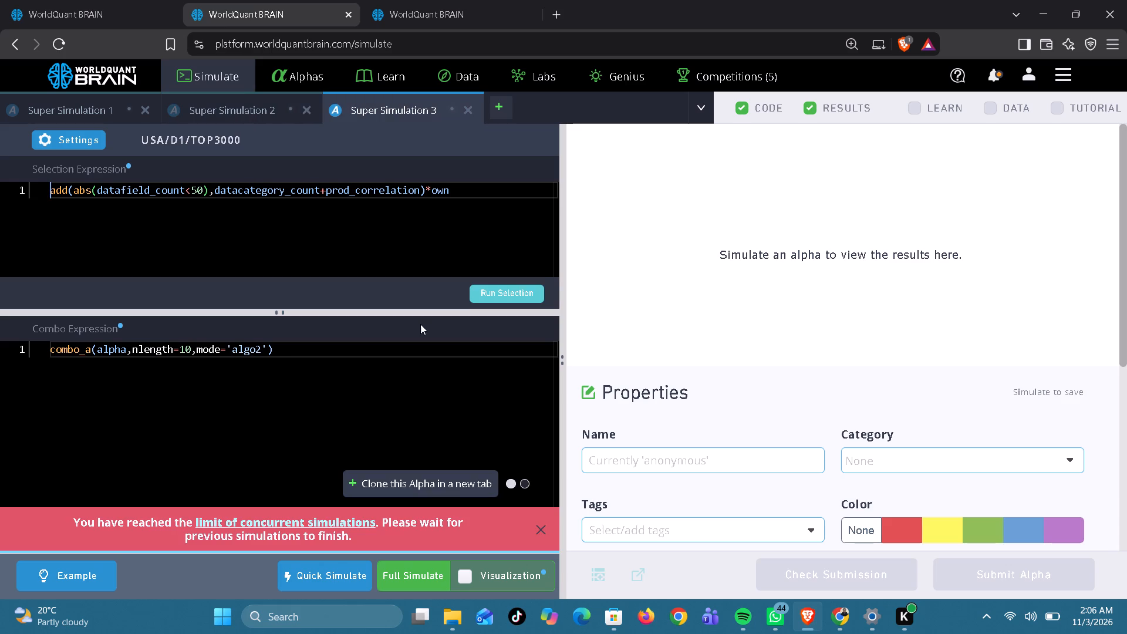
pyautogui.click(429, 579)
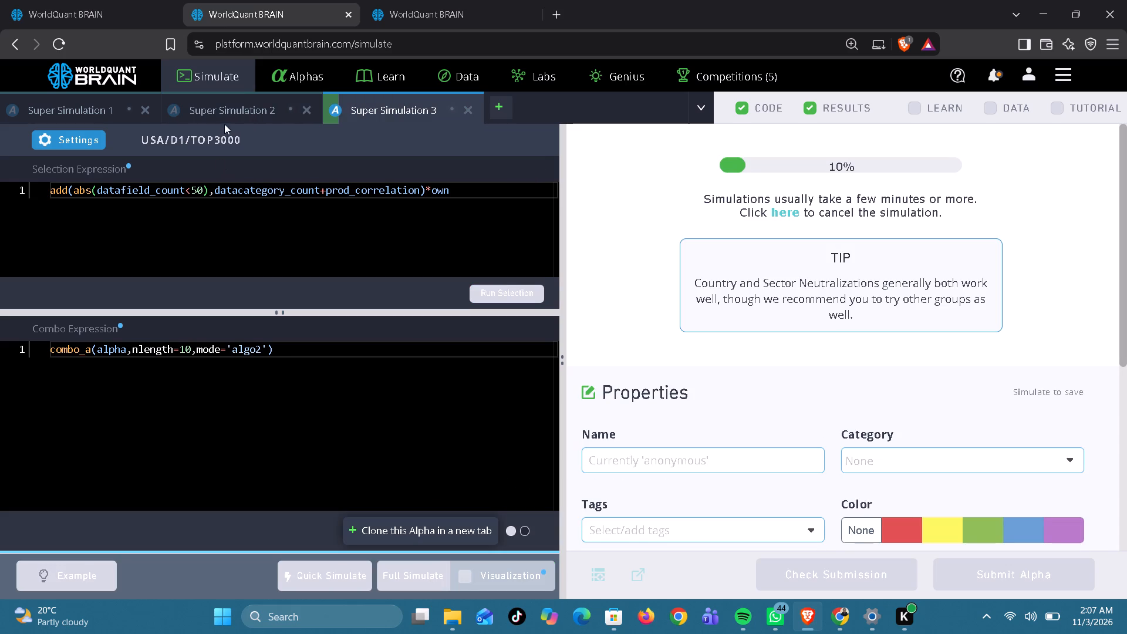
# Run the selection for the TOP3000 version of Super Simulation 2 and start its full simulation.
pyautogui.click(224, 109)
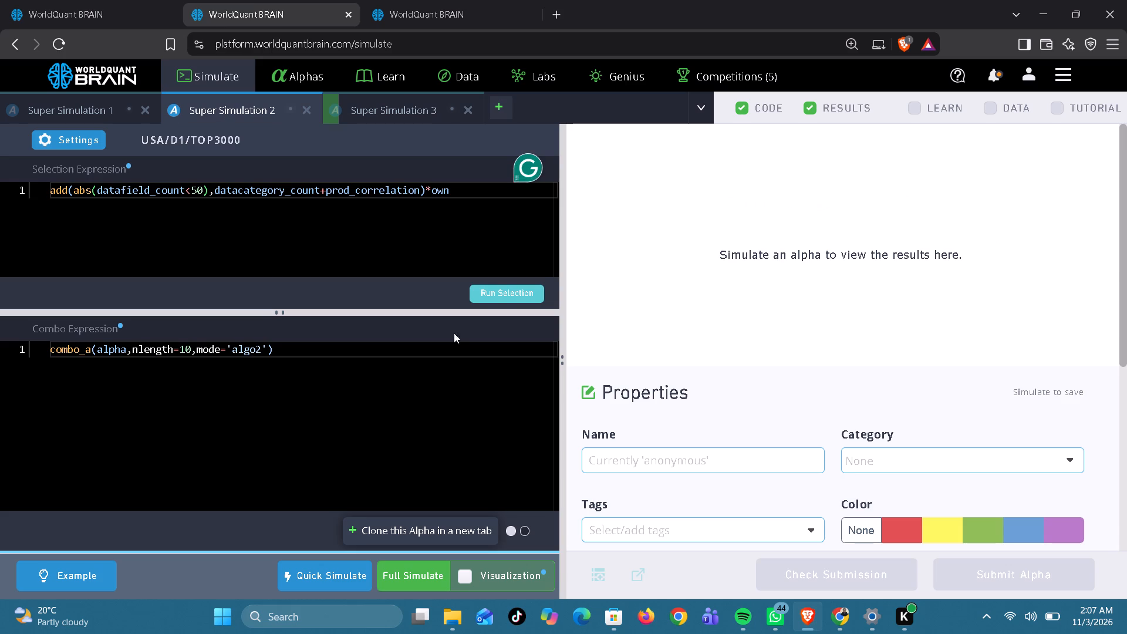
pyautogui.click(499, 290)
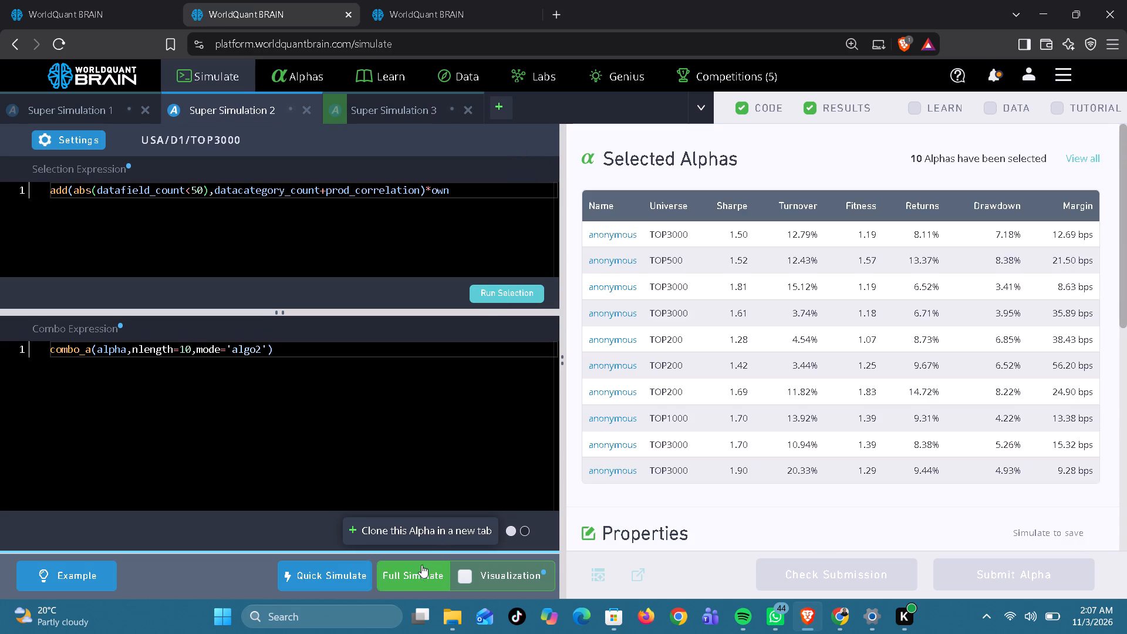
pyautogui.click(417, 575)
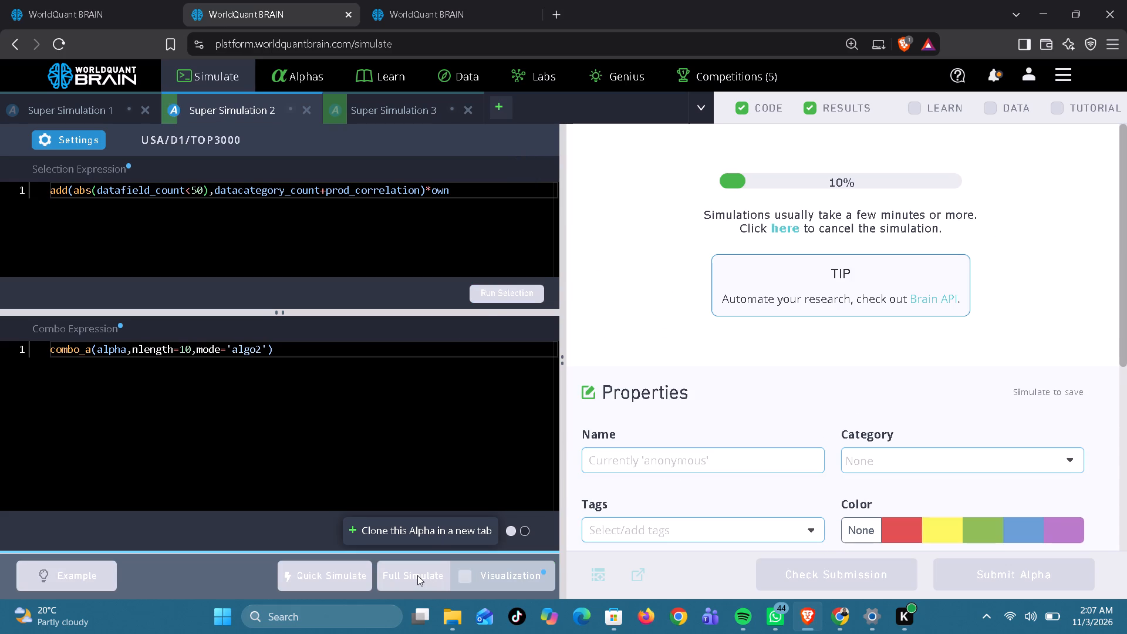
# In Super Simulation 1's settings, set the universe to TOP3000 and apply it.
pyautogui.click(92, 113)
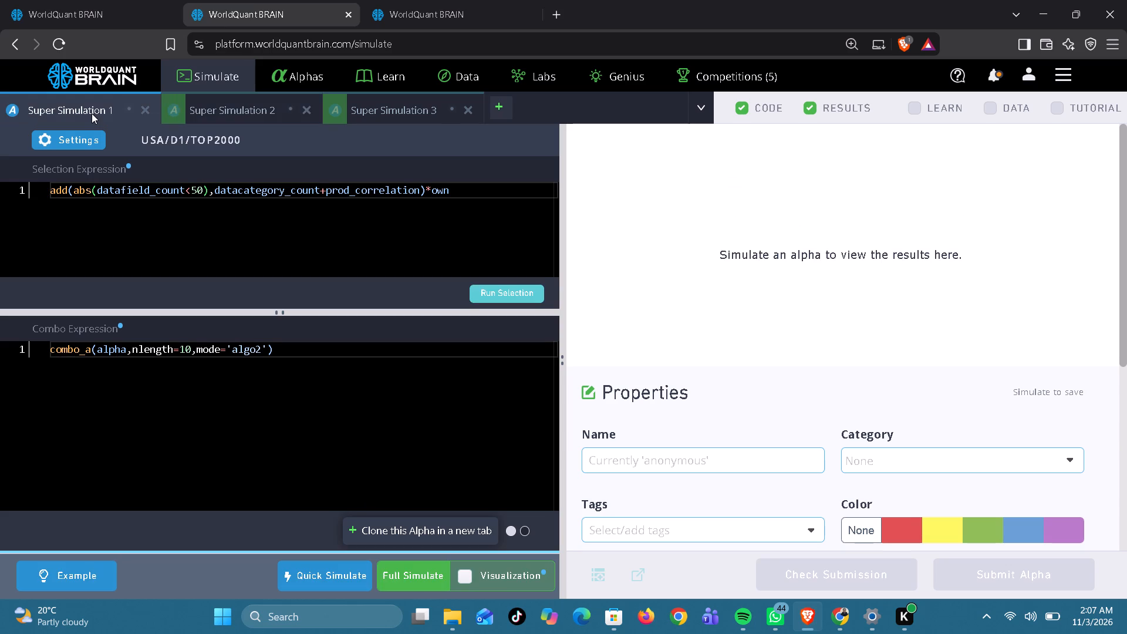
pyautogui.click(80, 137)
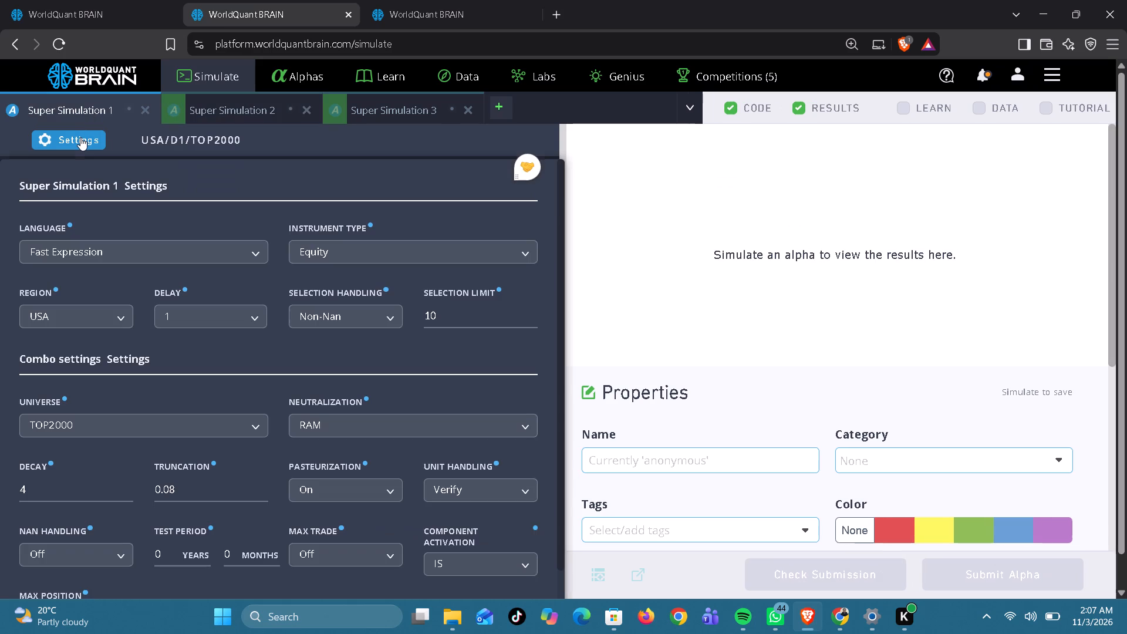
pyautogui.click(171, 417)
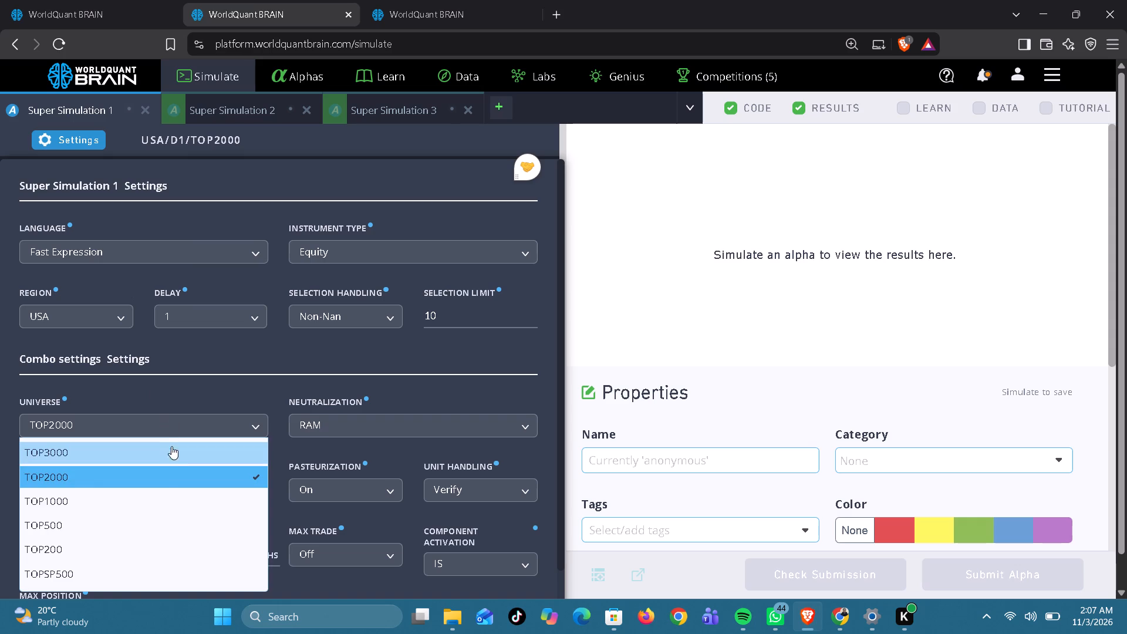
pyautogui.click(168, 454)
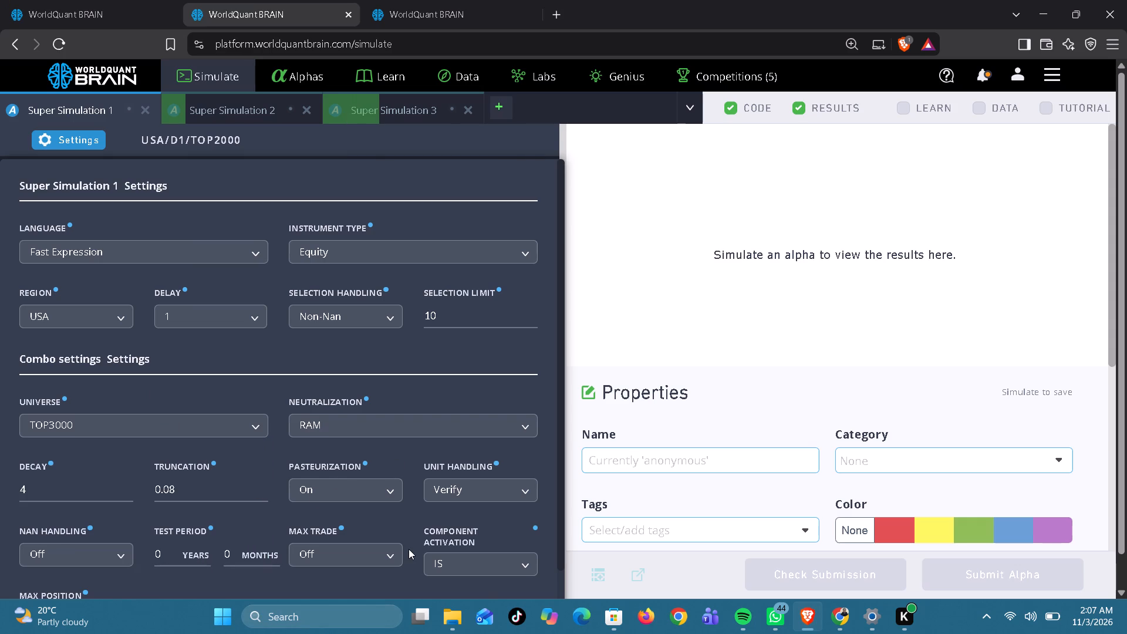
pyautogui.scroll(-2, 409, 549)
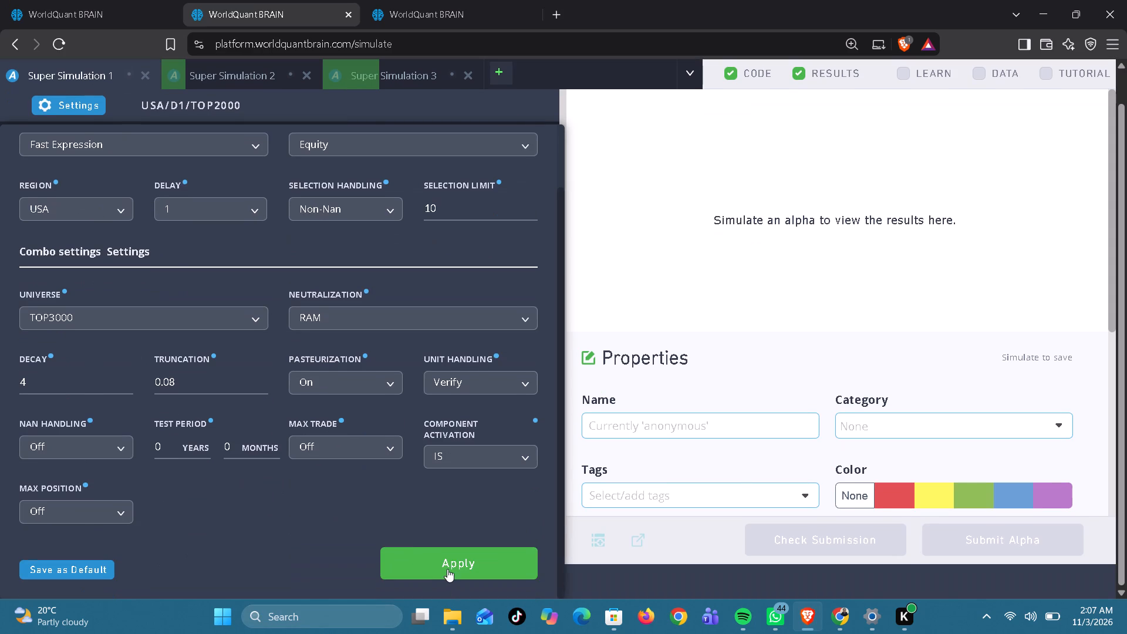
pyautogui.click(447, 569)
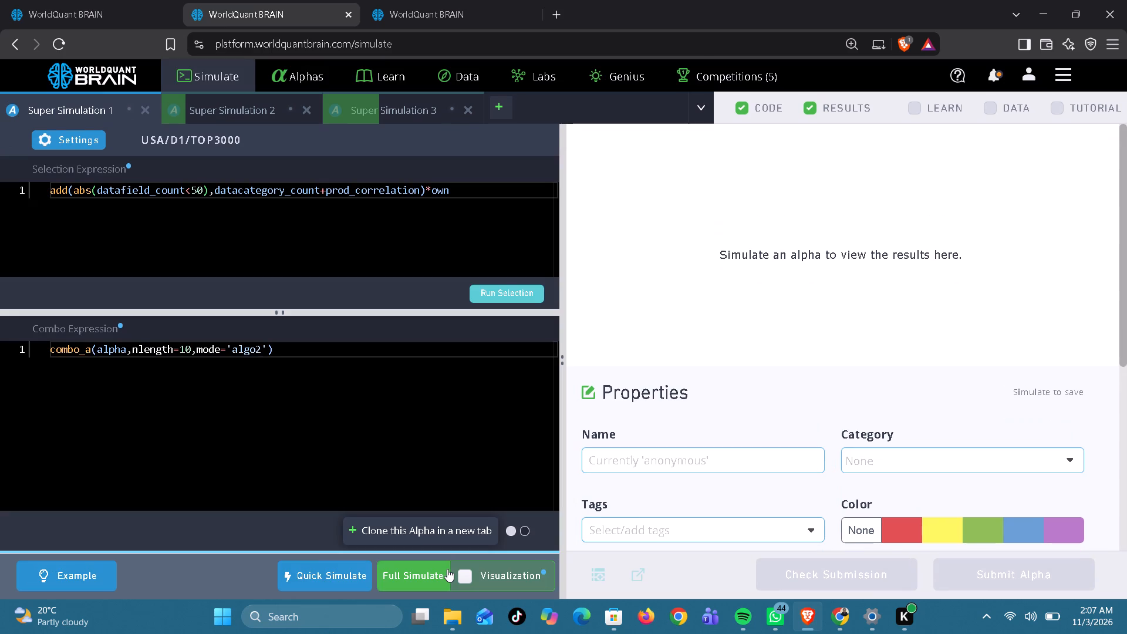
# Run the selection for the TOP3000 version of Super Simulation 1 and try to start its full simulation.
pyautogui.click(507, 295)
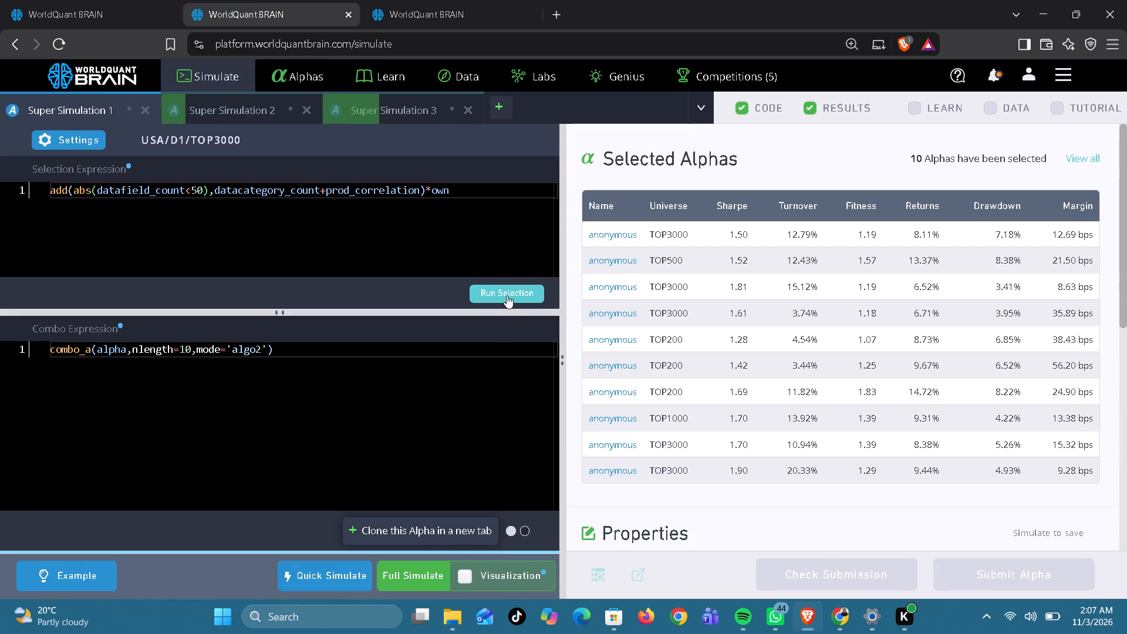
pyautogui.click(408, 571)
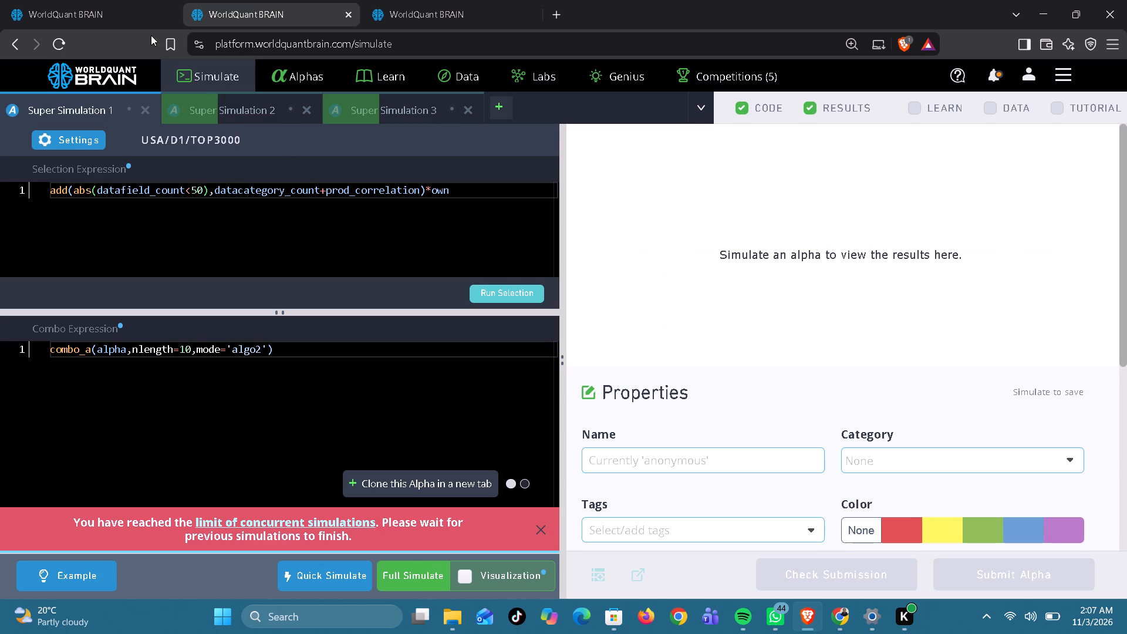
# In the original browser tab's TOP2000 Super Simulation 1, set nlength to 20 in the combo expression.
pyautogui.click(123, 9)
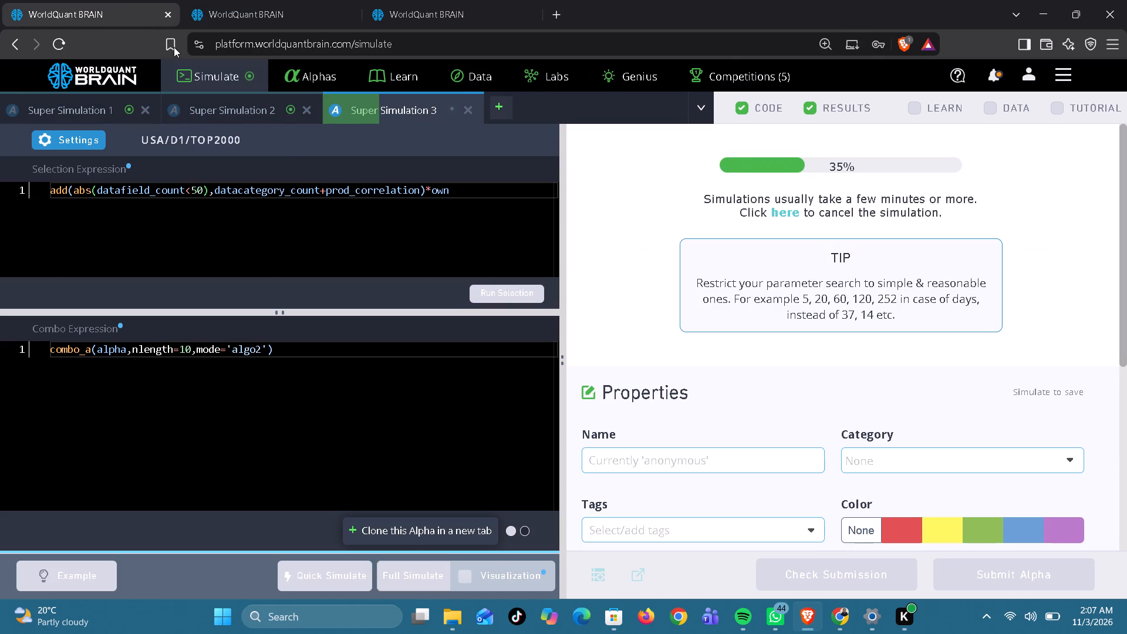
pyautogui.click(77, 104)
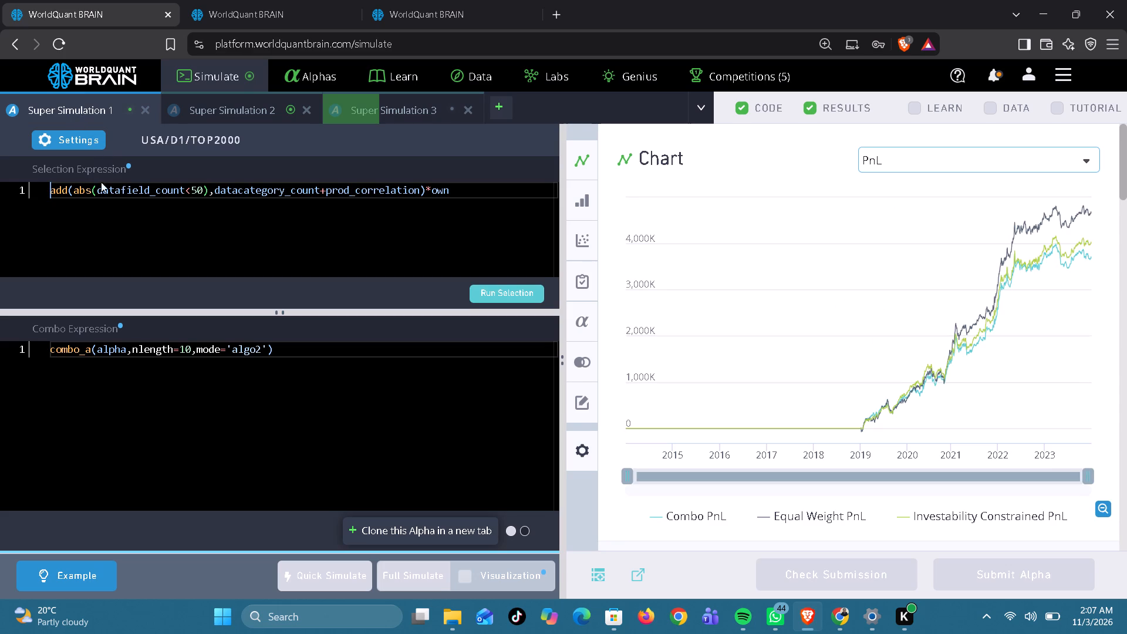
pyautogui.click(187, 353)
pyautogui.press('BackSpace')
pyautogui.press('2')
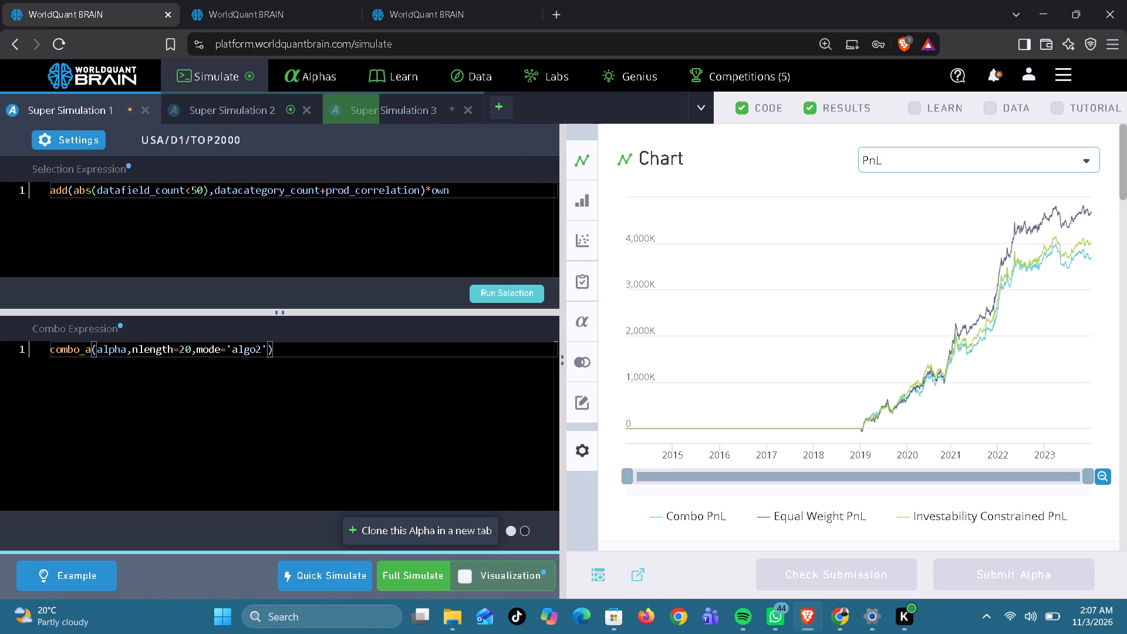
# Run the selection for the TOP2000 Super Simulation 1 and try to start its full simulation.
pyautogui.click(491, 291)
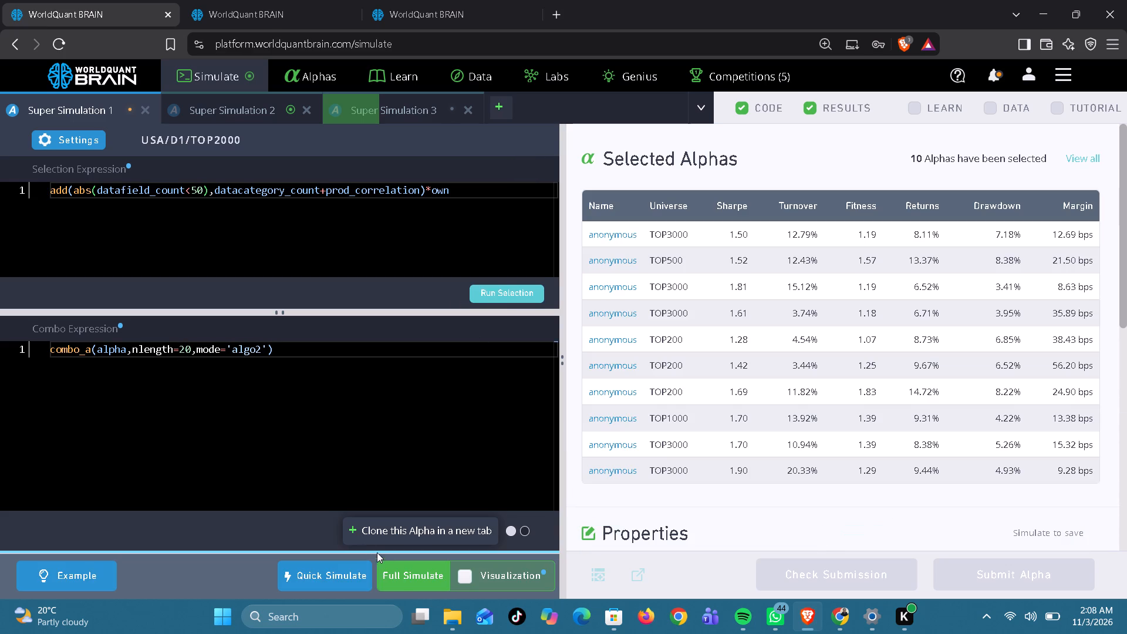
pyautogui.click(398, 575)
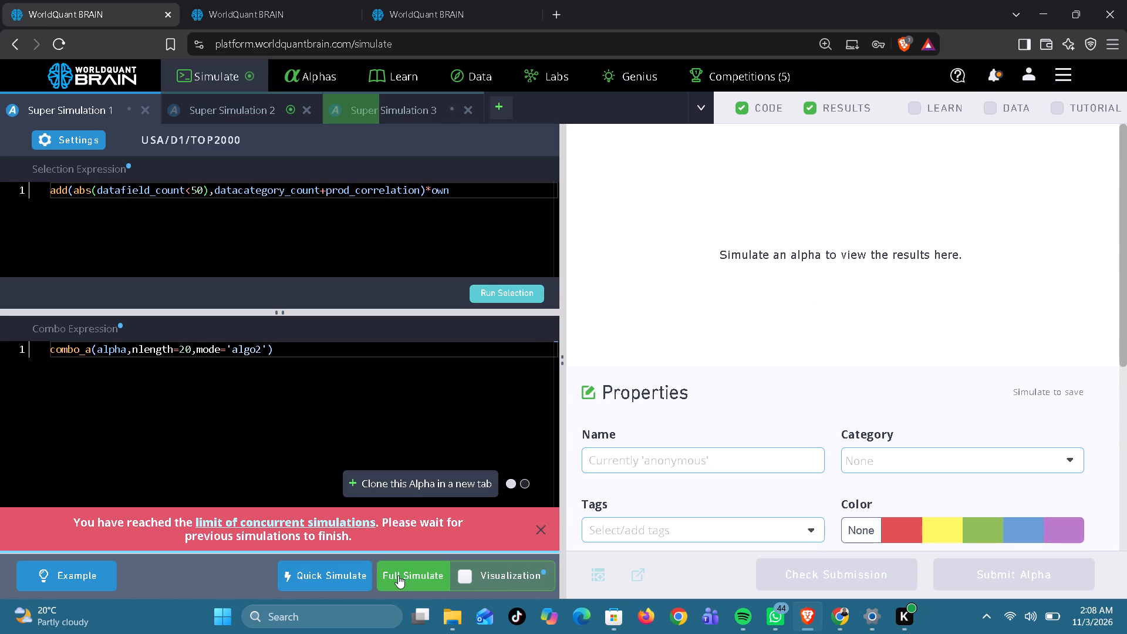
# In the TOP2000 Super Simulation 2, set nlength to 50 in the combo expression.
pyautogui.click(244, 111)
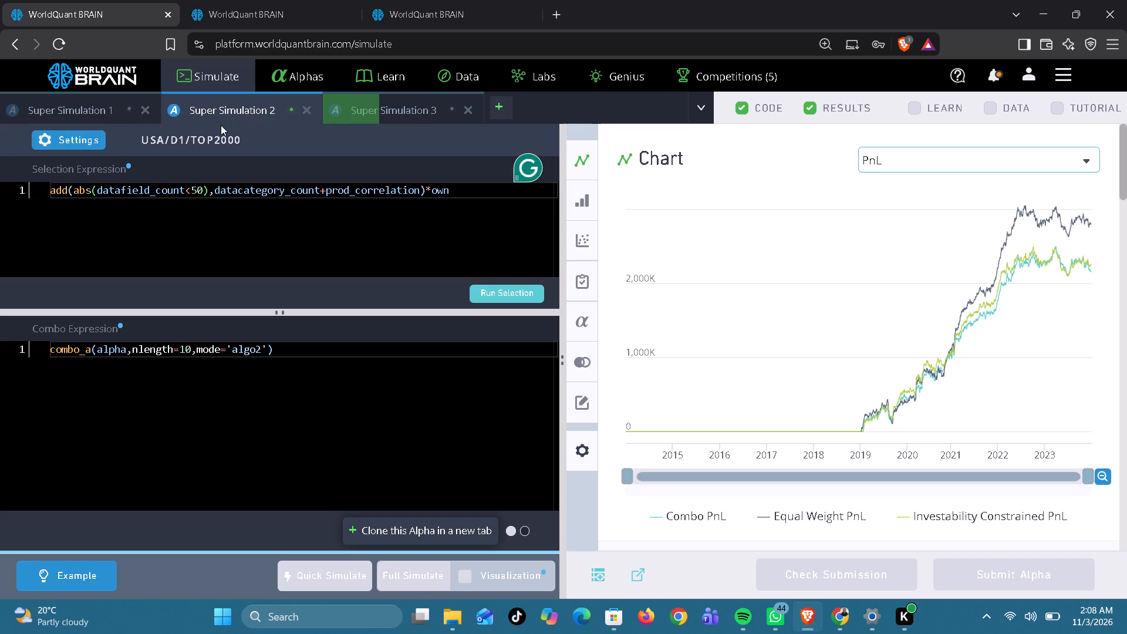
pyautogui.click(184, 350)
pyautogui.press('BackSpace')
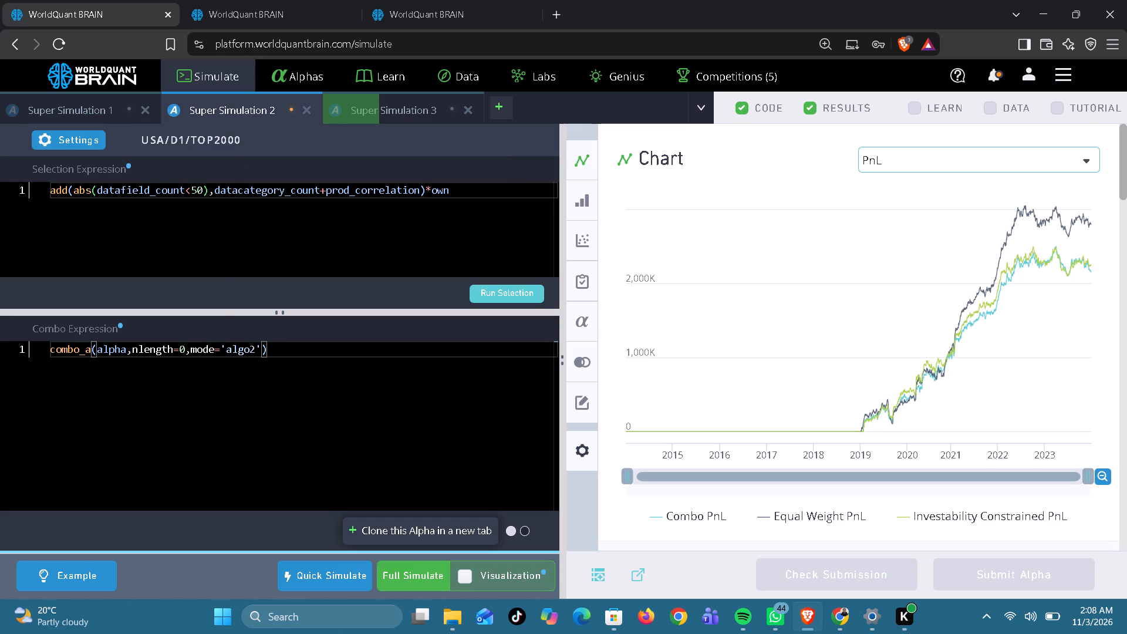
pyautogui.press('5')
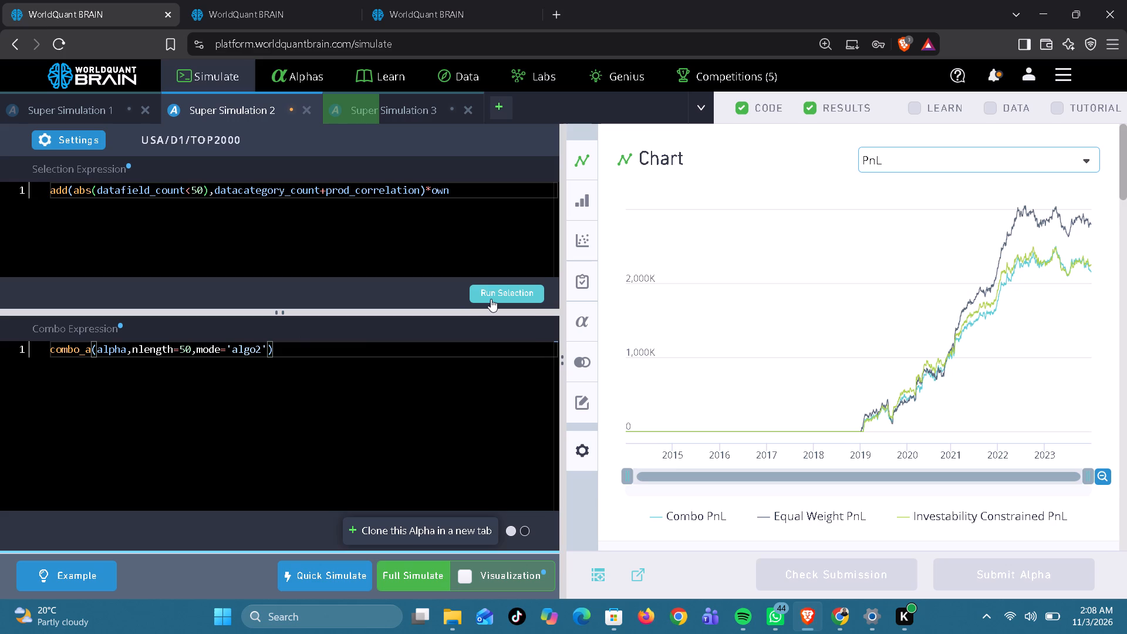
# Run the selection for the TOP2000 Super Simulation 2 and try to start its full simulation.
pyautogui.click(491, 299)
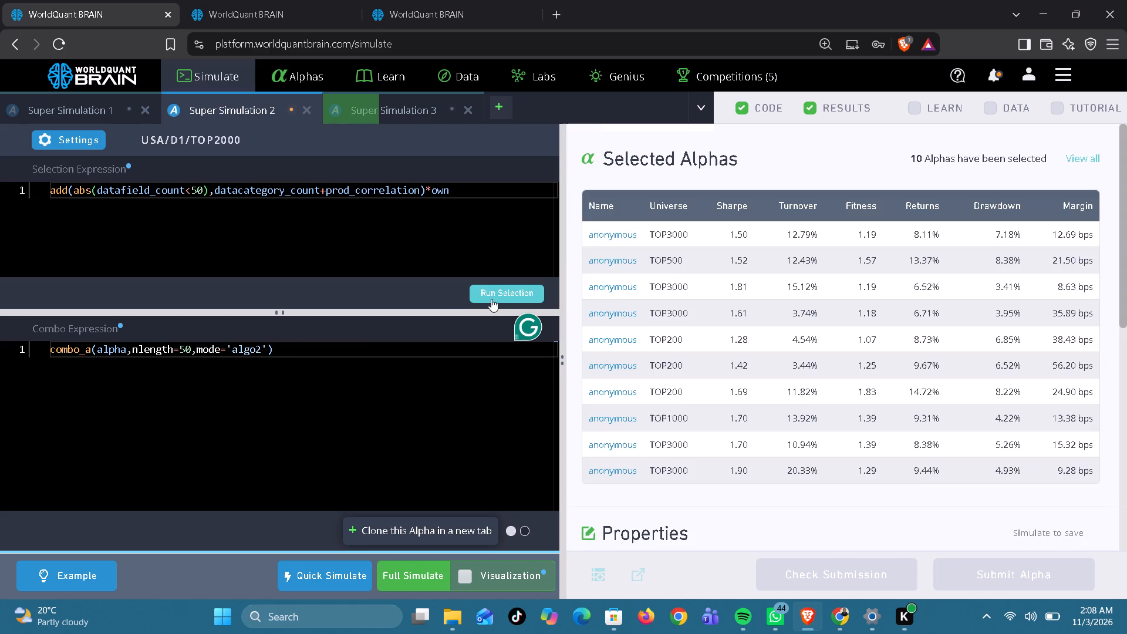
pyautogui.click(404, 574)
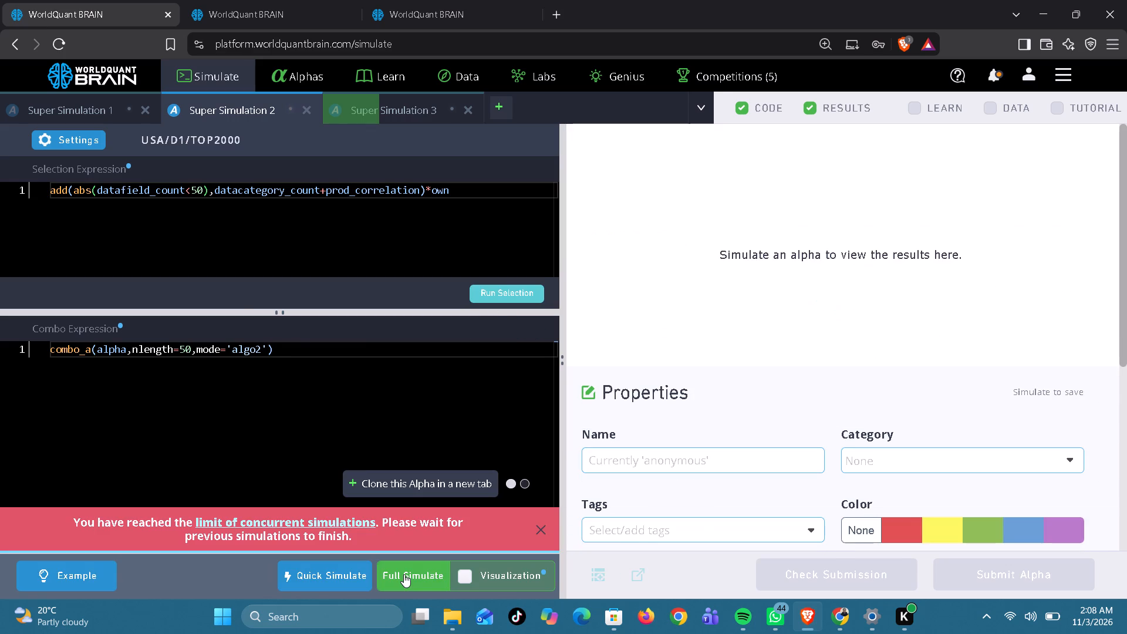
# Start the full simulation of the TOP2000 Super Simulation 1 with nlength=20 again.
pyautogui.click(98, 103)
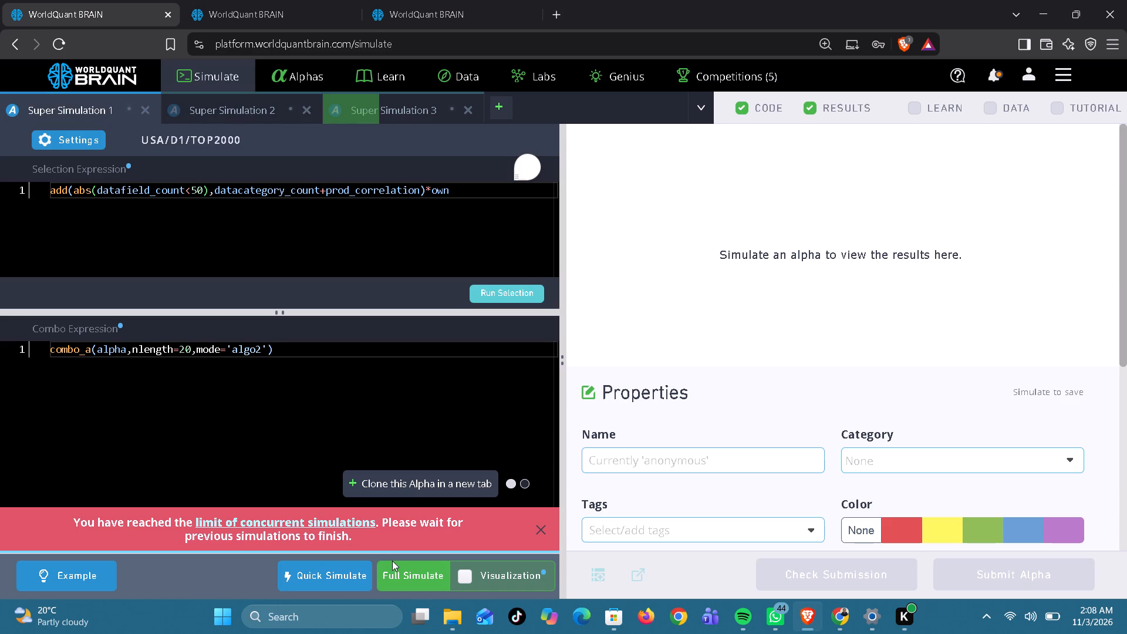
pyautogui.click(404, 574)
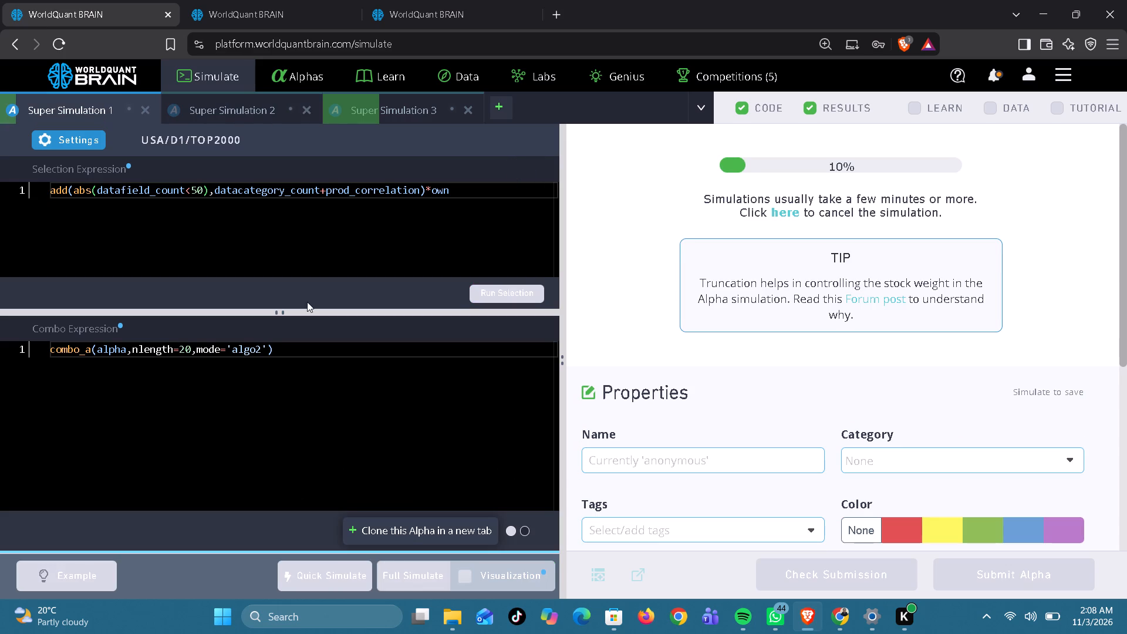
# Start the full simulation of the TOP2000 Super Simulation 2 with nlength=50 again.
pyautogui.click(234, 113)
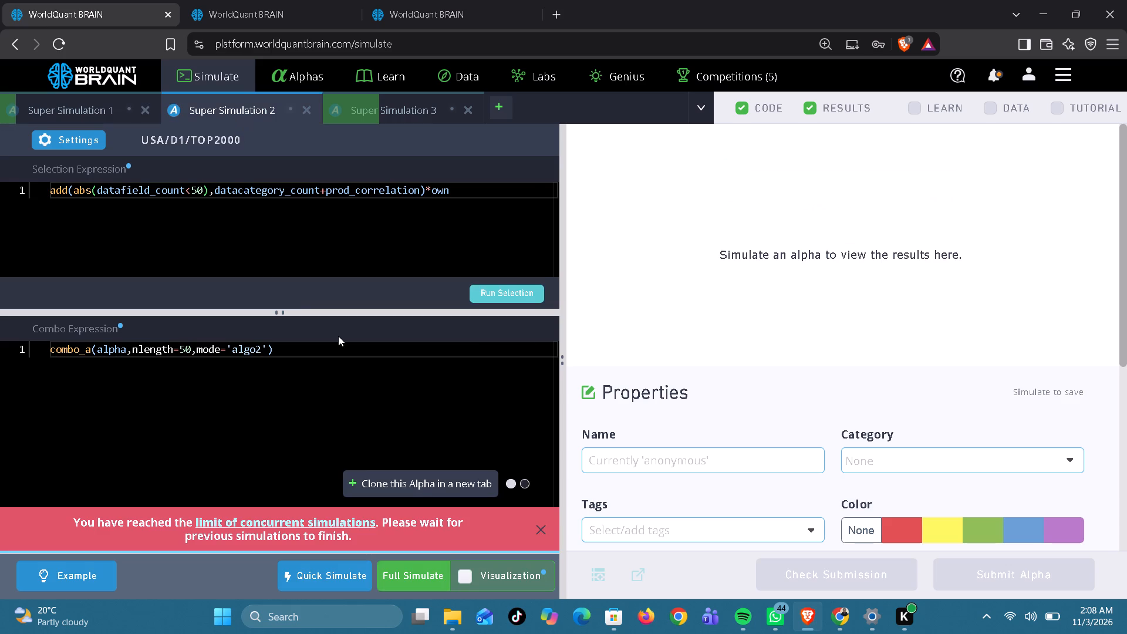
pyautogui.click(410, 569)
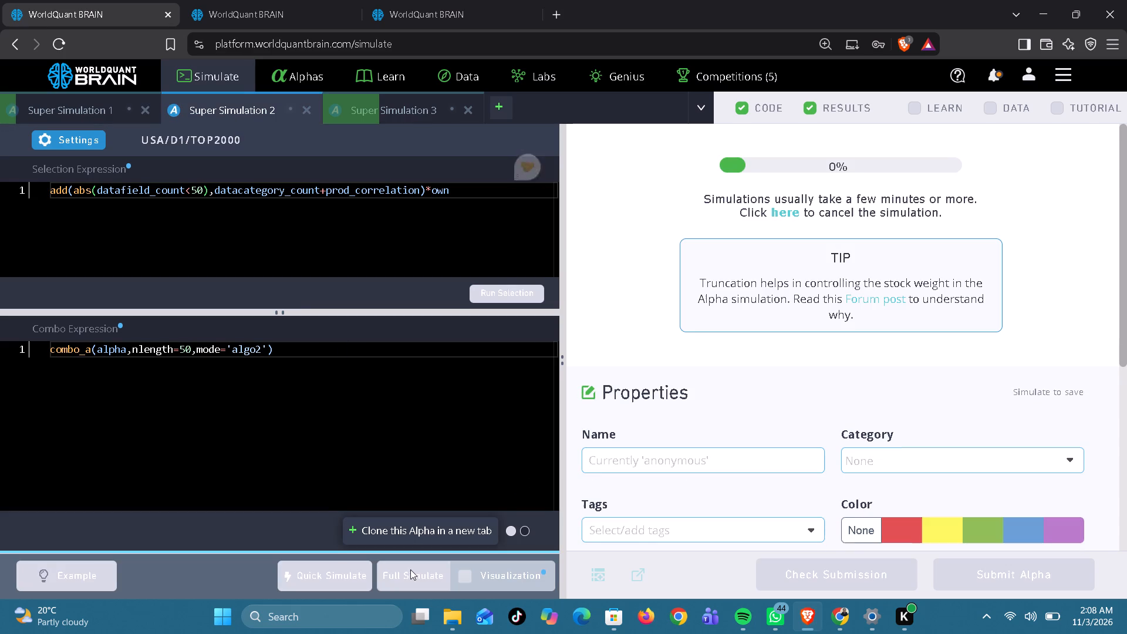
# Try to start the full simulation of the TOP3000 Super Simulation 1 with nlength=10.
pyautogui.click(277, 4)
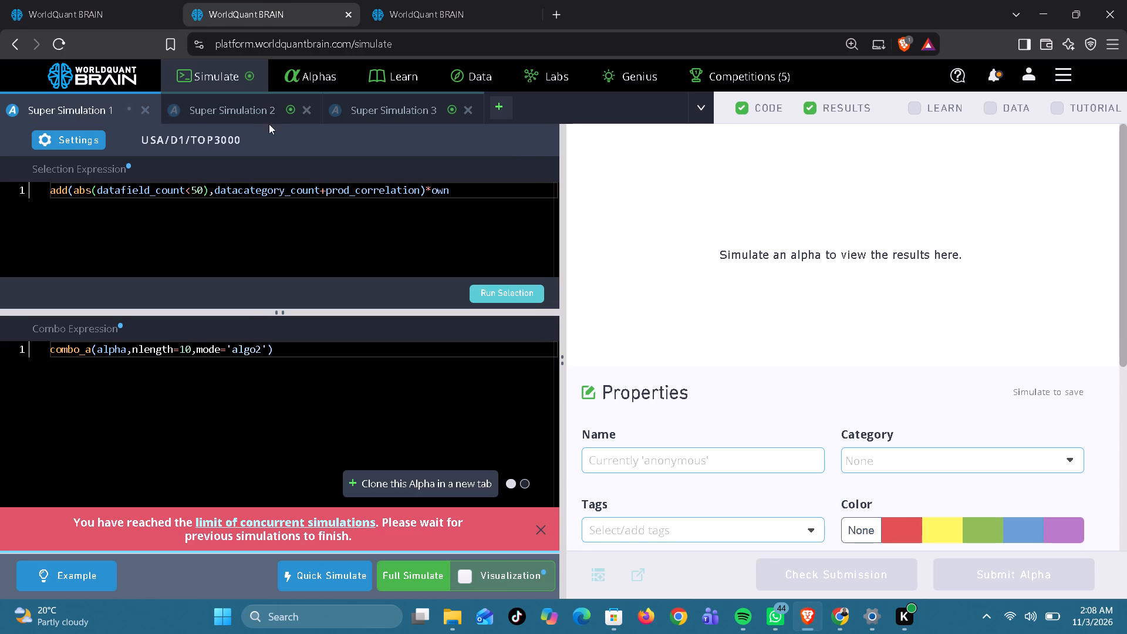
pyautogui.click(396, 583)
# In the TOP3000 Super Simulation 3, set nlength to 30 in the combo expression.
pyautogui.click(395, 107)
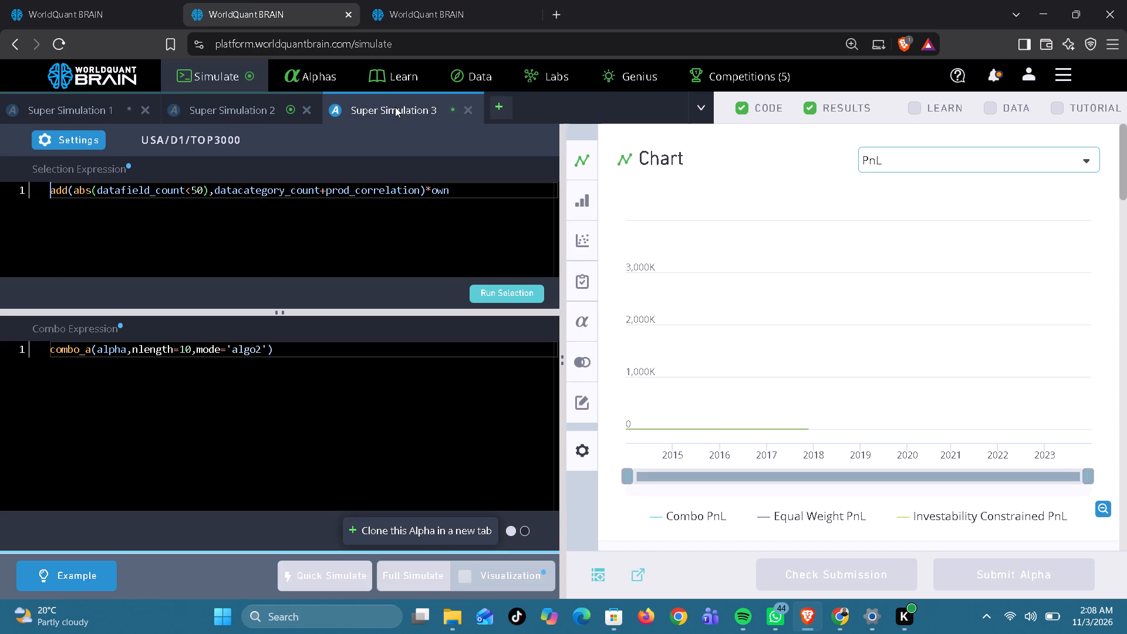
pyautogui.click(184, 344)
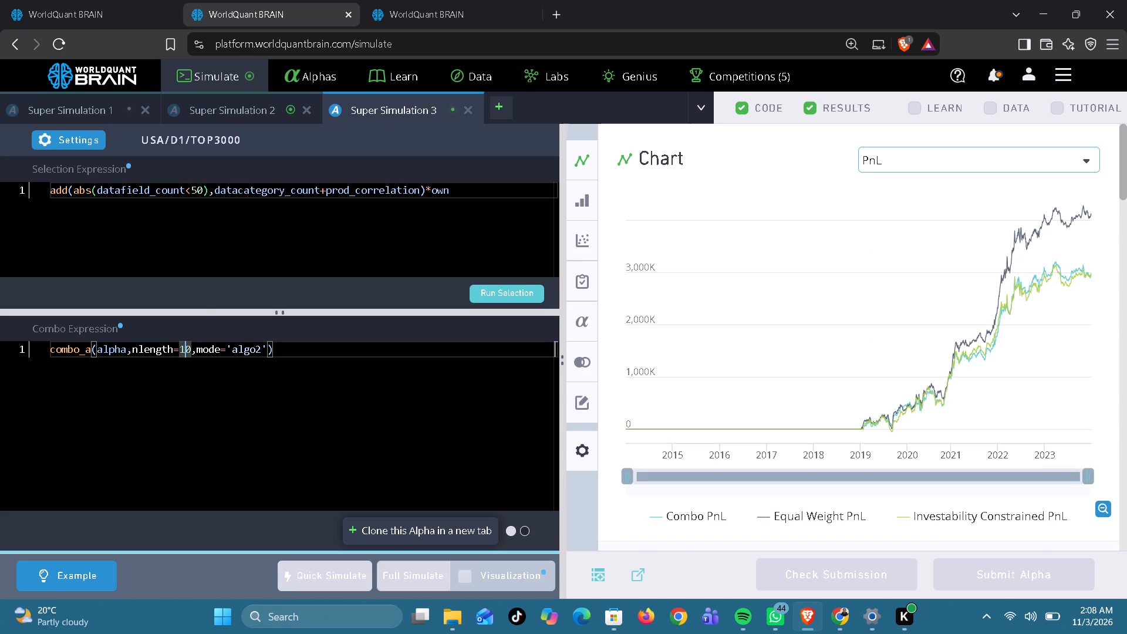
pyautogui.press('BackSpace')
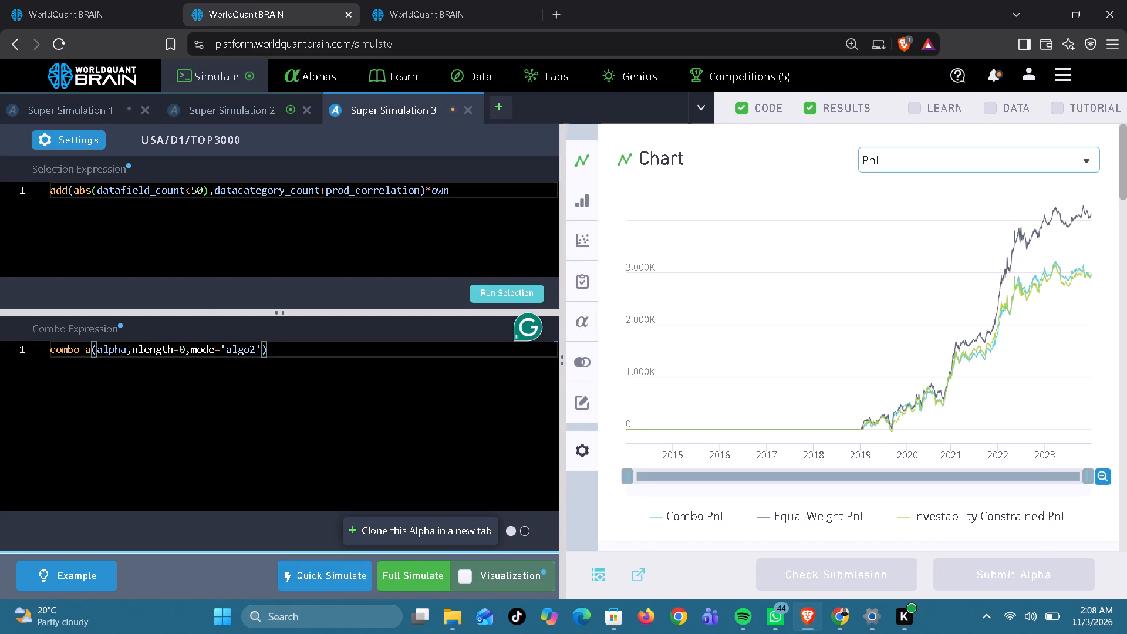
pyautogui.press('3')
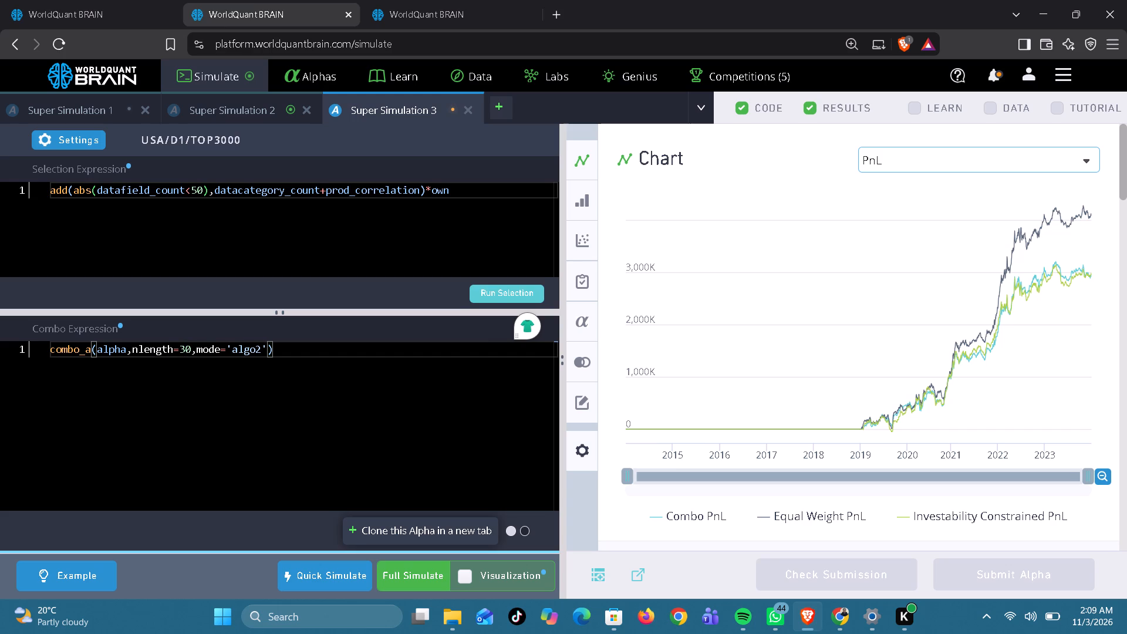
# Run the selection for the TOP3000 Super Simulation 3 and start its full simulation.
pyautogui.click(502, 289)
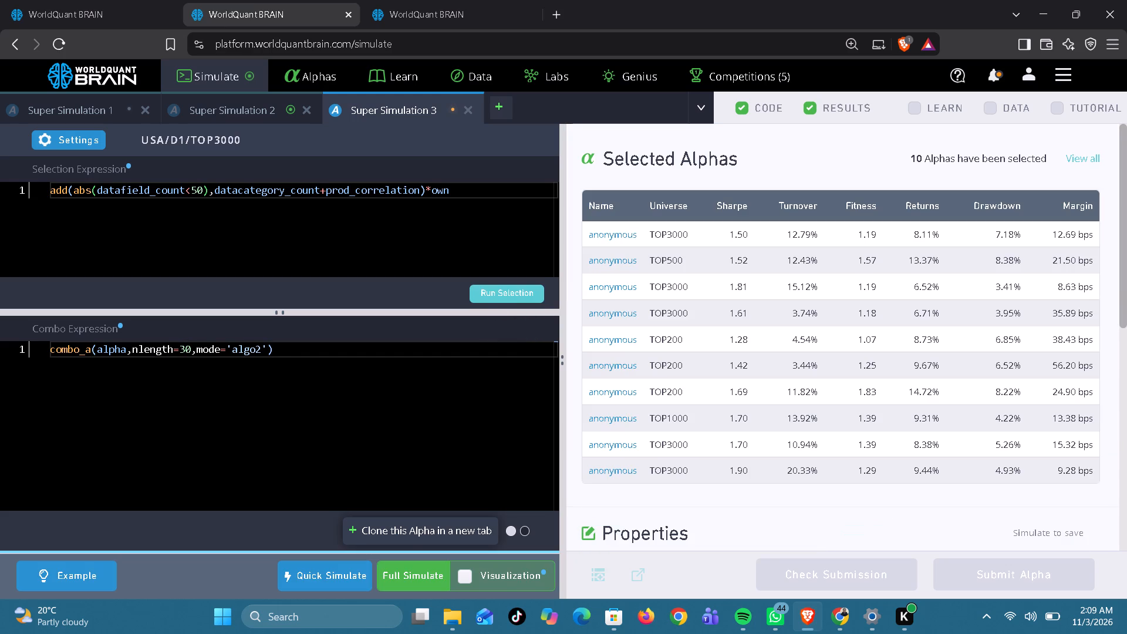
pyautogui.click(404, 572)
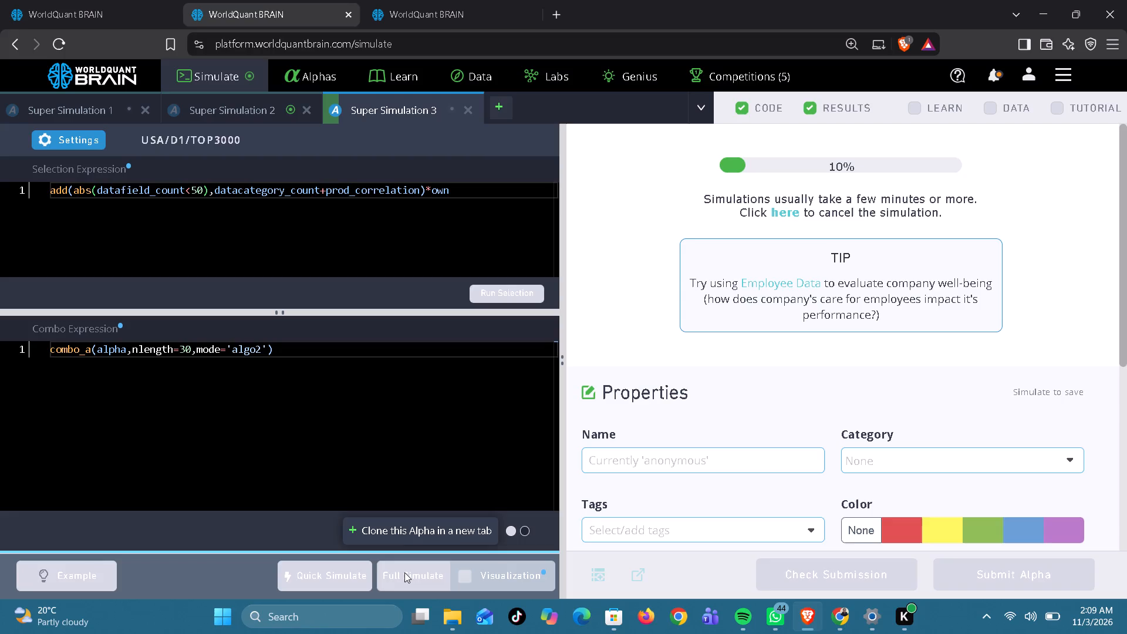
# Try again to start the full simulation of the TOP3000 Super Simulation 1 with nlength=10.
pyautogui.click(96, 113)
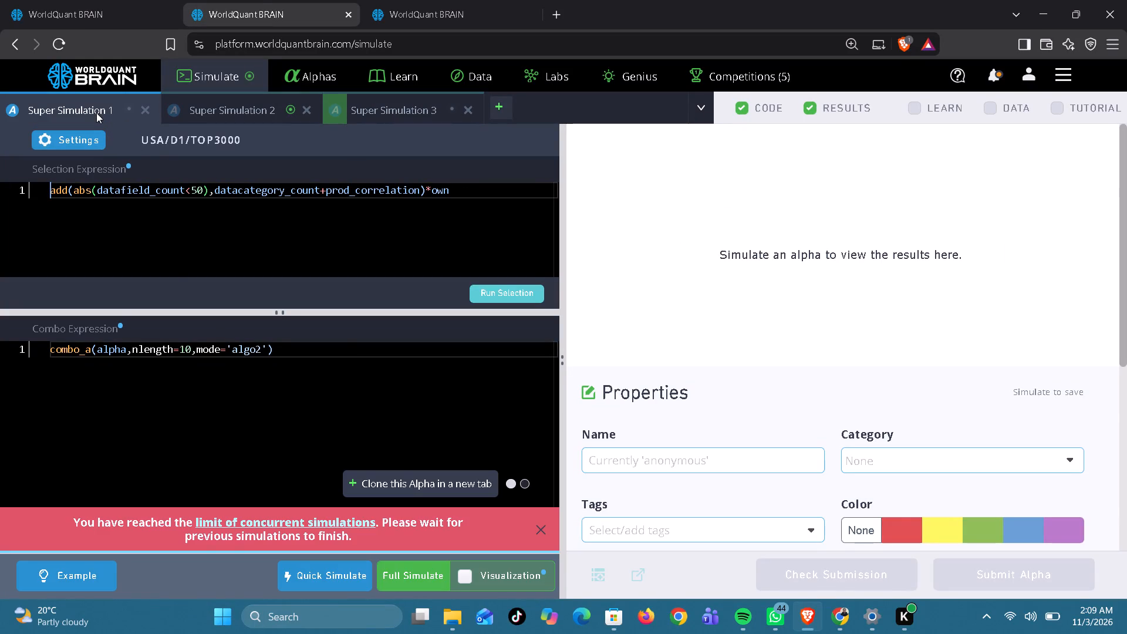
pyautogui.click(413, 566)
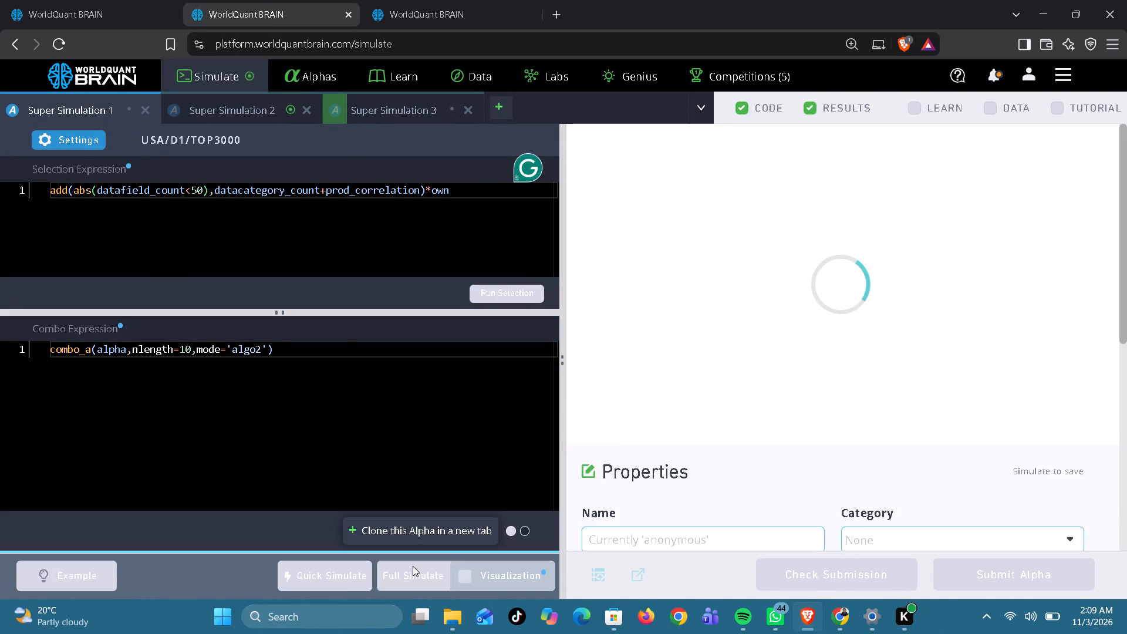
# In the TOP3000 Super Simulation 2, set nlength to 60 in the combo expression.
pyautogui.click(255, 104)
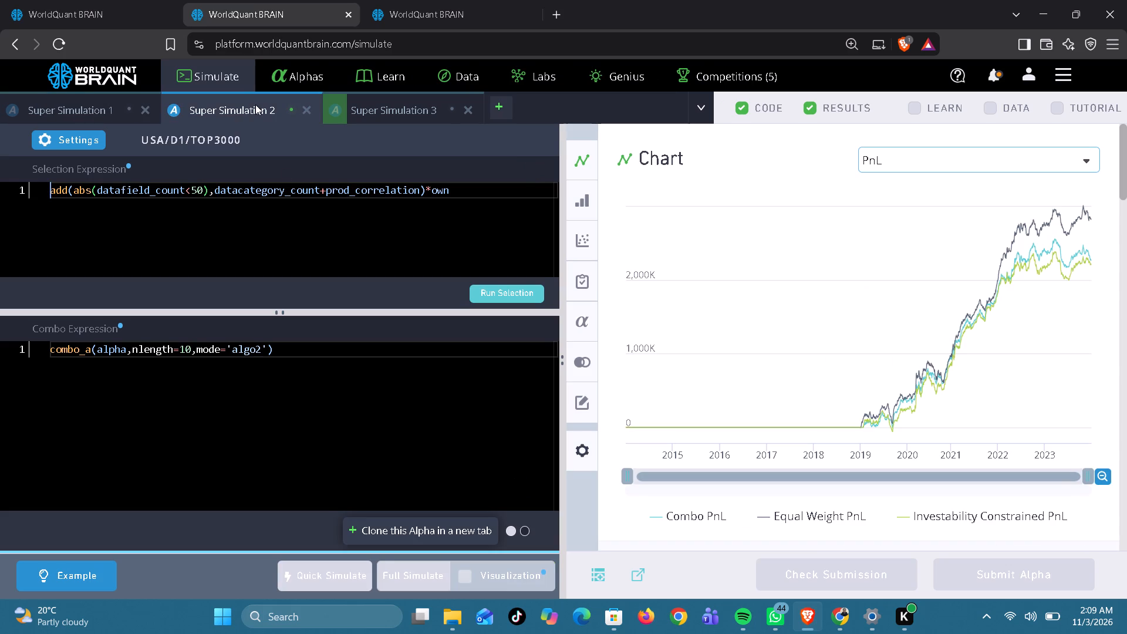
pyautogui.click(187, 346)
pyautogui.press('BackSpace')
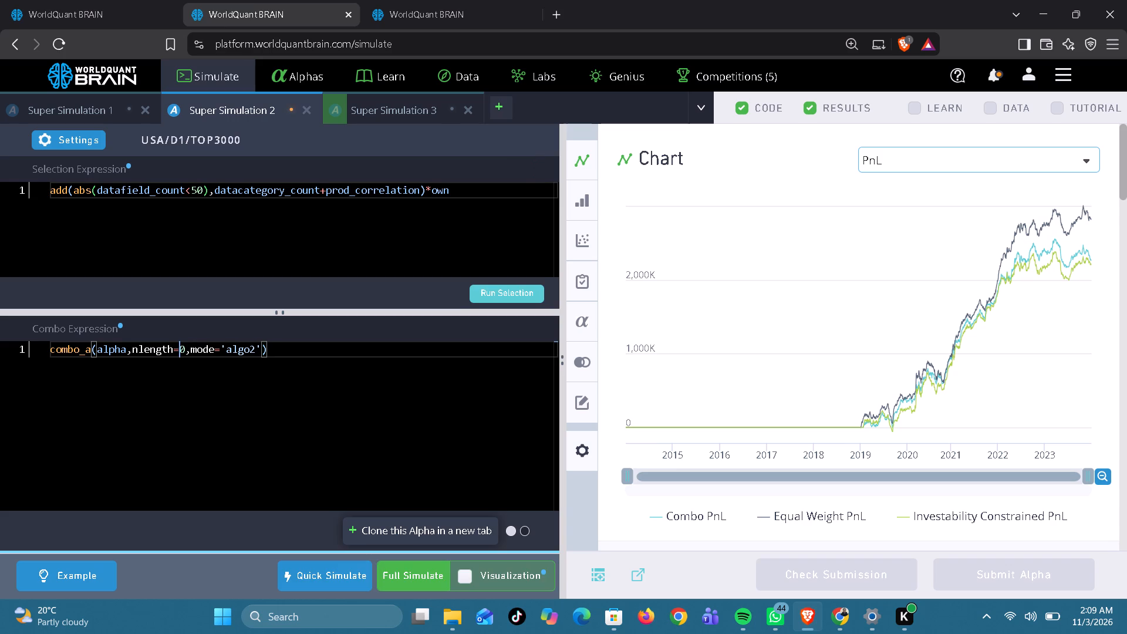
pyautogui.press('6')
# Run the selection for the TOP3000 Super Simulation 2 and try to start its full simulation.
pyautogui.click(483, 301)
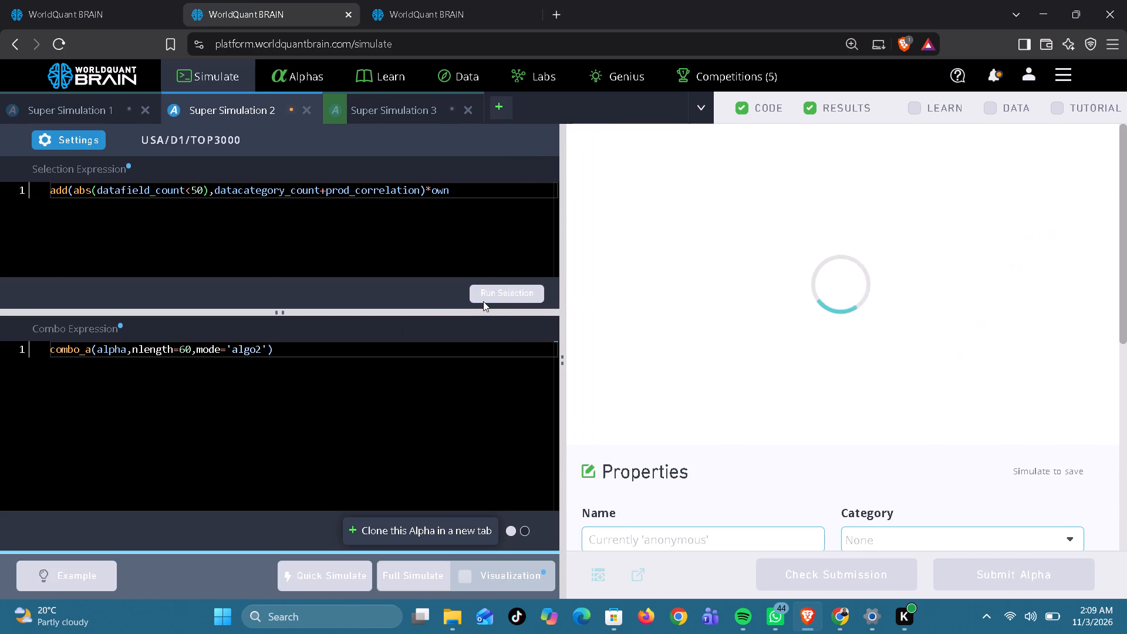
pyautogui.click(410, 578)
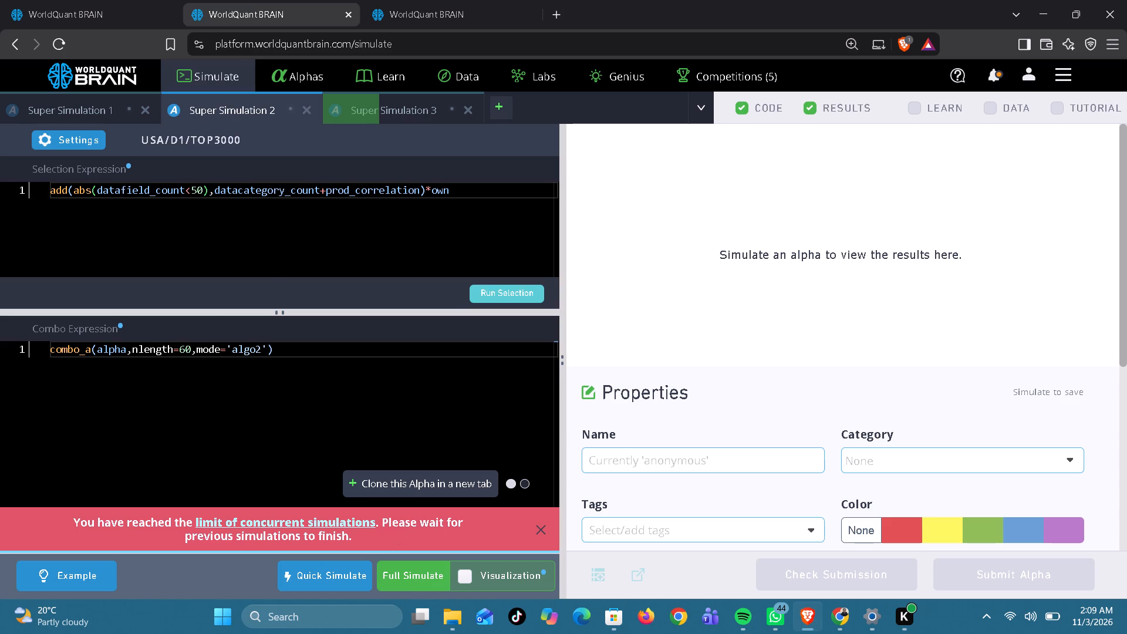
pyautogui.click(416, 576)
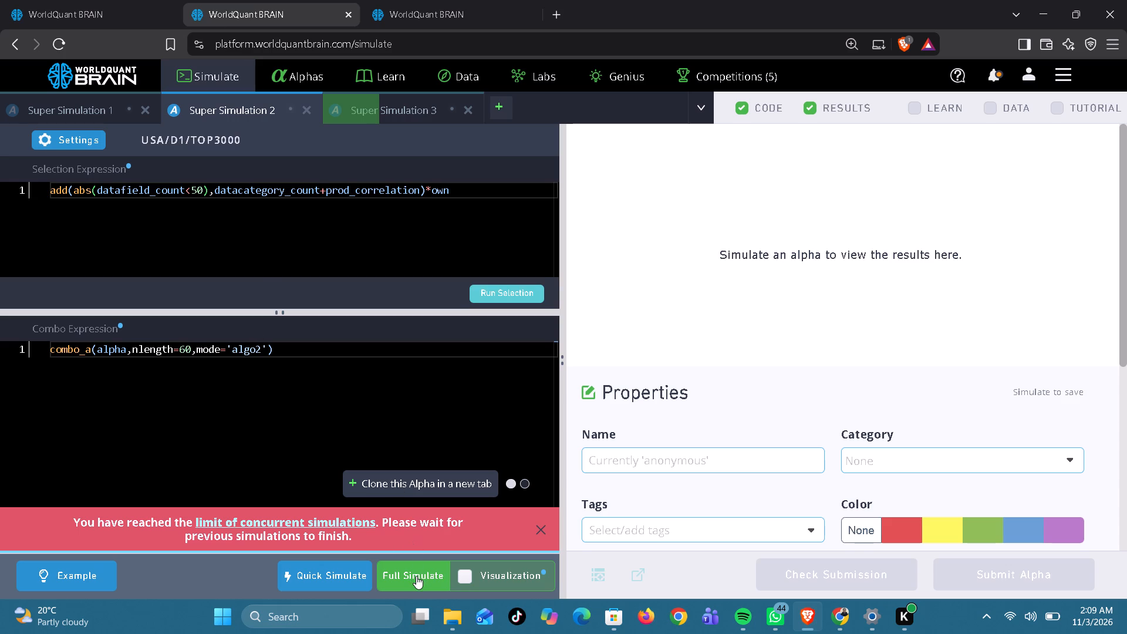
pyautogui.click(416, 576)
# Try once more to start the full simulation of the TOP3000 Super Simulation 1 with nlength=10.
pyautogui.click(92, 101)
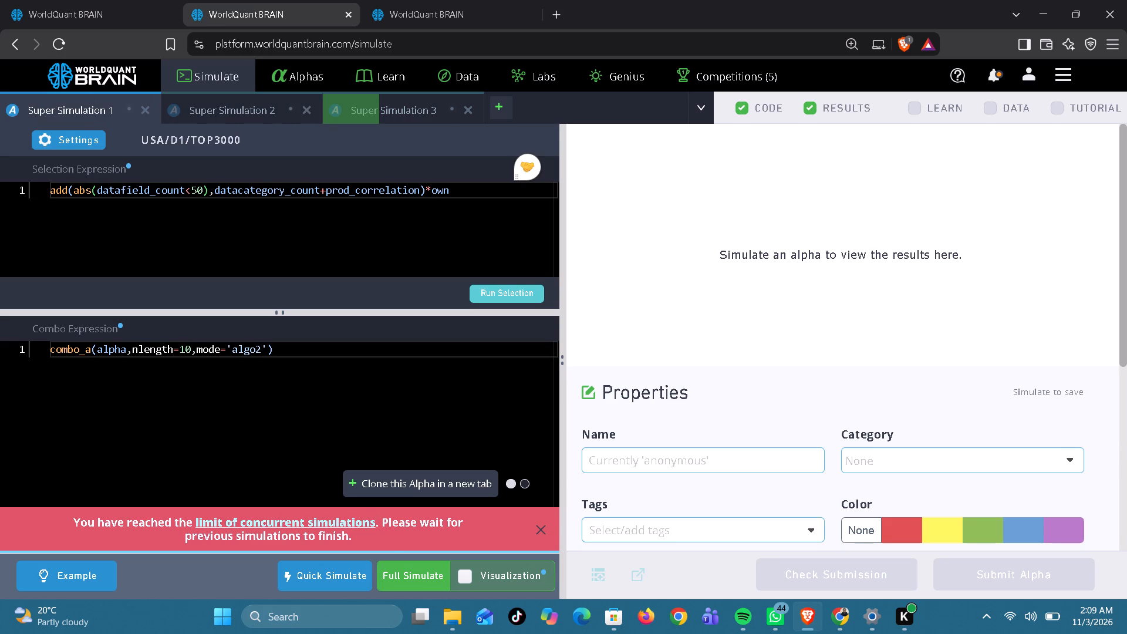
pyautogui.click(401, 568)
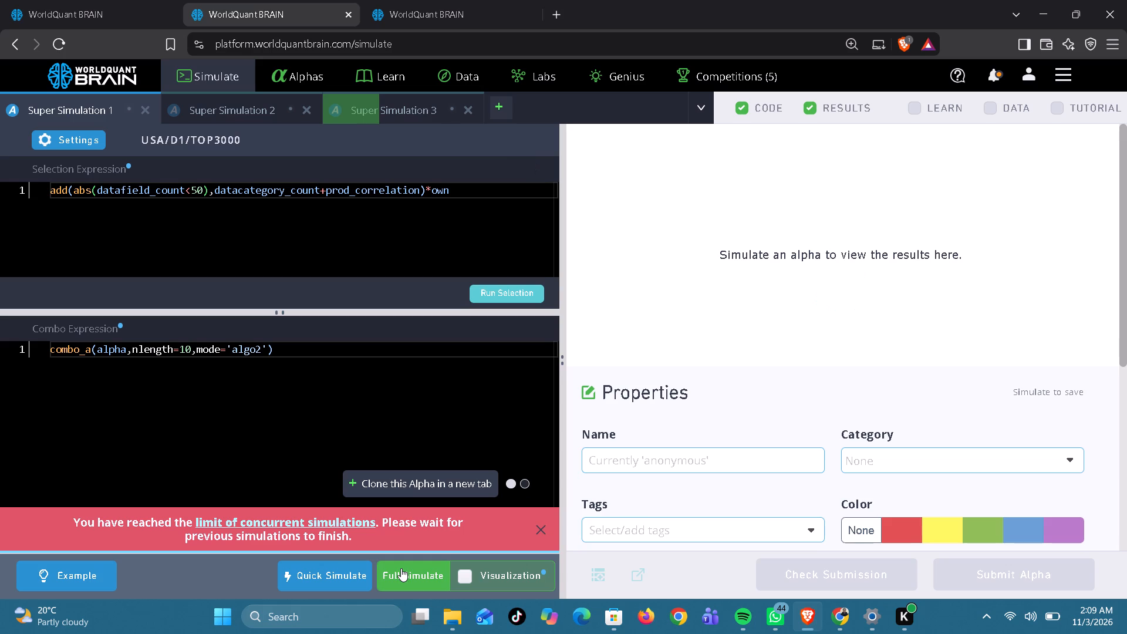
# In the TOP2000 Super Simulation 3, set nlength to 80 in the combo expression.
pyautogui.click(101, 6)
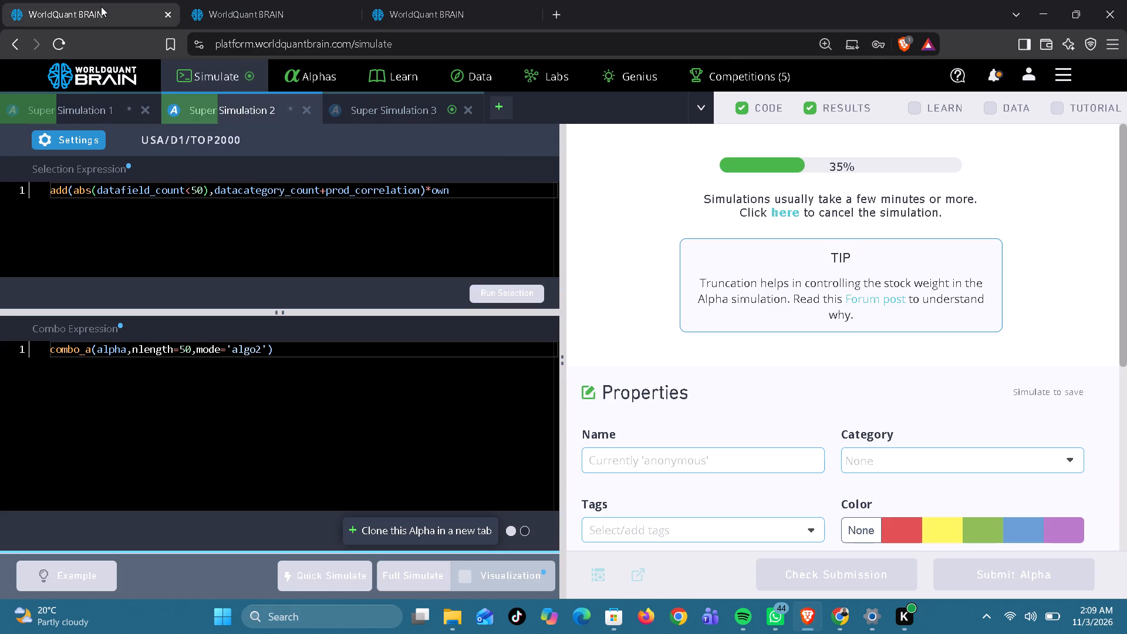
pyautogui.click(377, 106)
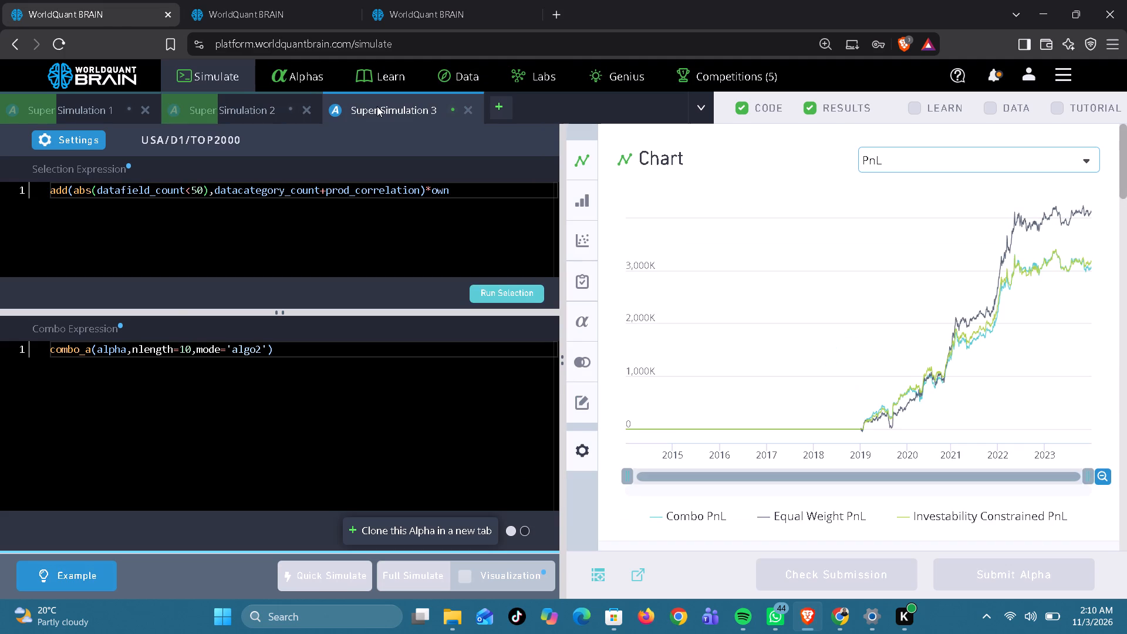
pyautogui.click(186, 348)
pyautogui.press('BackSpace')
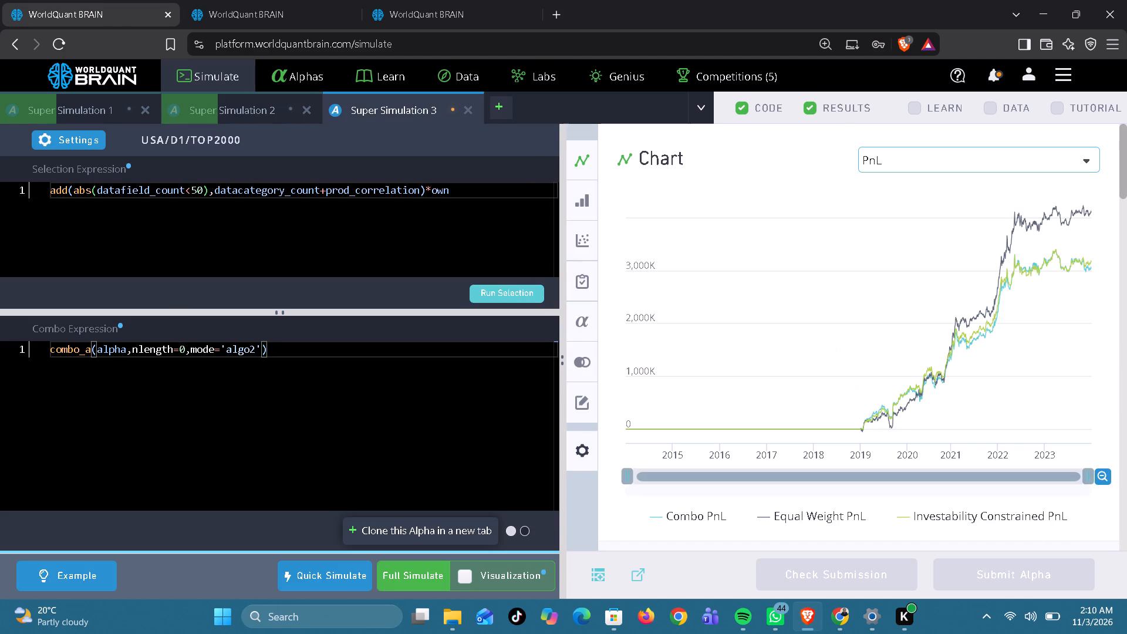
pyautogui.press('8')
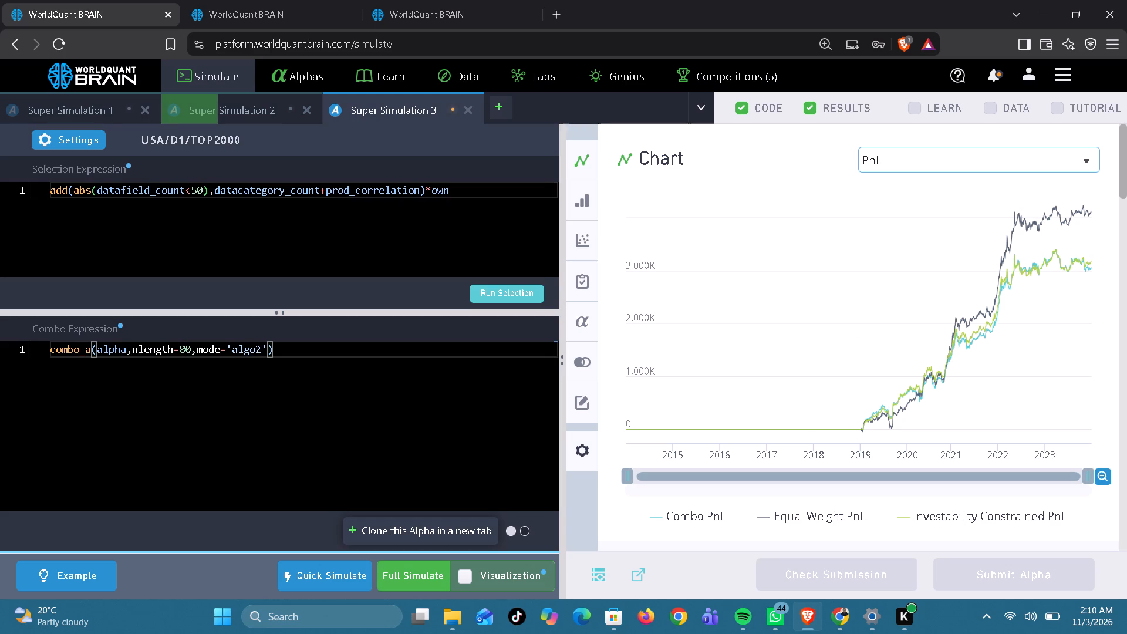
# Run the selection for the TOP2000 Super Simulation 3 and start its full simulation.
pyautogui.click(516, 293)
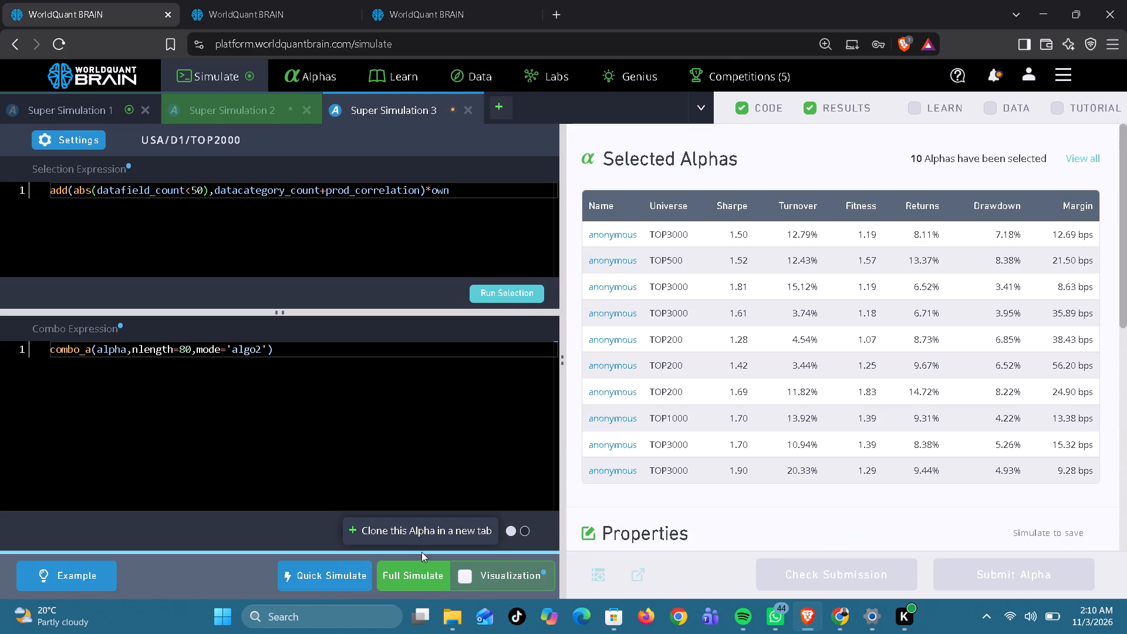
pyautogui.click(419, 572)
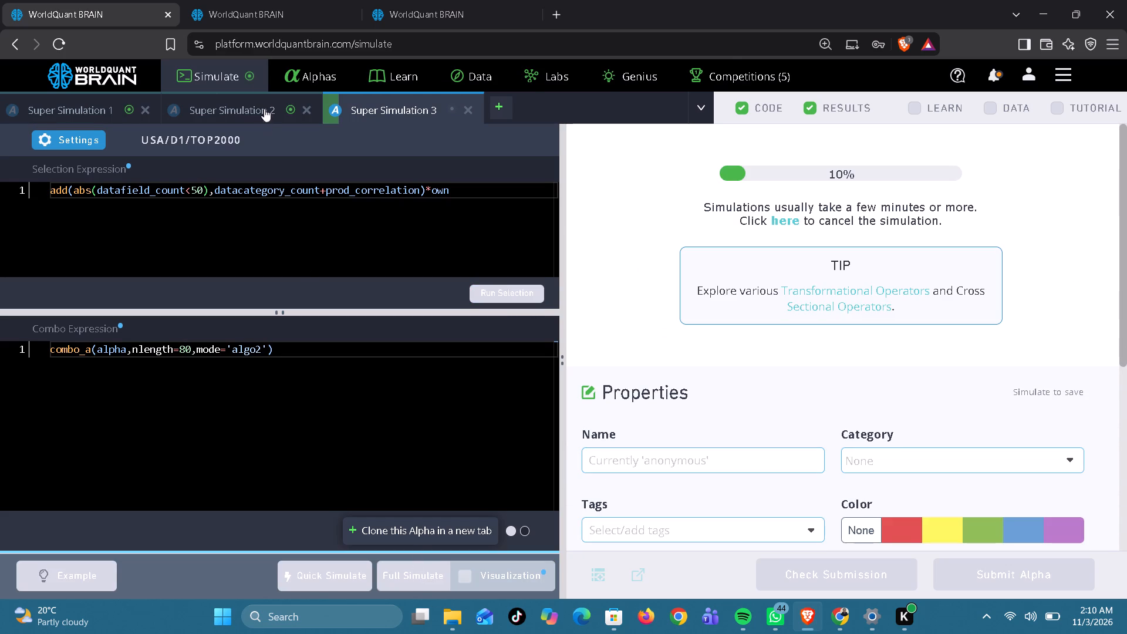
# Start the full simulation of the TOP3000 Super Simulation 1 with nlength=10.
pyautogui.click(263, 19)
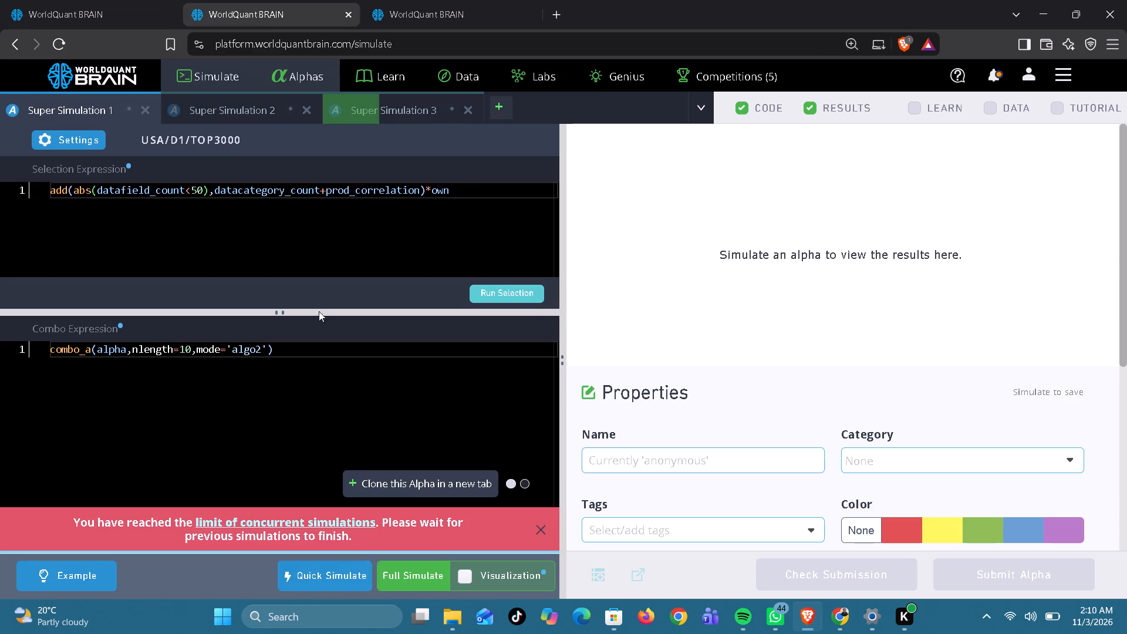
pyautogui.click(419, 579)
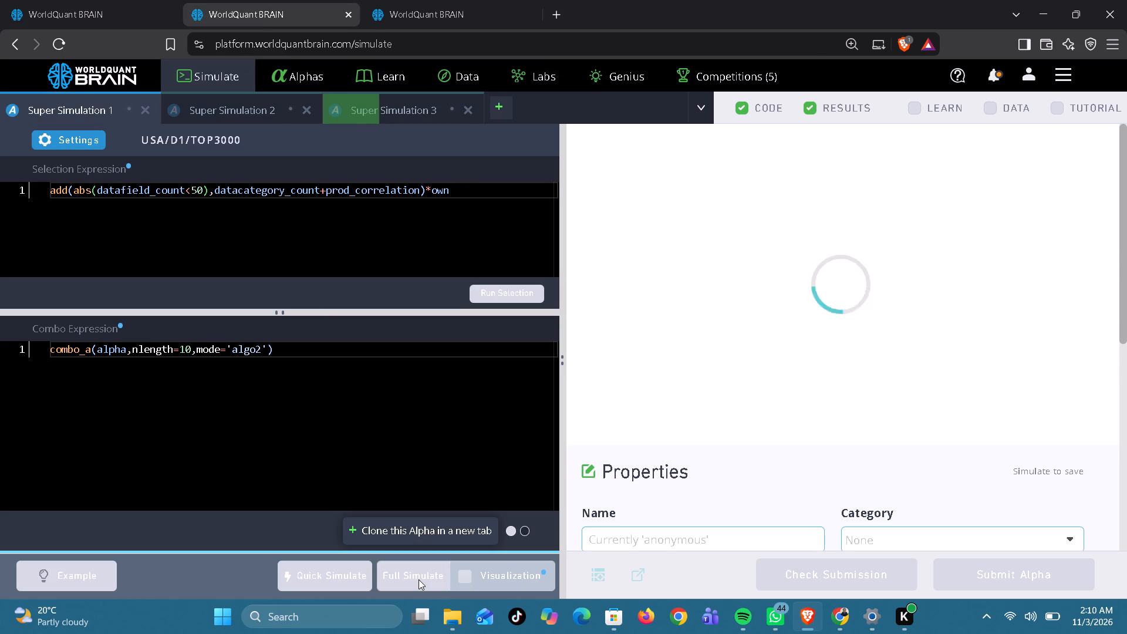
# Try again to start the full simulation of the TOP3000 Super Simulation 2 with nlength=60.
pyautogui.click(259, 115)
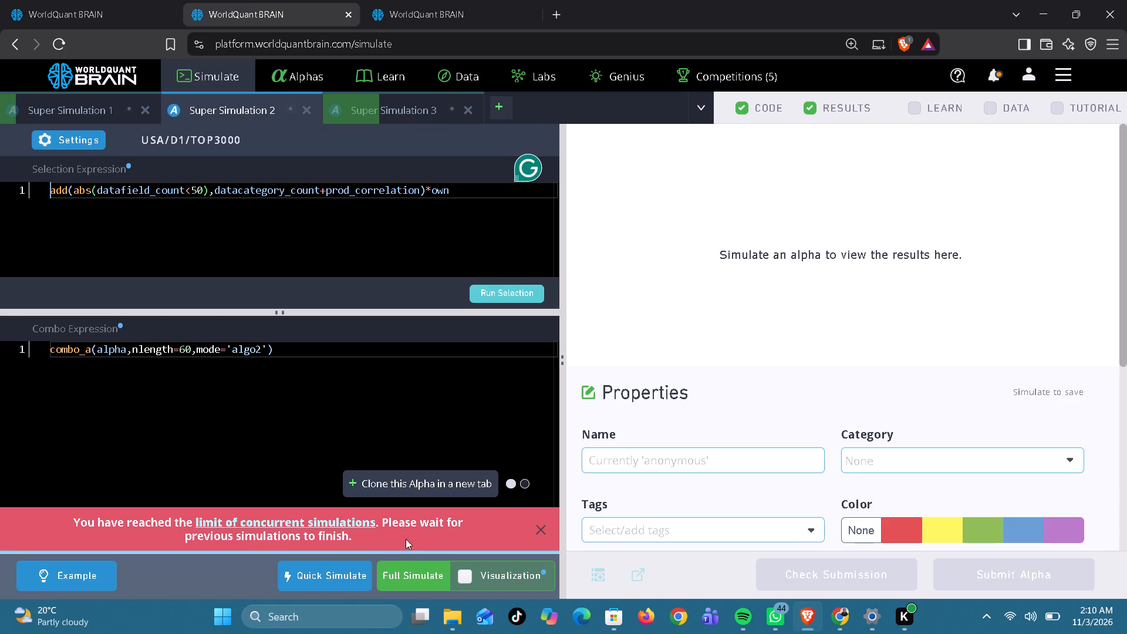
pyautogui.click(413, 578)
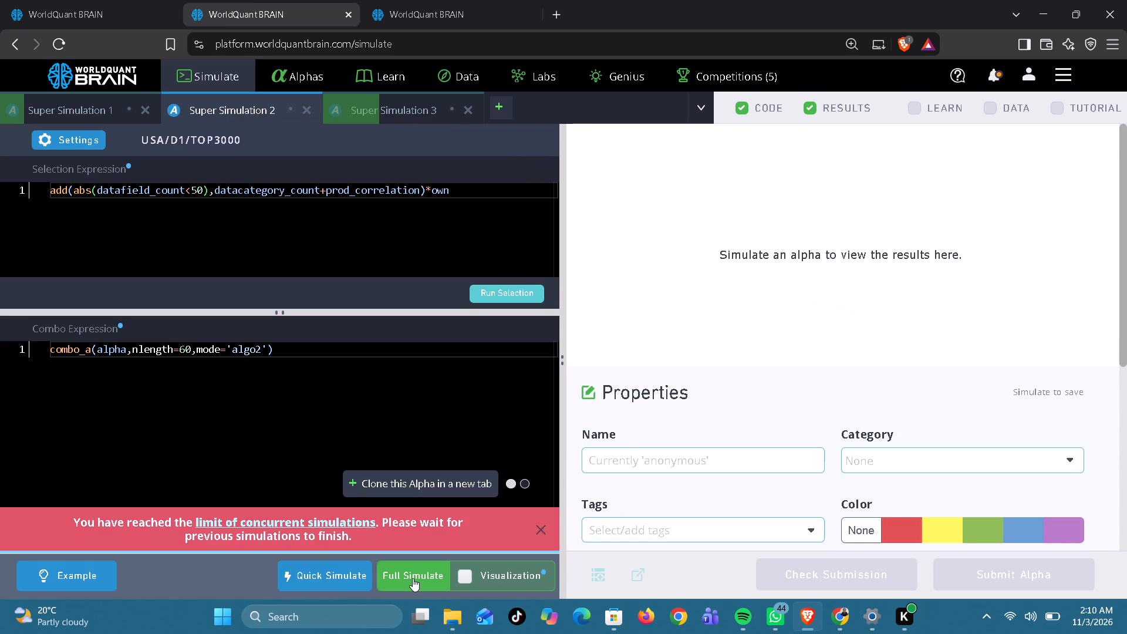
# Set nlength to 70 in the TOP2000 Super Simulation 1 combo expression and run its selection and full simulation.
pyautogui.click(84, 12)
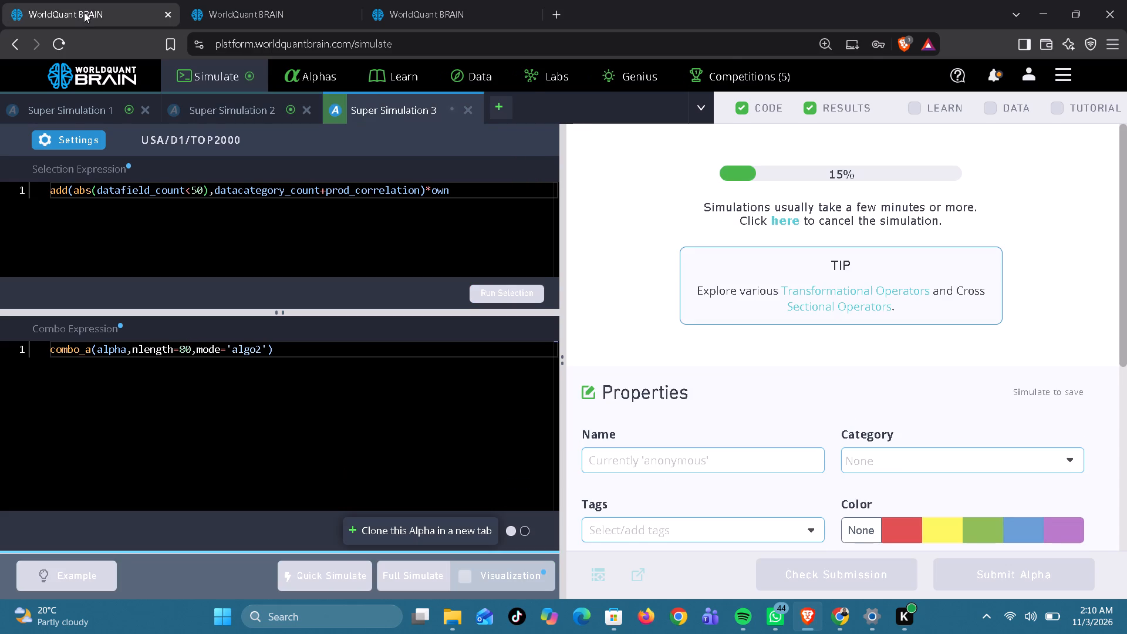
pyautogui.click(69, 111)
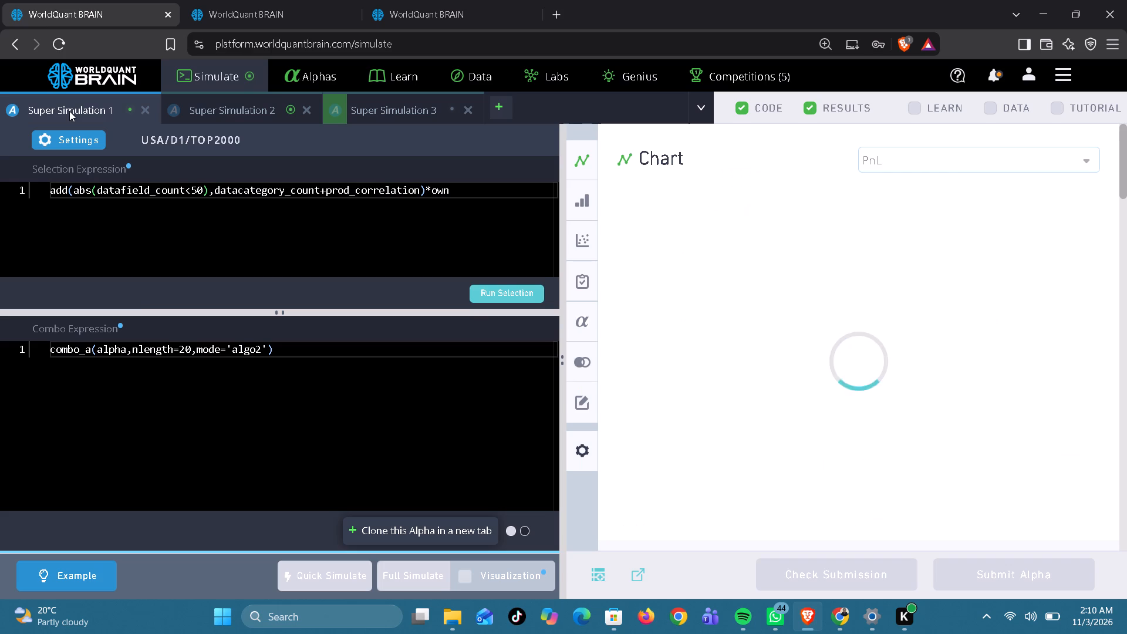
pyautogui.click(185, 349)
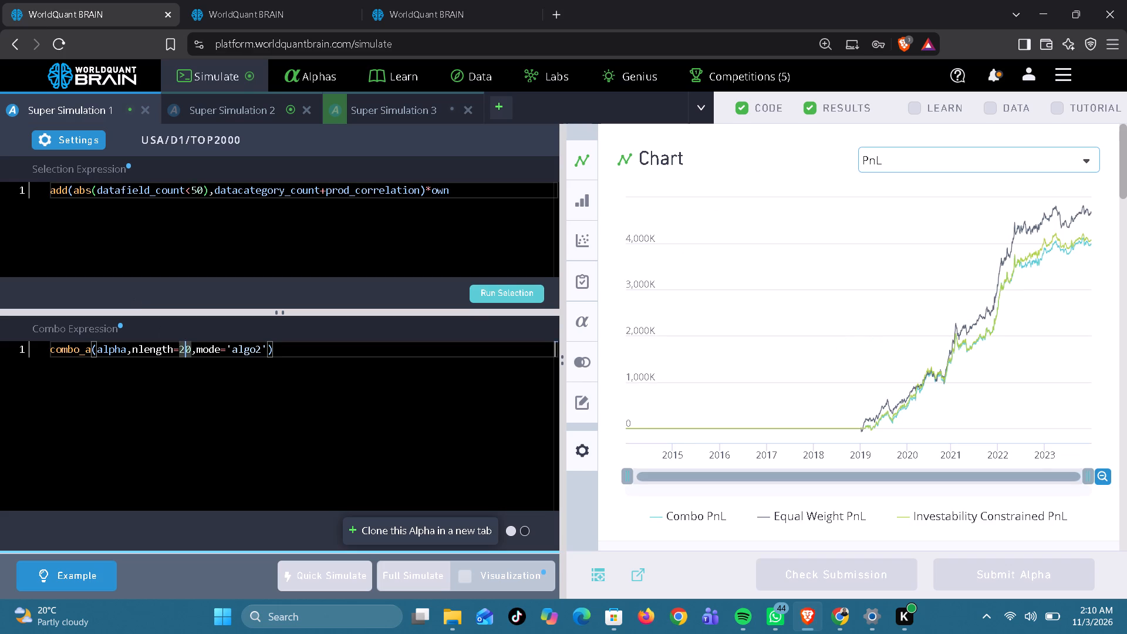
pyautogui.press('BackSpace')
pyautogui.press('7')
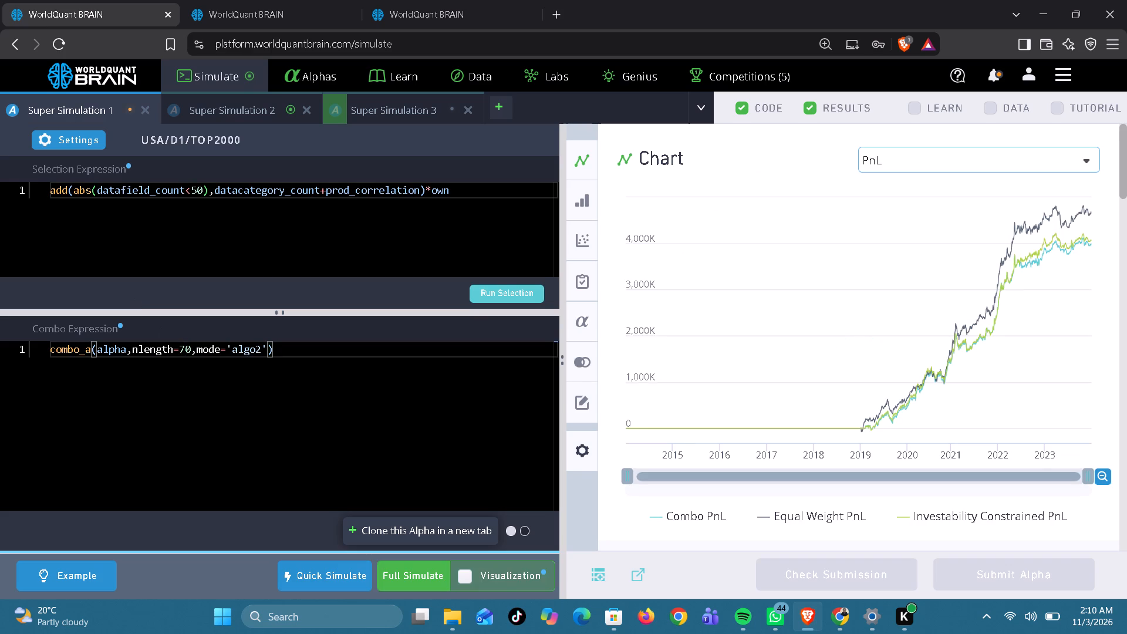
pyautogui.click(507, 297)
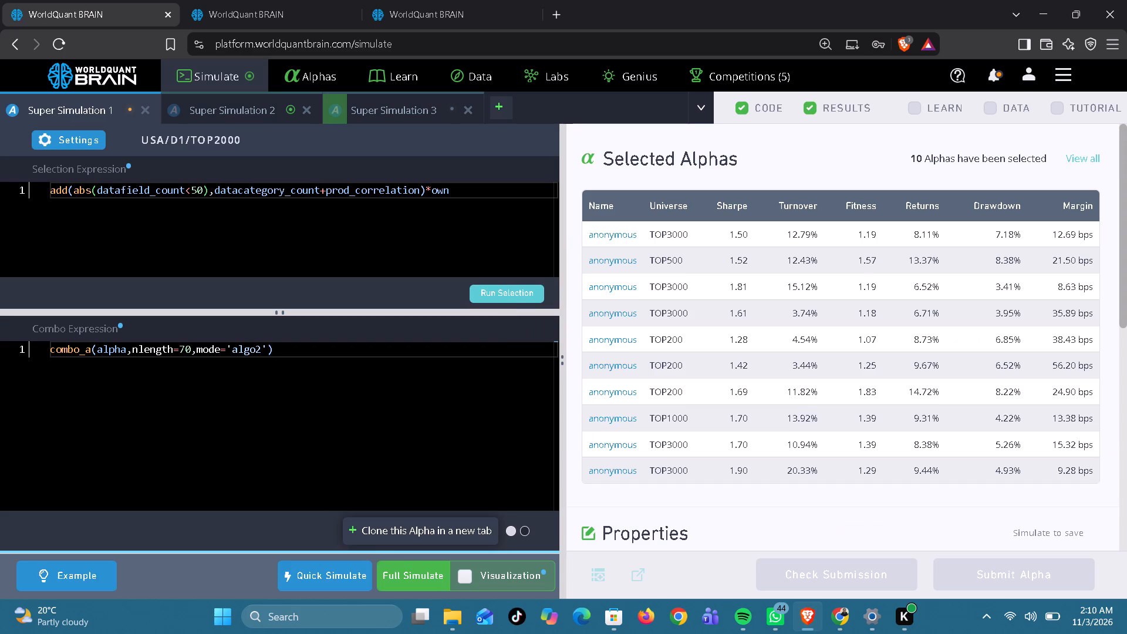
pyautogui.click(403, 570)
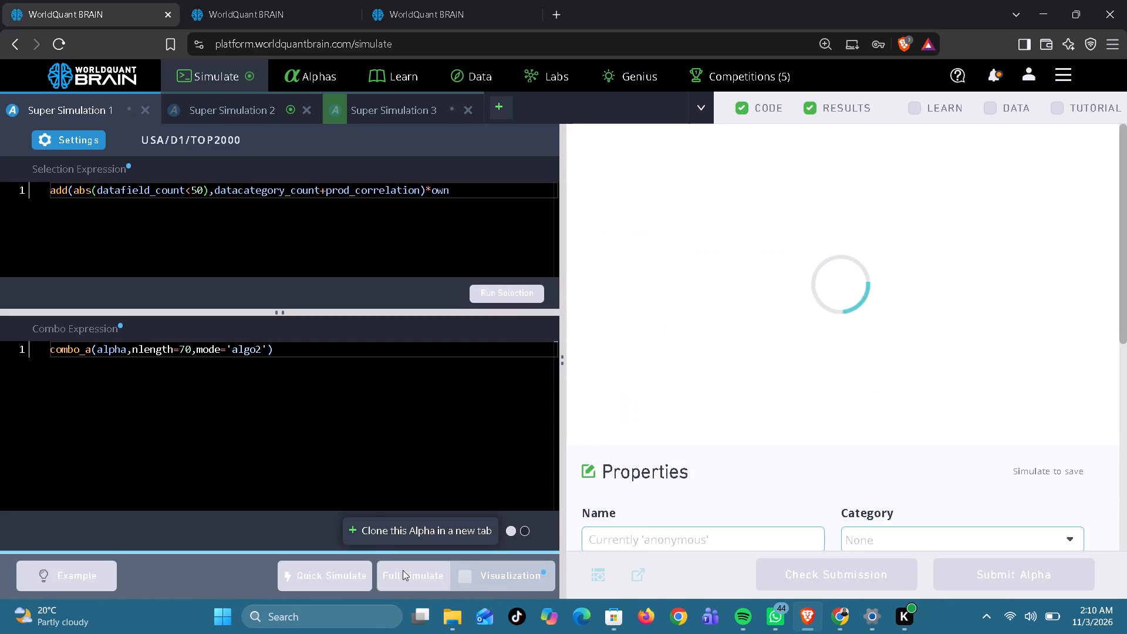
# Set nlength to 90 in the TOP2000 Super Simulation 2, run its selection and try to start its full simulation.
pyautogui.click(246, 110)
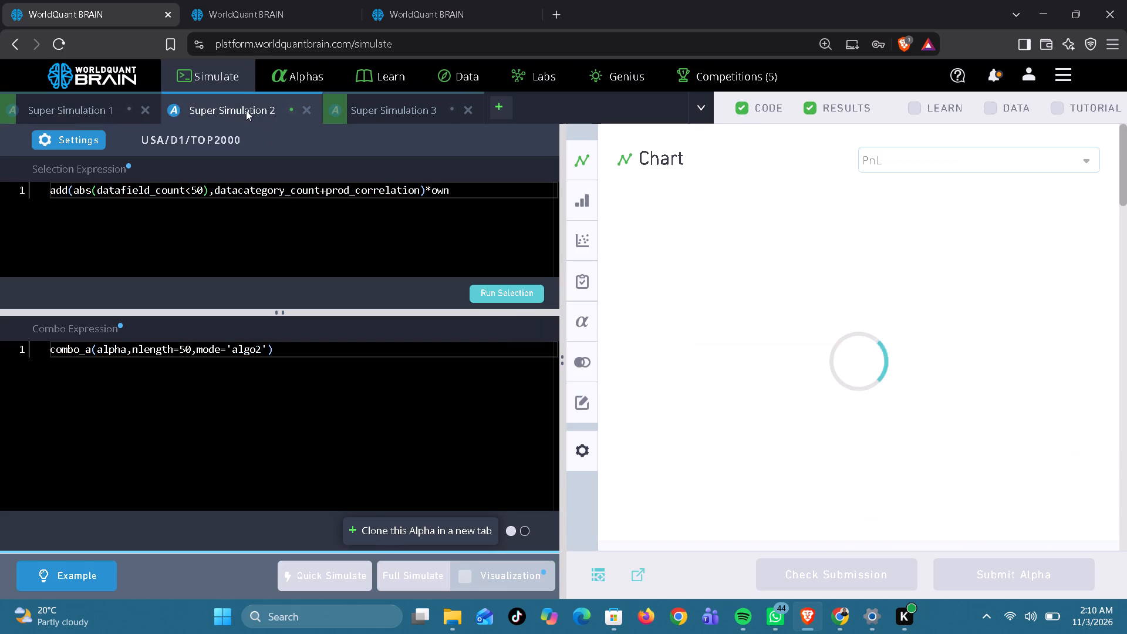
pyautogui.click(187, 347)
pyautogui.press('BackSpace')
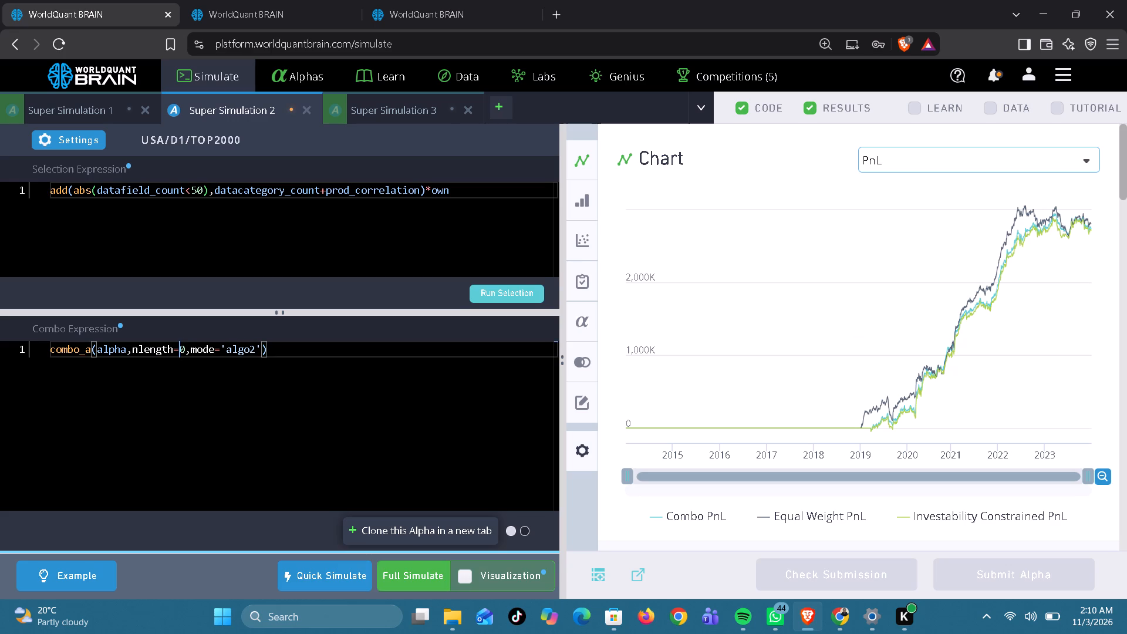
pyautogui.press('9')
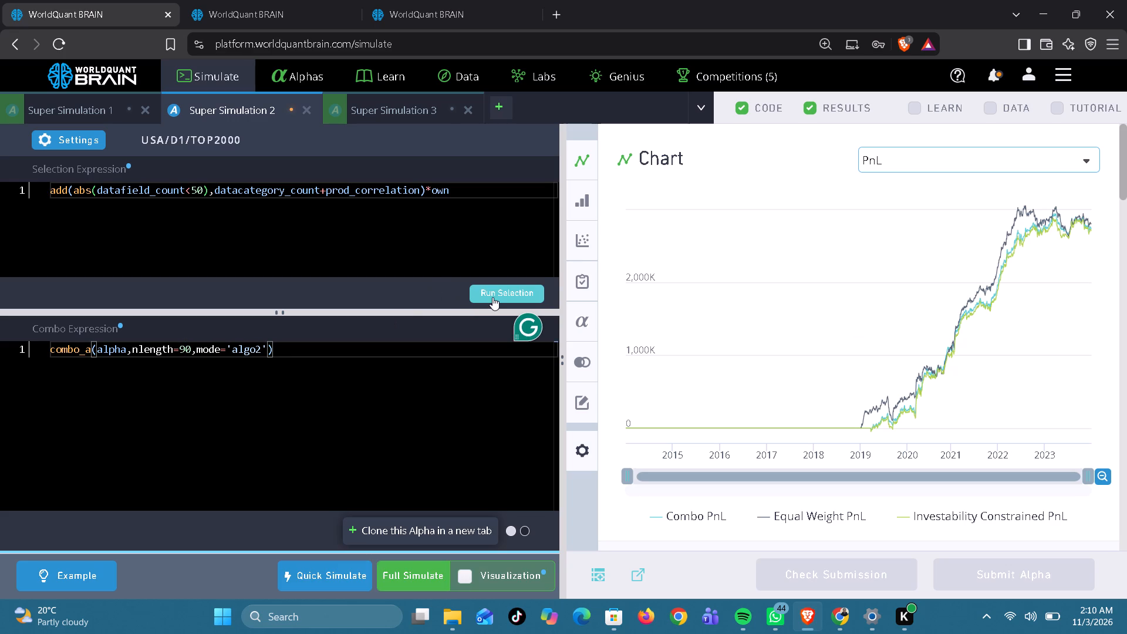
pyautogui.click(492, 297)
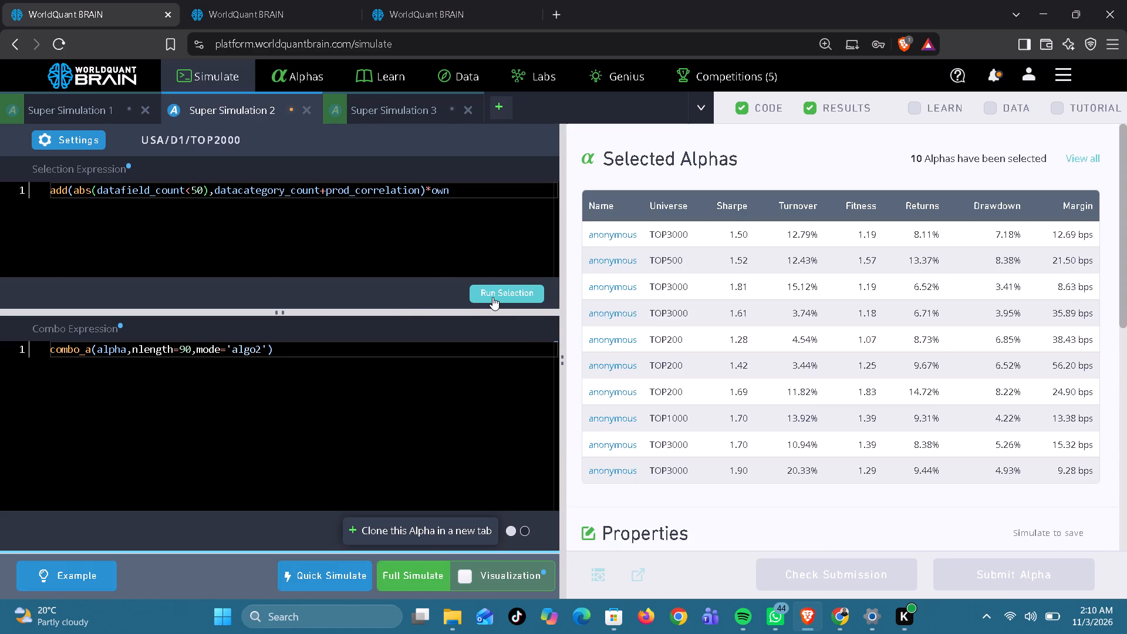
pyautogui.click(417, 562)
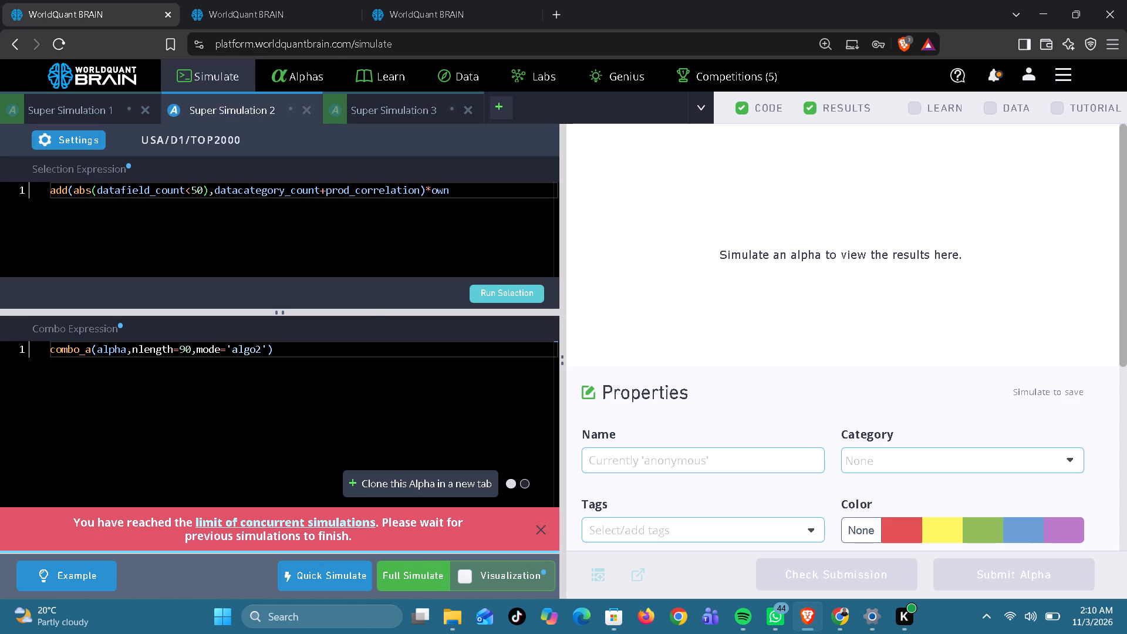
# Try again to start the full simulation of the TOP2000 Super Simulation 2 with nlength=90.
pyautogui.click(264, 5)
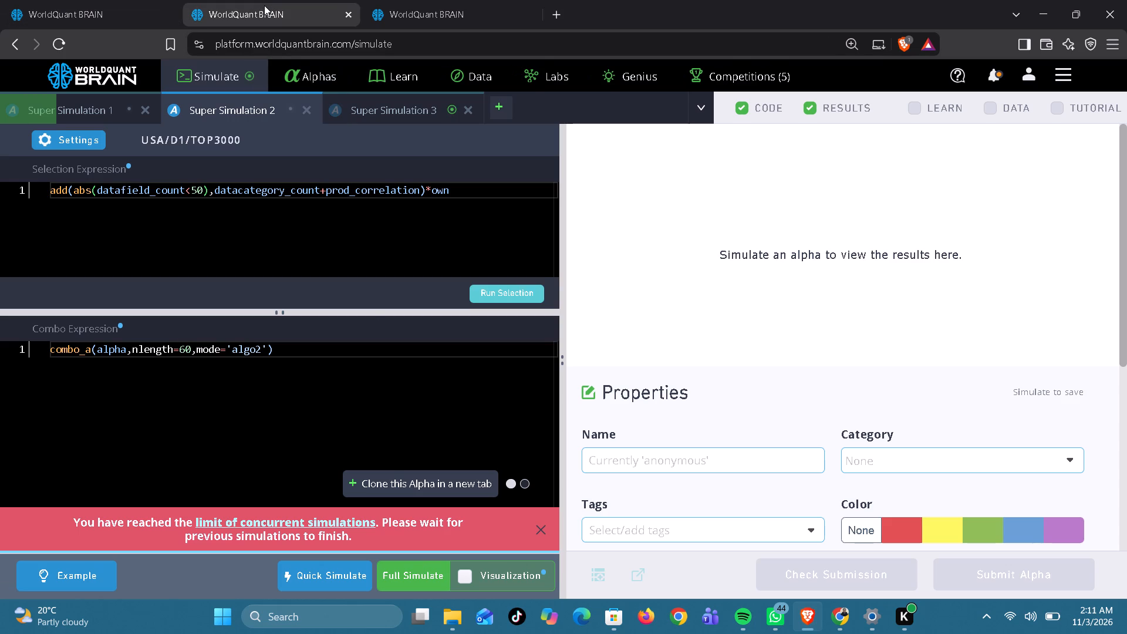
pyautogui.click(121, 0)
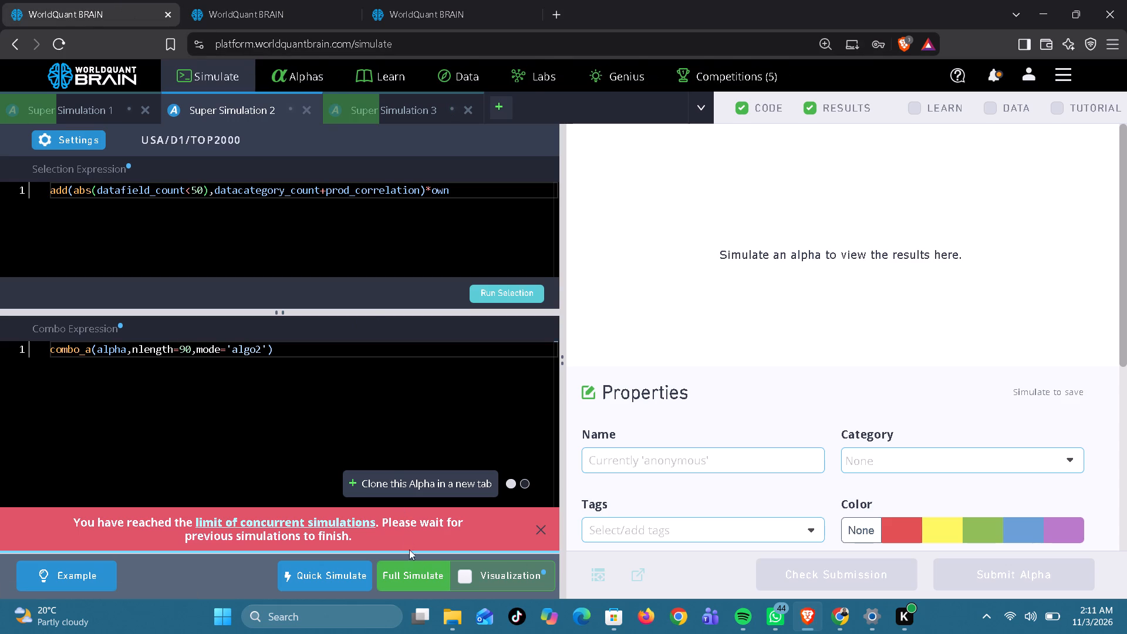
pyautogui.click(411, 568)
# Change the selection condition in the TOP3000 Super Simulation 3 to datafield_count<80 and run its selection and full simulation.
pyautogui.click(278, 14)
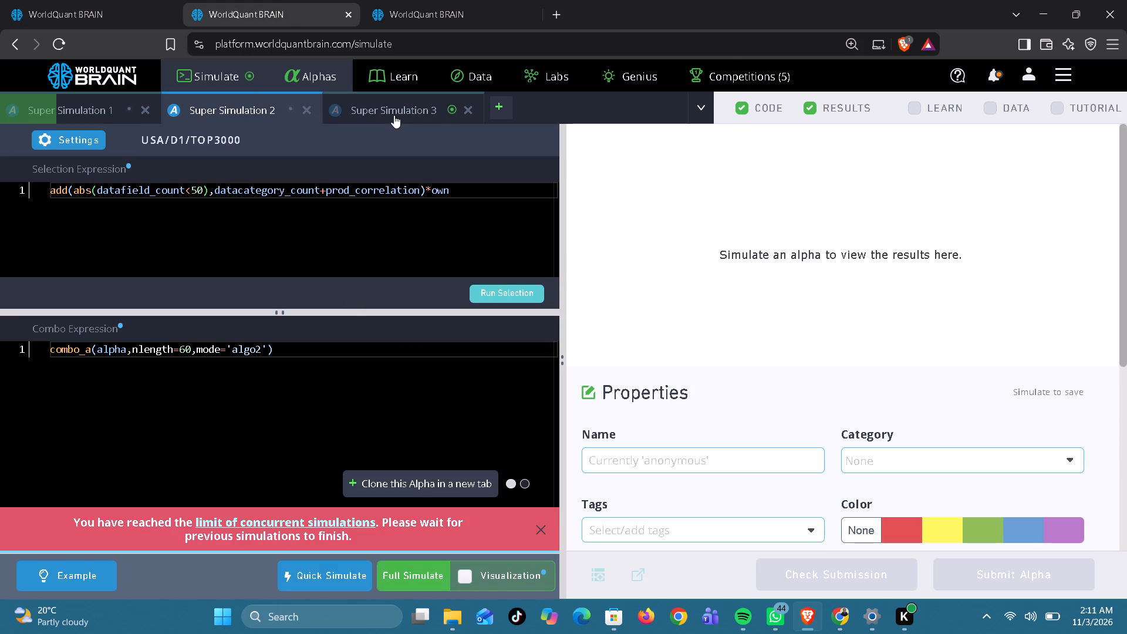
pyautogui.click(400, 112)
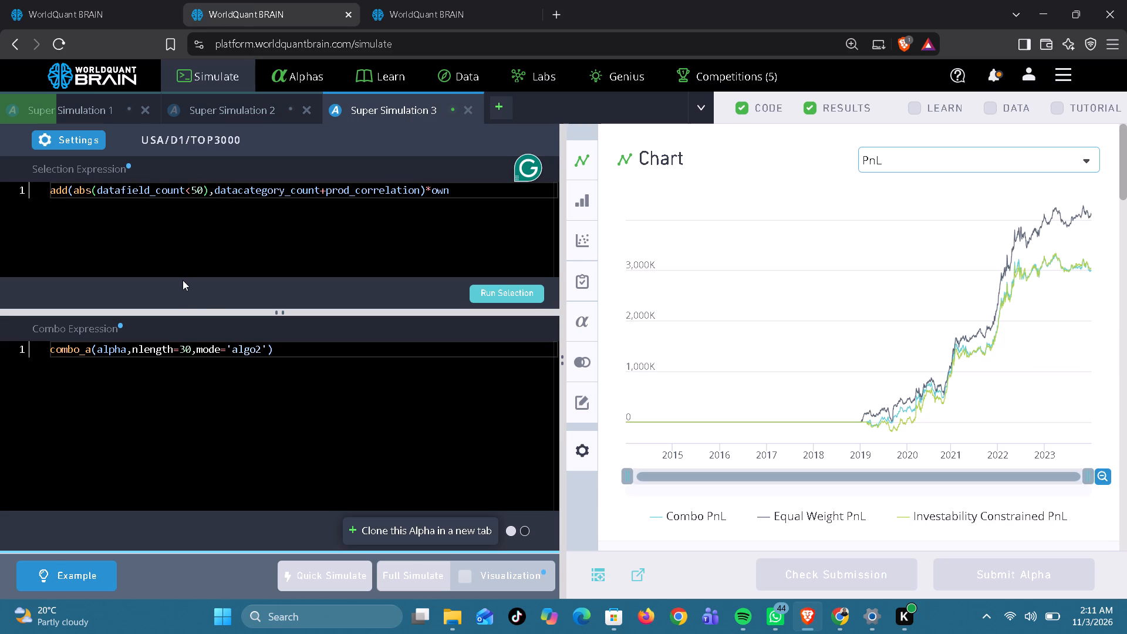
pyautogui.click(195, 189)
pyautogui.press('BackSpace')
pyautogui.press('8')
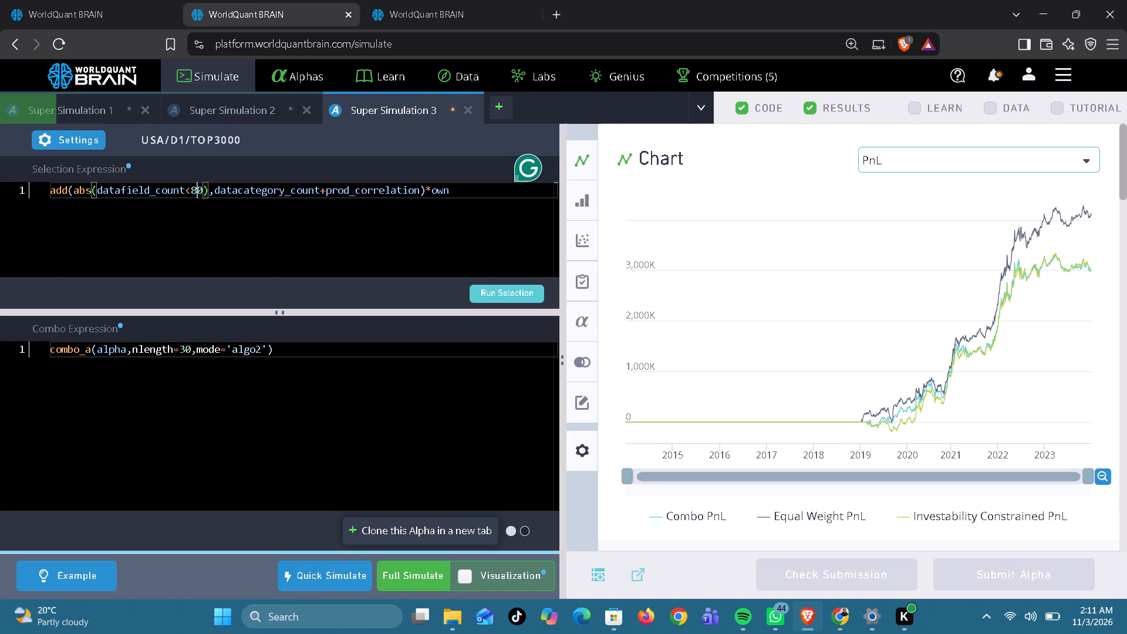
pyautogui.click(521, 292)
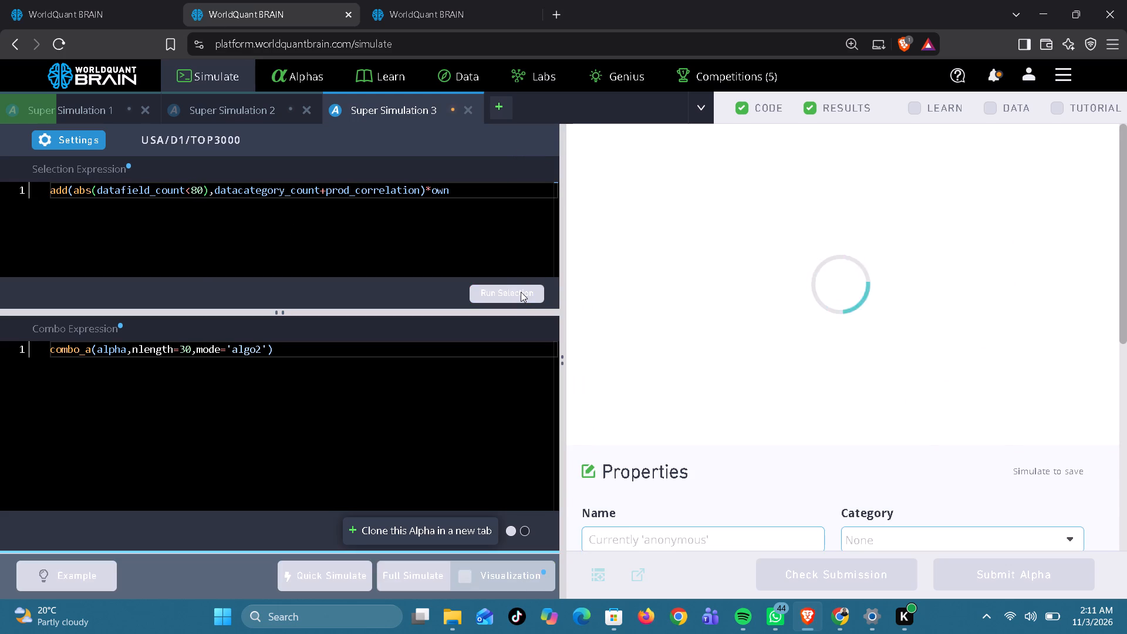
pyautogui.click(409, 574)
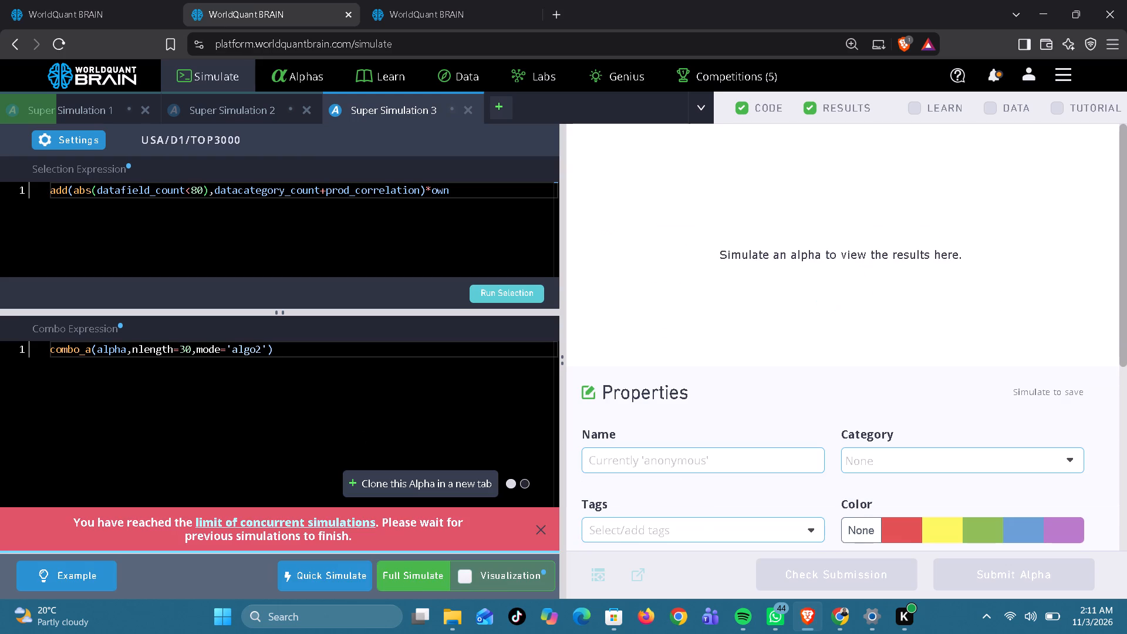
pyautogui.click(410, 573)
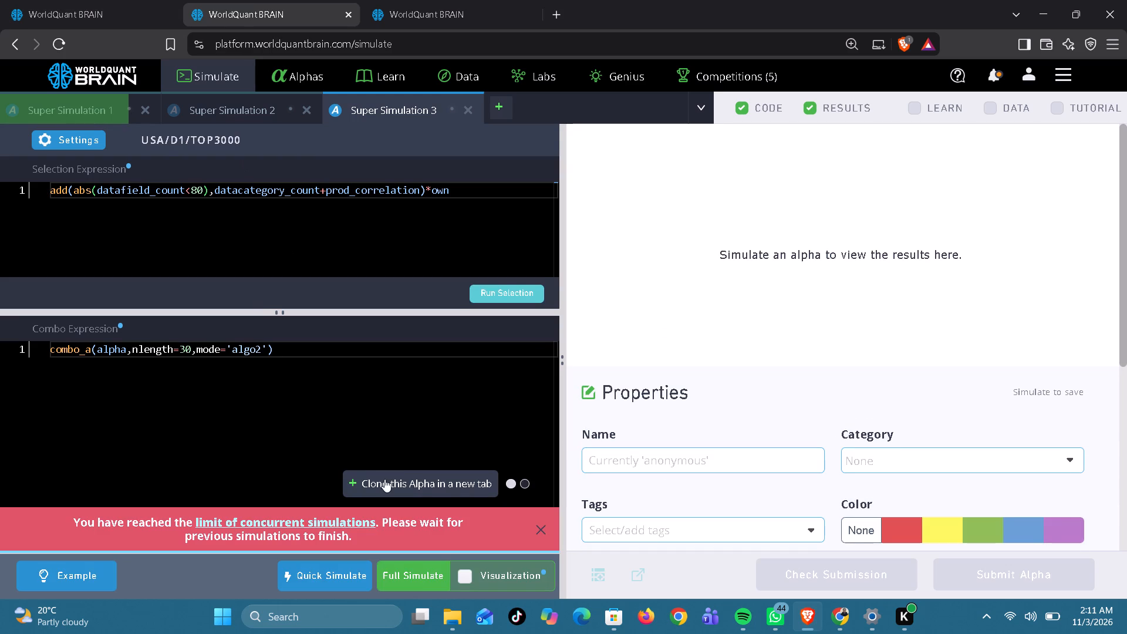
pyautogui.click(413, 581)
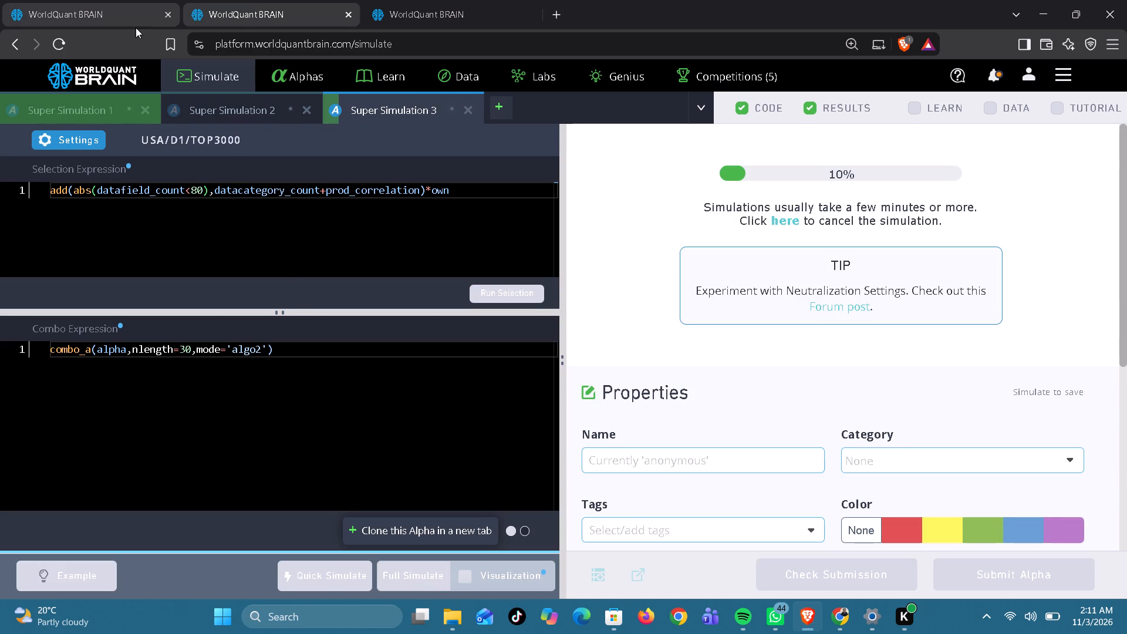
# Start the full simulation of the TOP3000 Super Simulation 2 with nlength=60.
pyautogui.click(214, 100)
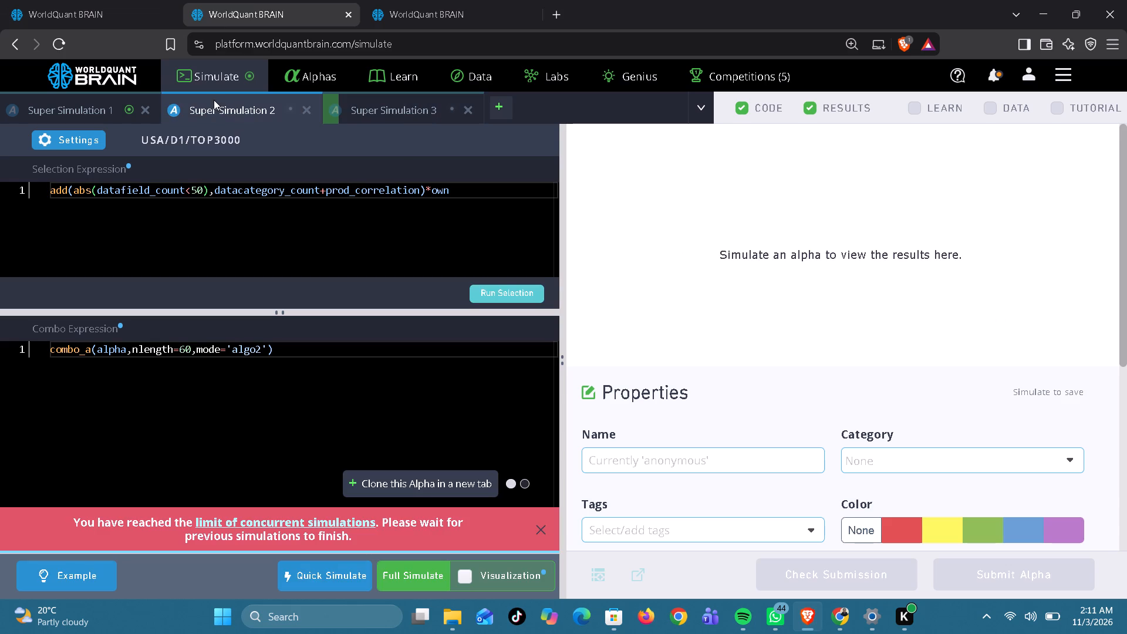
pyautogui.click(386, 578)
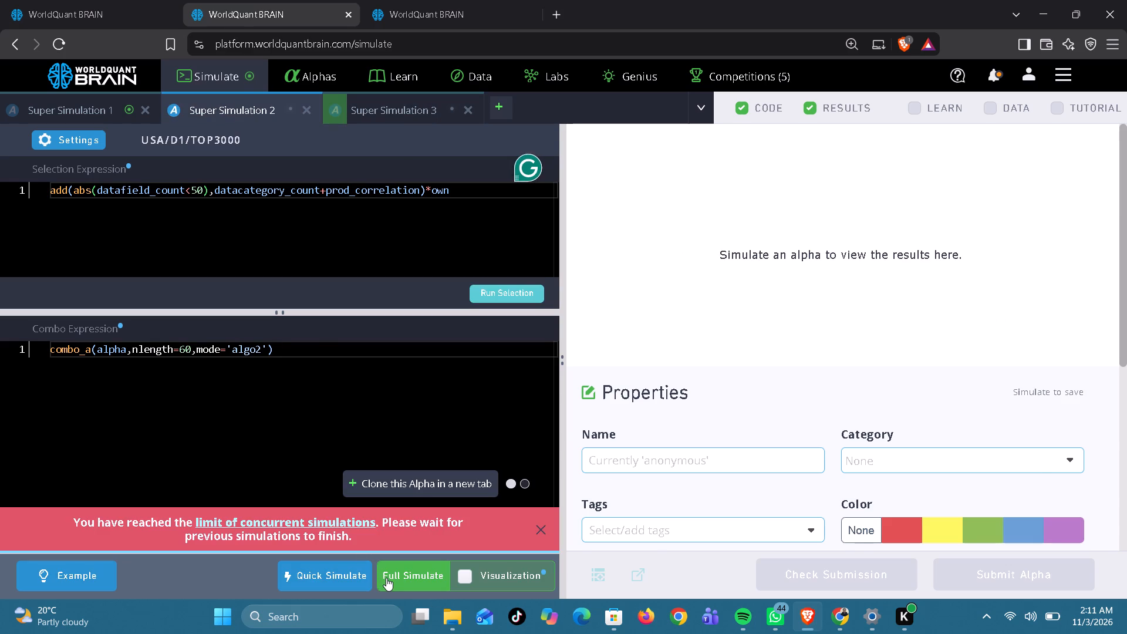
pyautogui.click(386, 578)
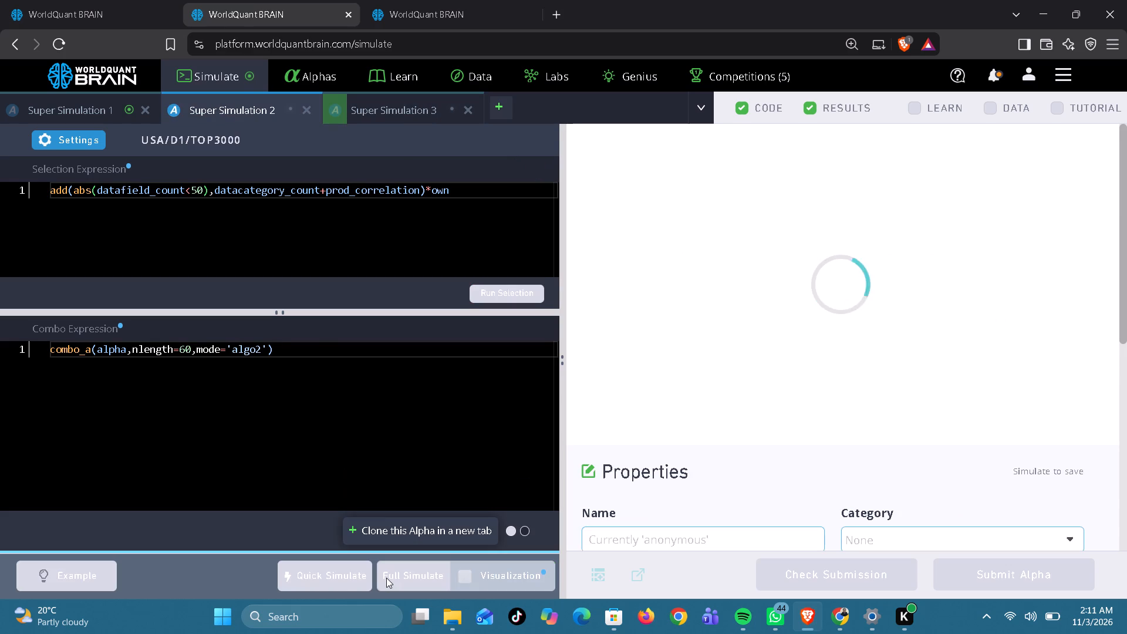
# Change the selection condition in the TOP3000 Super Simulation 1 to datafield_count<70 and run its selection and full simulation.
pyautogui.click(114, 114)
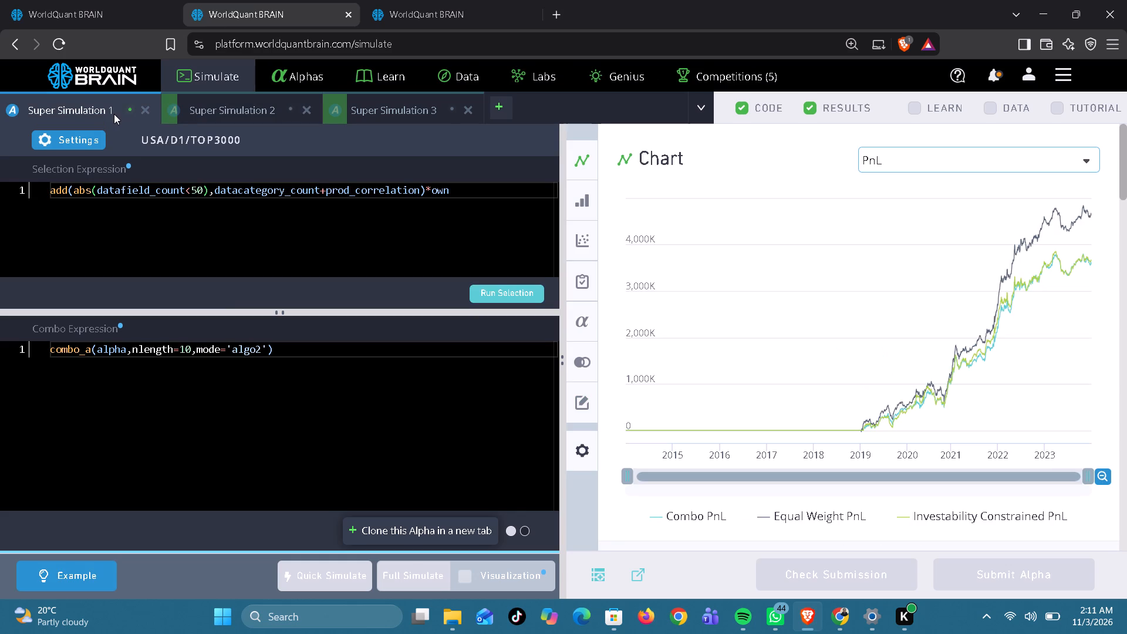
pyautogui.click(193, 191)
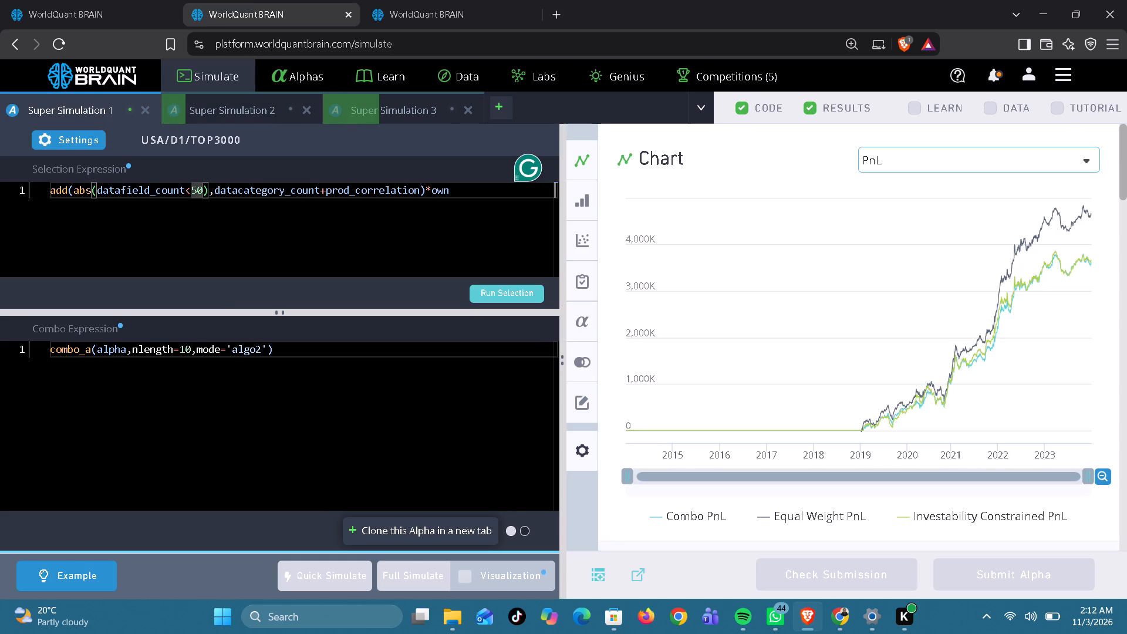
pyautogui.press('Delete')
pyautogui.press('7')
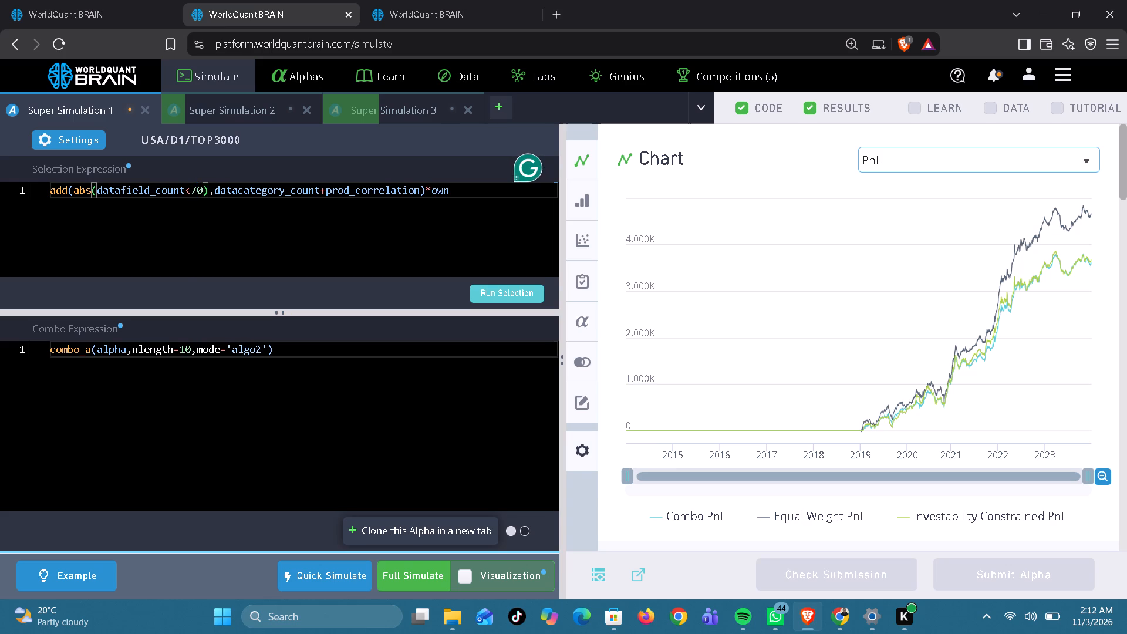
pyautogui.click(502, 295)
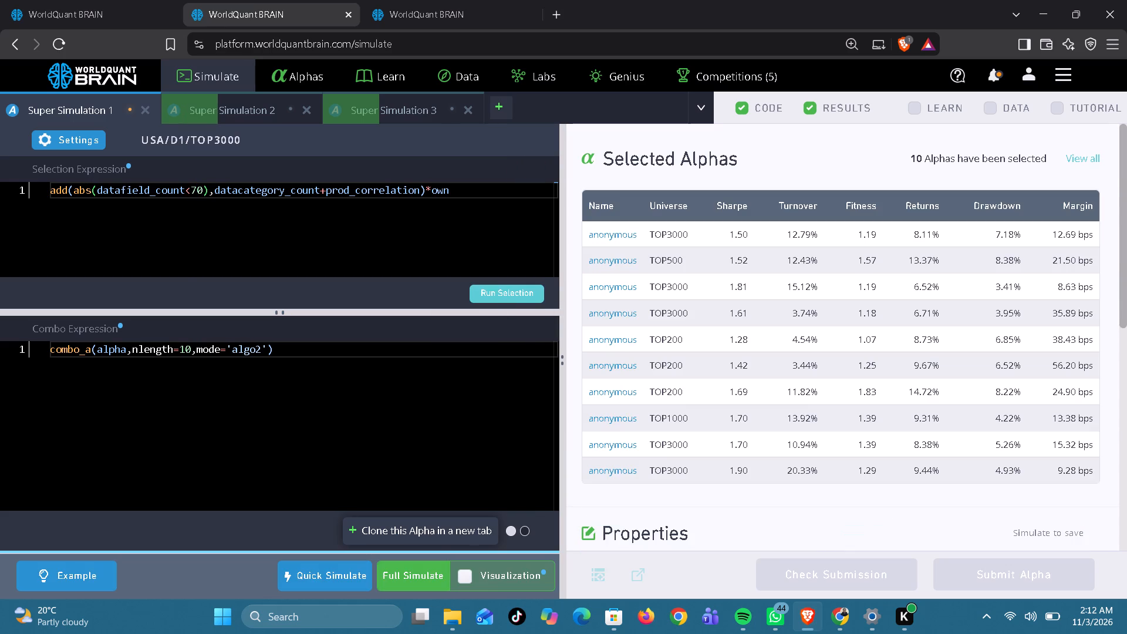
pyautogui.click(424, 575)
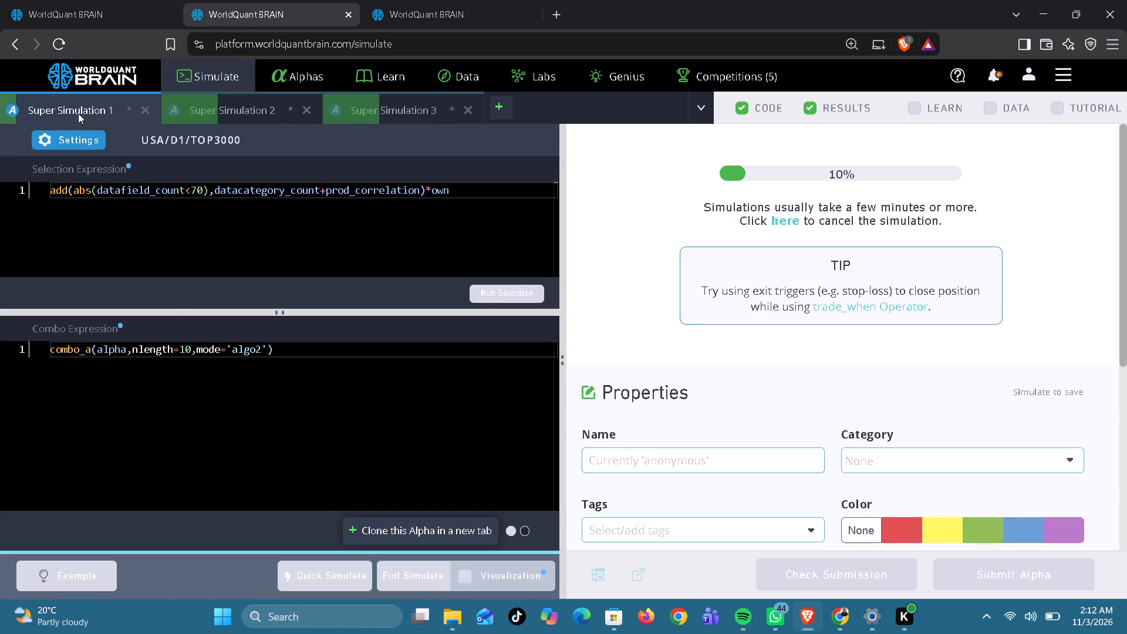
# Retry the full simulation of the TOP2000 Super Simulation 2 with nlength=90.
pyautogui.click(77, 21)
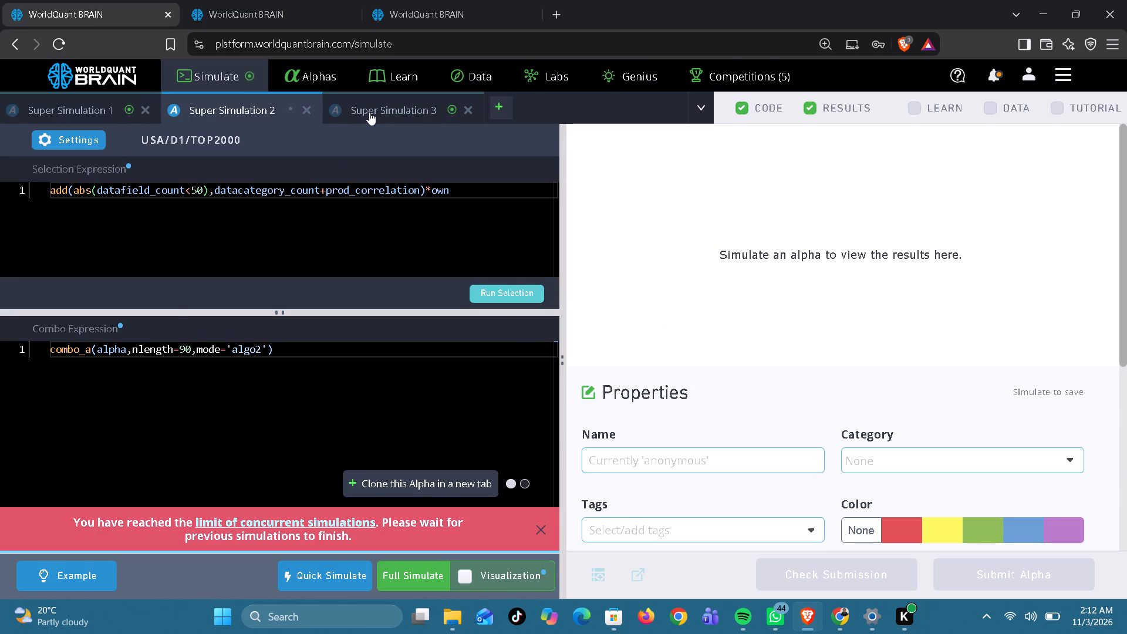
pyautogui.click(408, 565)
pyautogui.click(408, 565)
# View the PnL charts of the TOP2000 Super Simulation 3 with nlength=80 and Super Simulation 1 with nlength=70.
pyautogui.click(400, 110)
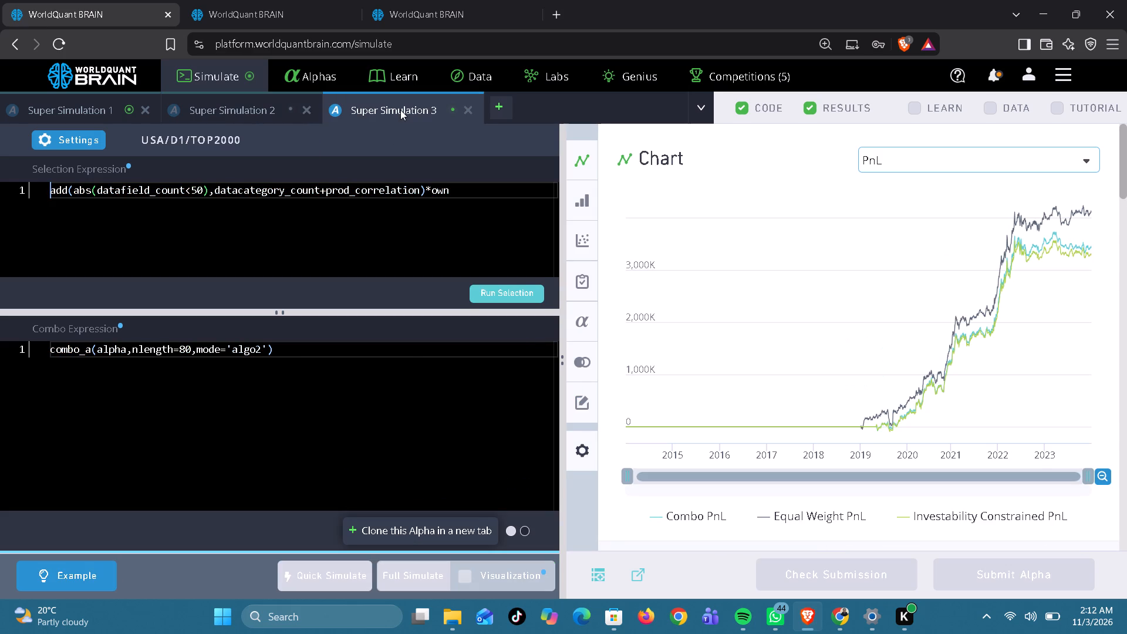
pyautogui.click(70, 109)
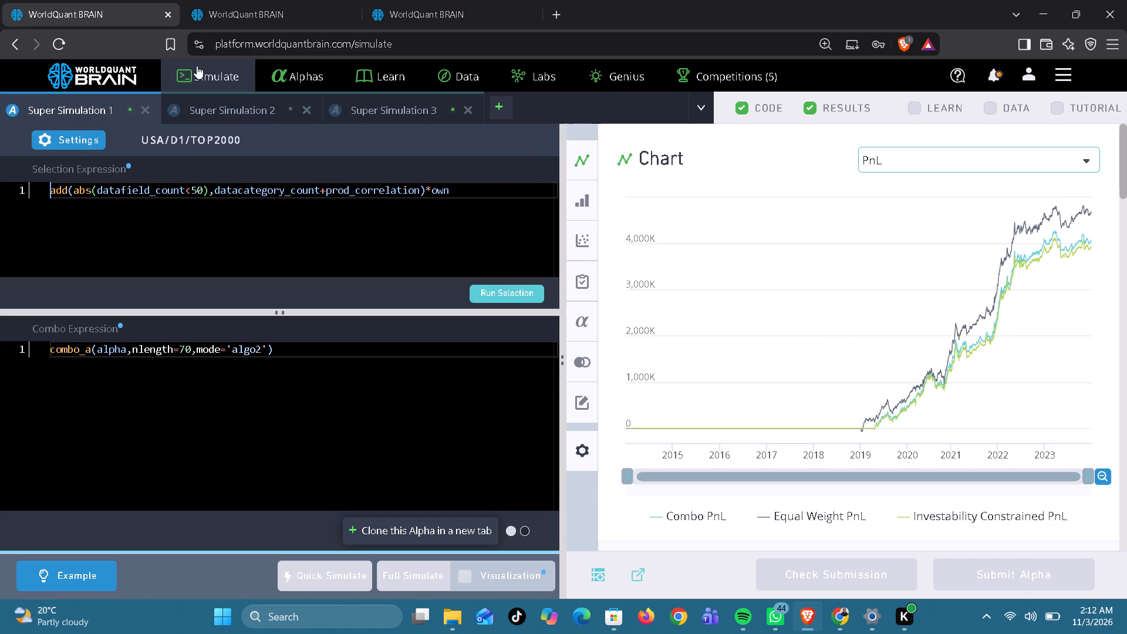
# In the third WorldQuant BRAIN browser tab, set Super Simulation 1's universe to TOP3000 and neutralization to Slow Factors.
pyautogui.click(420, 12)
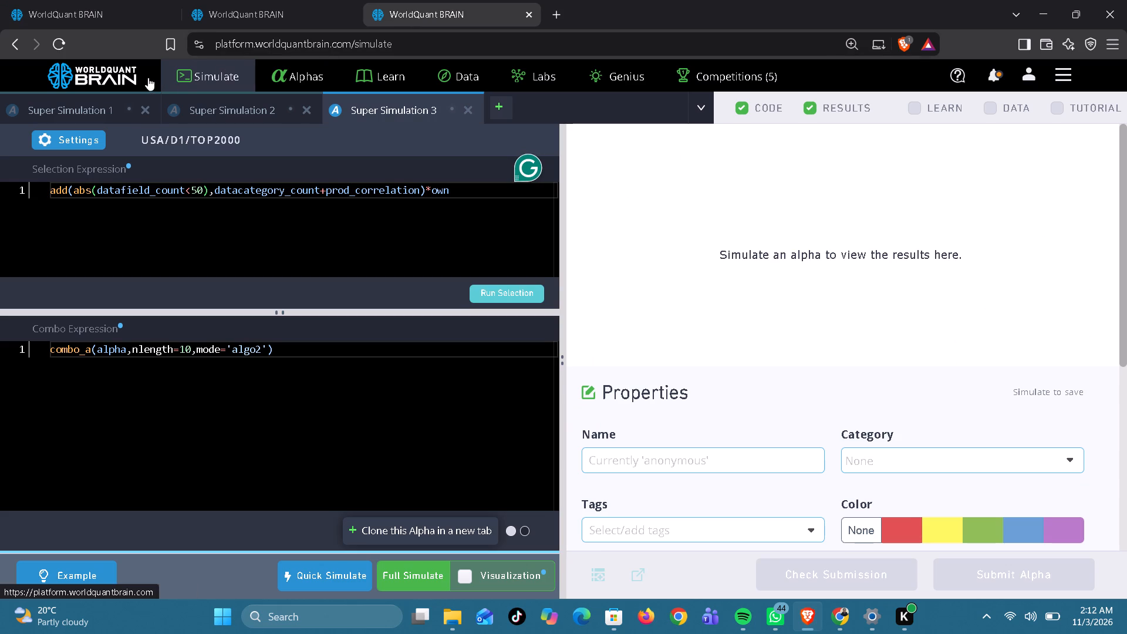
pyautogui.click(123, 102)
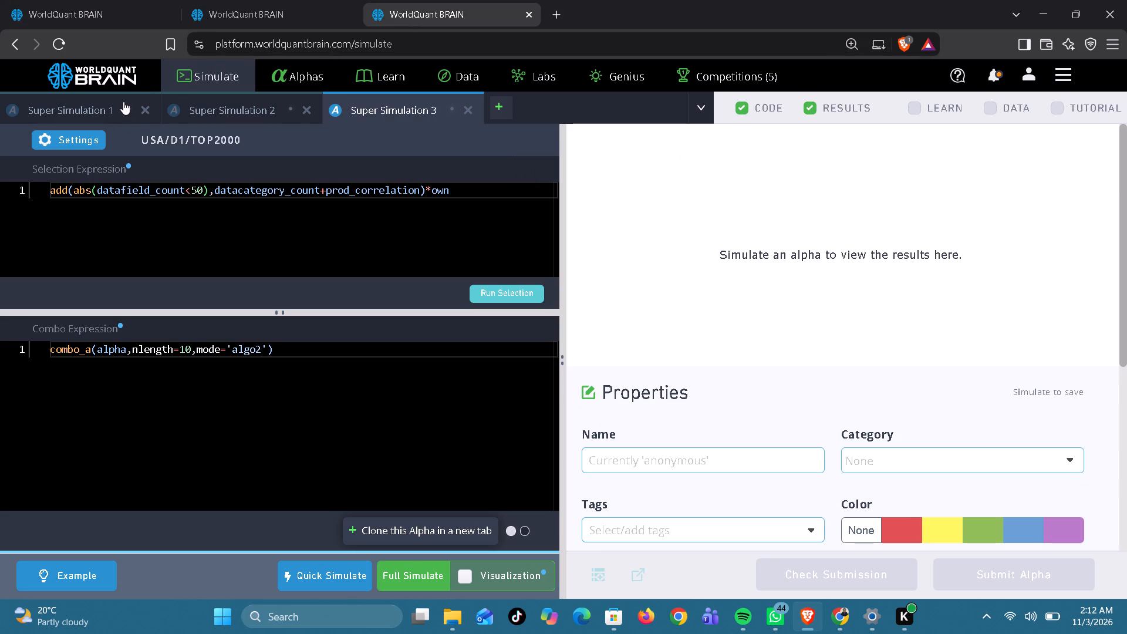
pyautogui.click(95, 131)
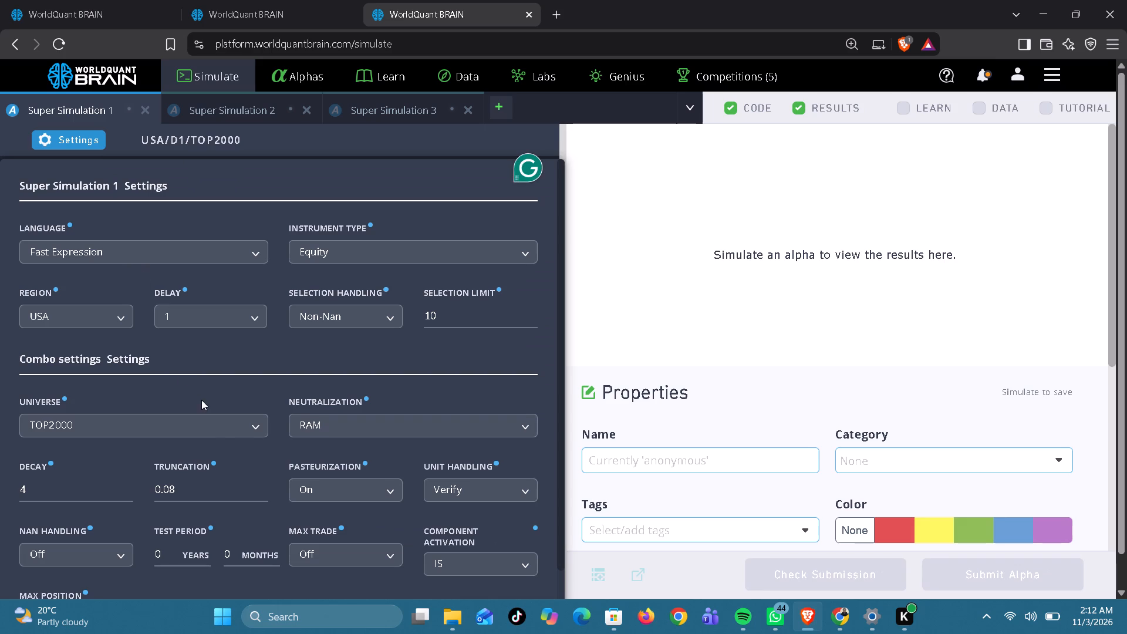
pyautogui.click(238, 428)
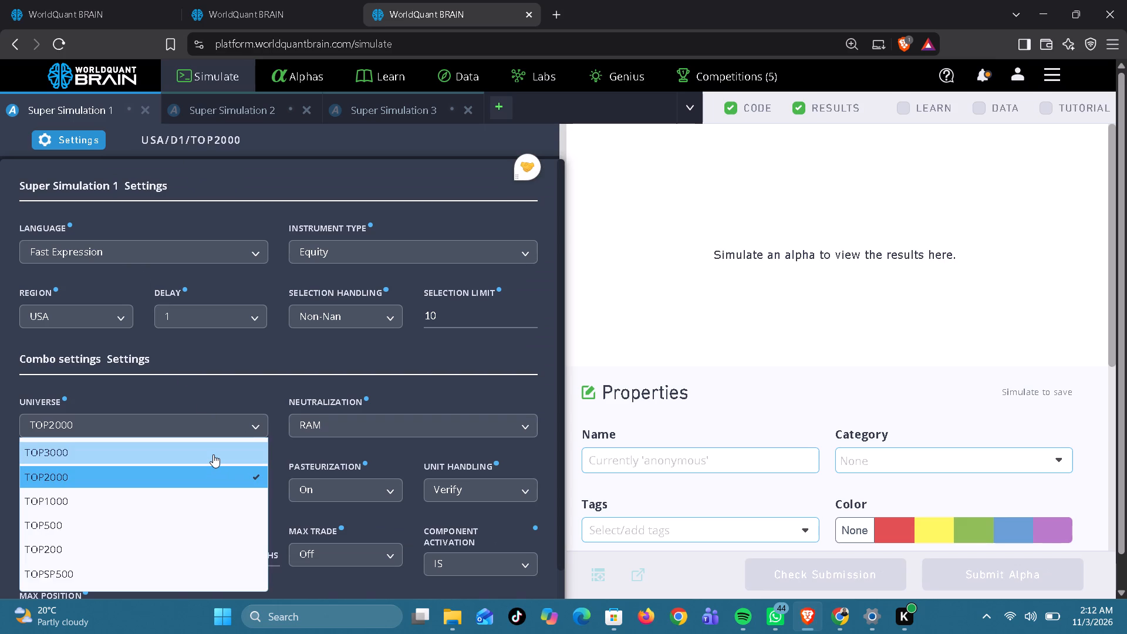
pyautogui.click(213, 454)
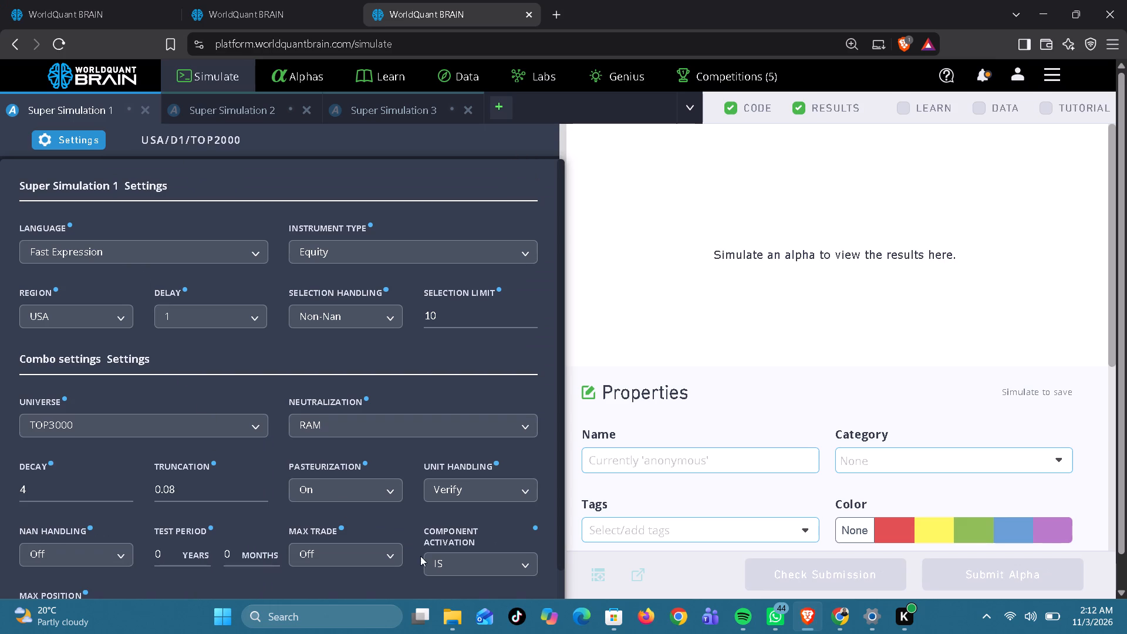
pyautogui.click(527, 430)
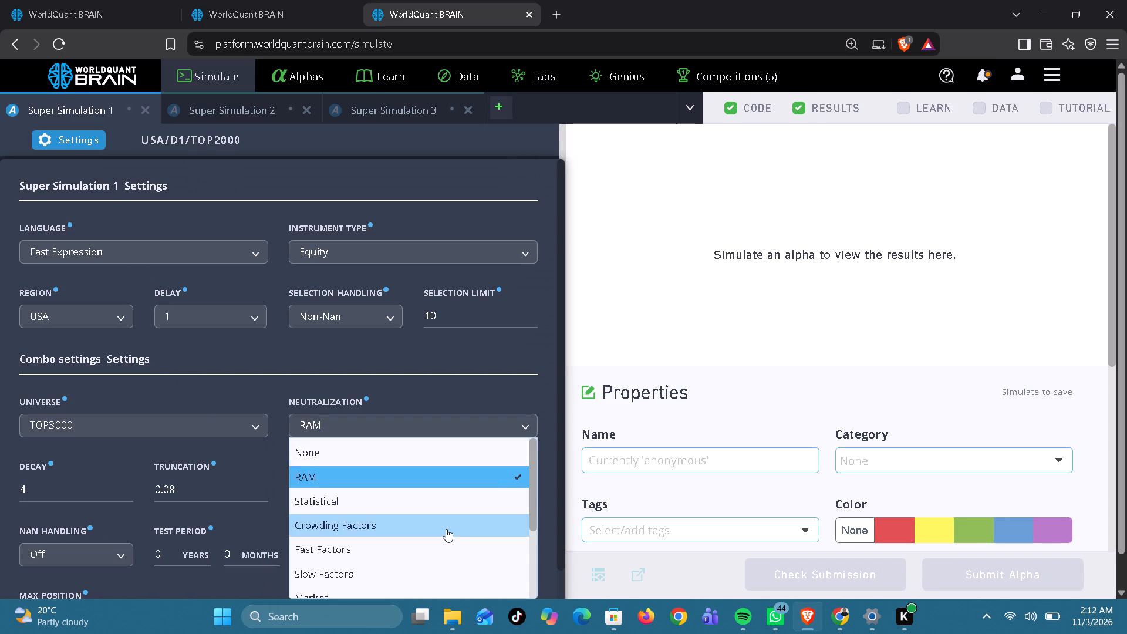
pyautogui.scroll(-1, 446, 529)
pyautogui.click(446, 529)
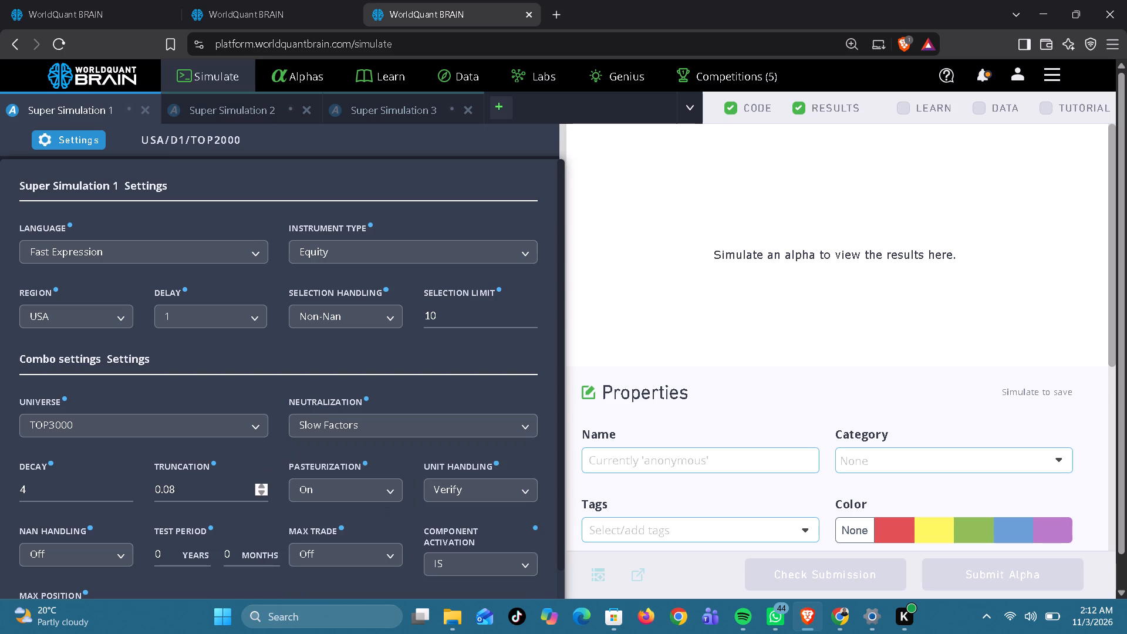
# Set Super Simulation 1's truncation to 0.01 and decay to 0, and apply the settings.
pyautogui.click(191, 491)
pyautogui.press('BackSpace')
pyautogui.press('1')
pyautogui.click(83, 494)
pyautogui.press('BackSpace')
pyautogui.press('0')
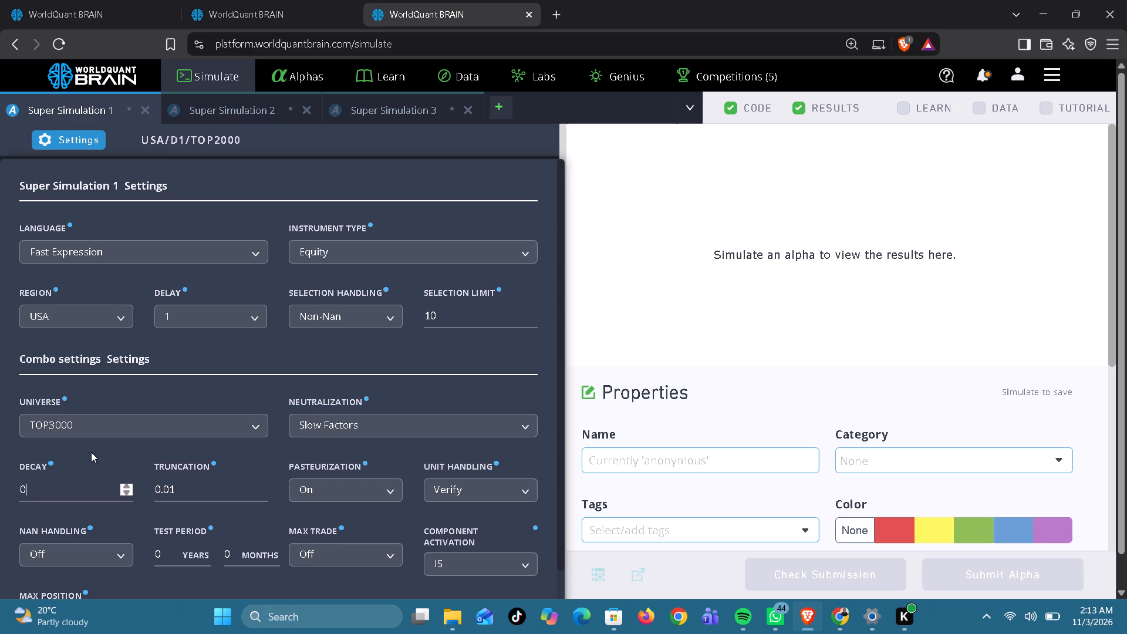
pyautogui.scroll(-2, 91, 452)
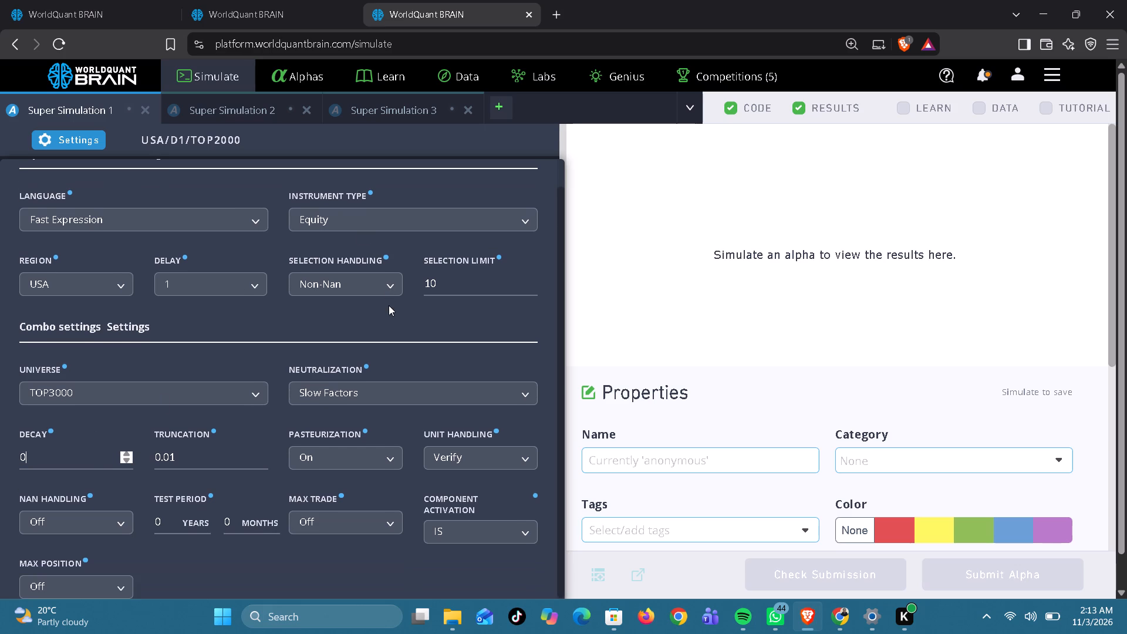
pyautogui.scroll(-2, 389, 308)
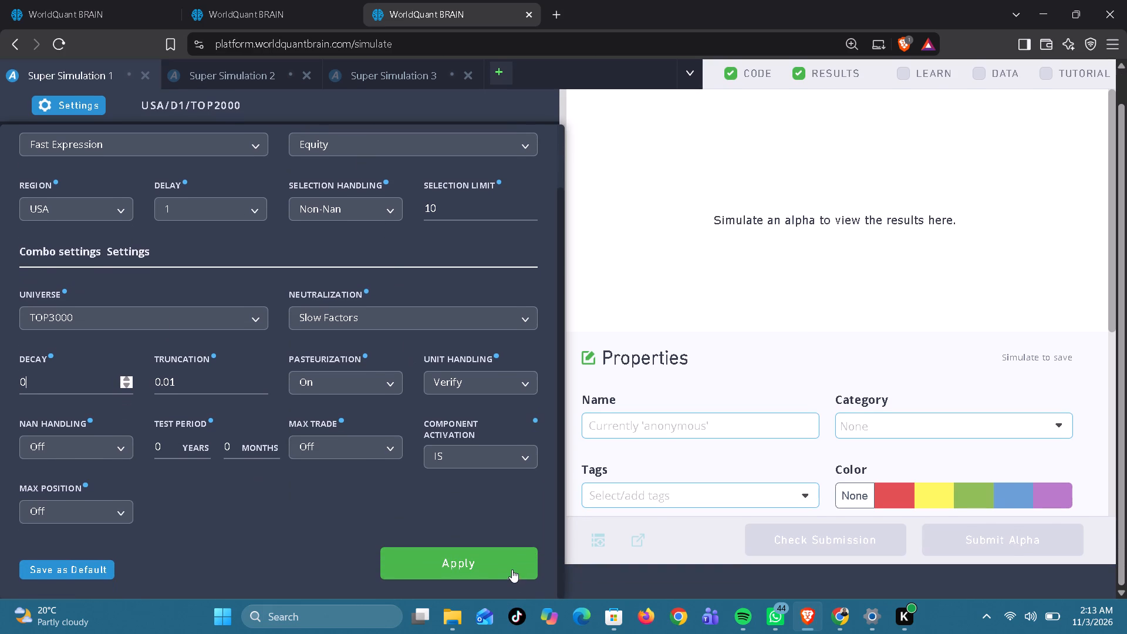
pyautogui.click(508, 566)
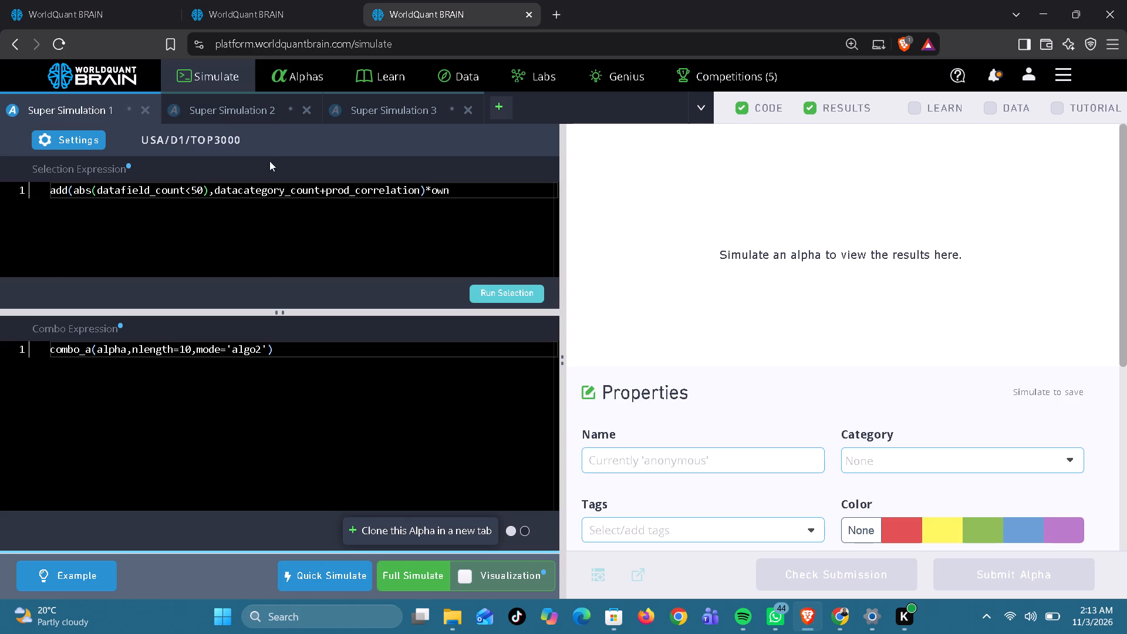
# Set Super Simulation 2's universe to TOP3000 and neutralization to Subindustry, and apply the settings.
pyautogui.click(263, 113)
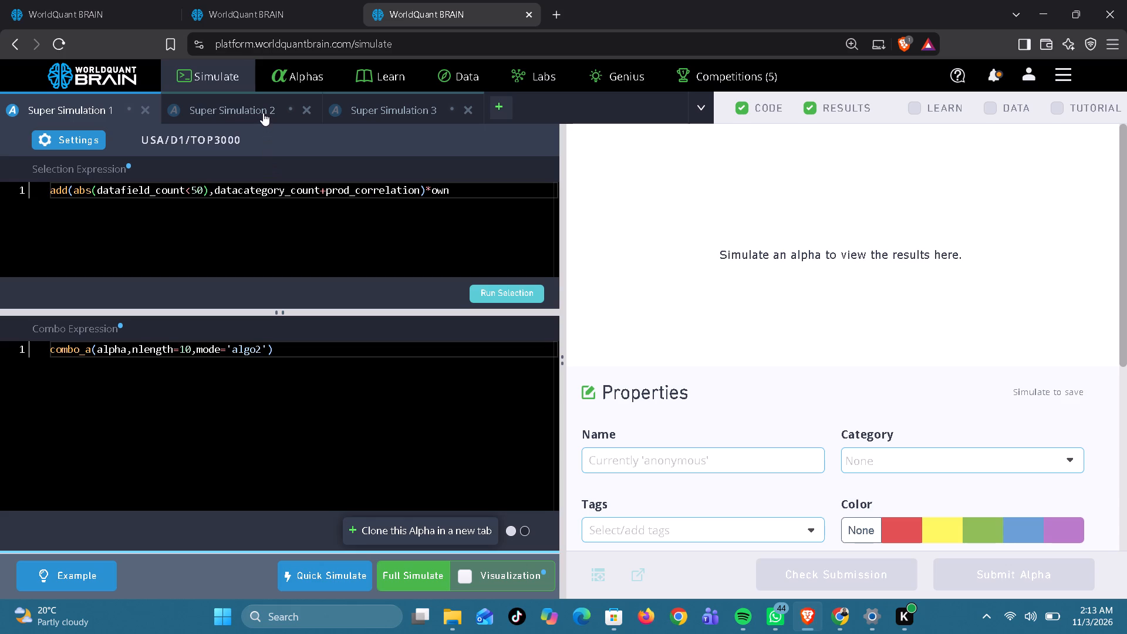
pyautogui.click(85, 143)
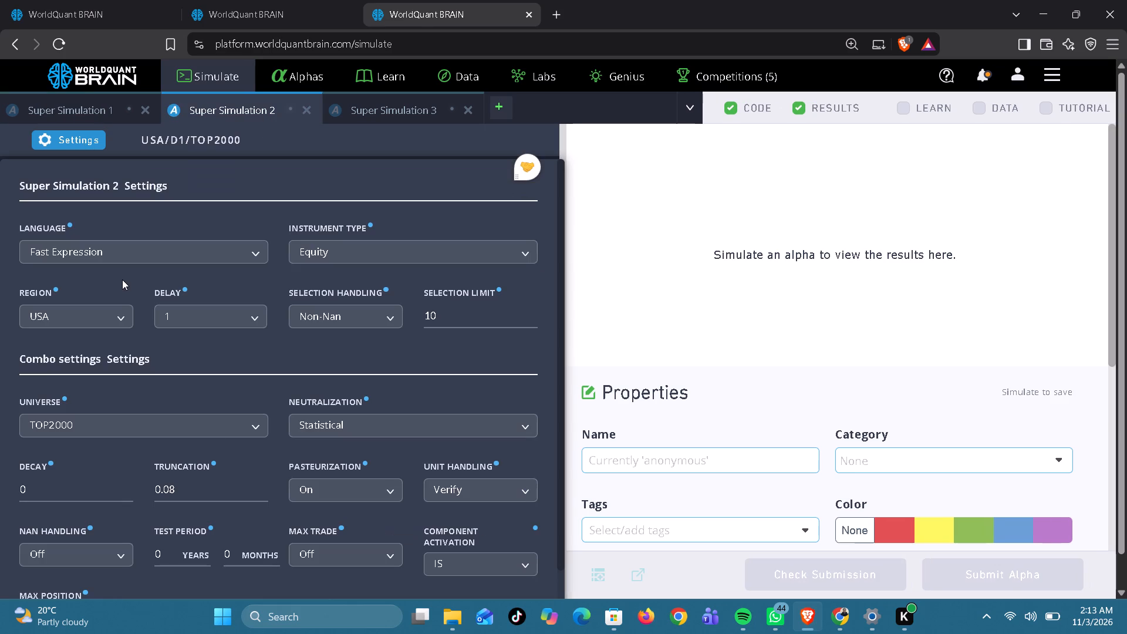
pyautogui.click(224, 427)
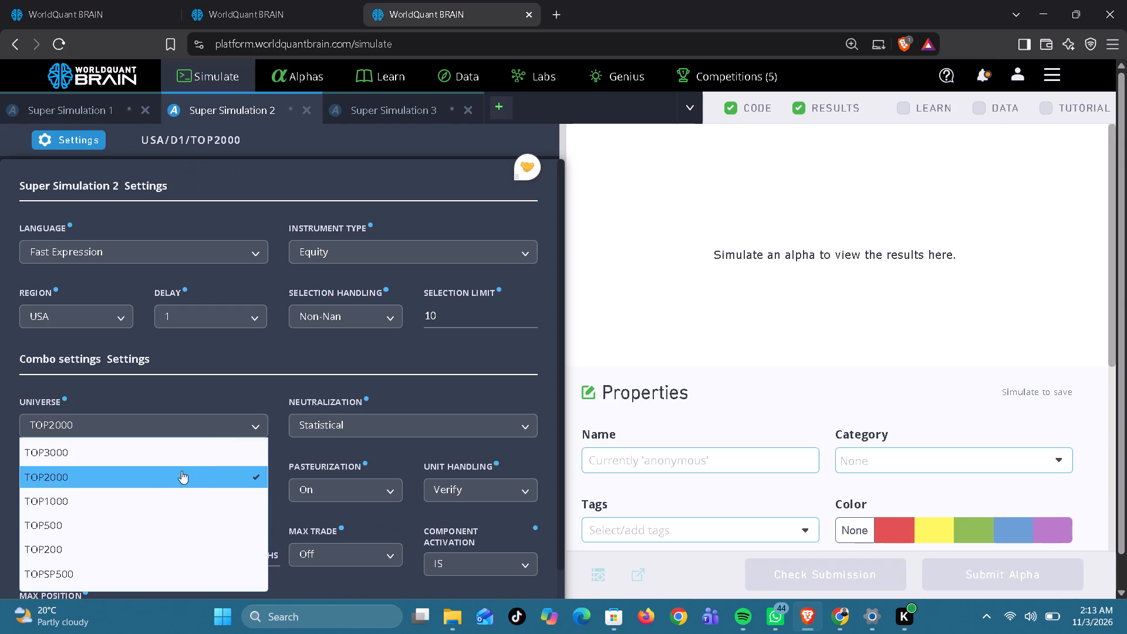
pyautogui.click(175, 450)
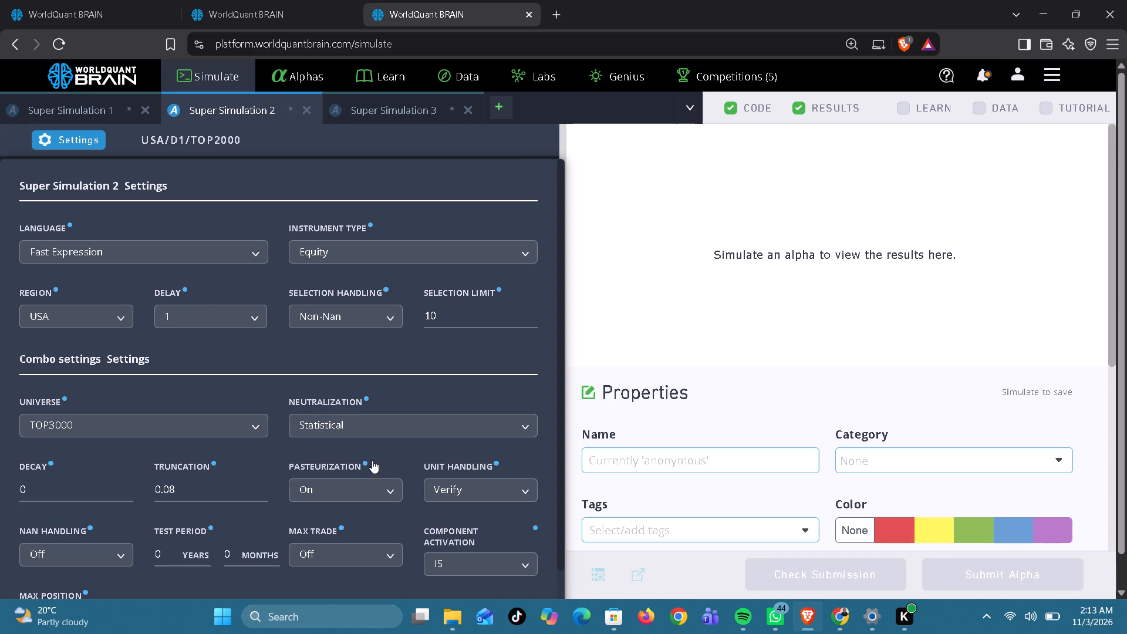
pyautogui.click(443, 430)
pyautogui.scroll(-1, 367, 549)
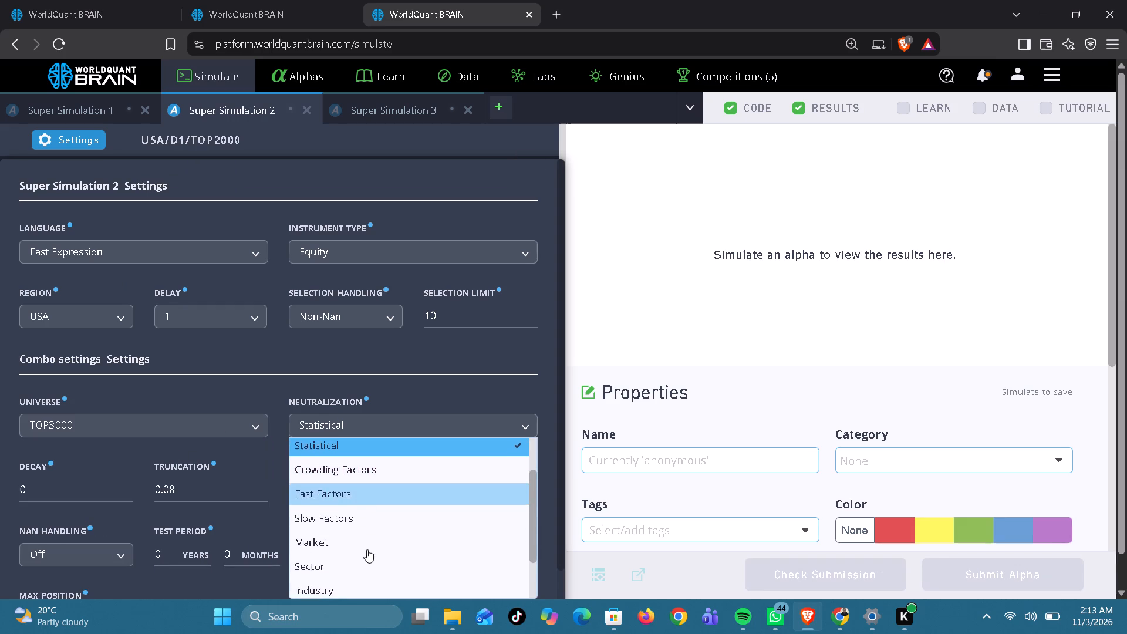
pyautogui.scroll(-1, 367, 549)
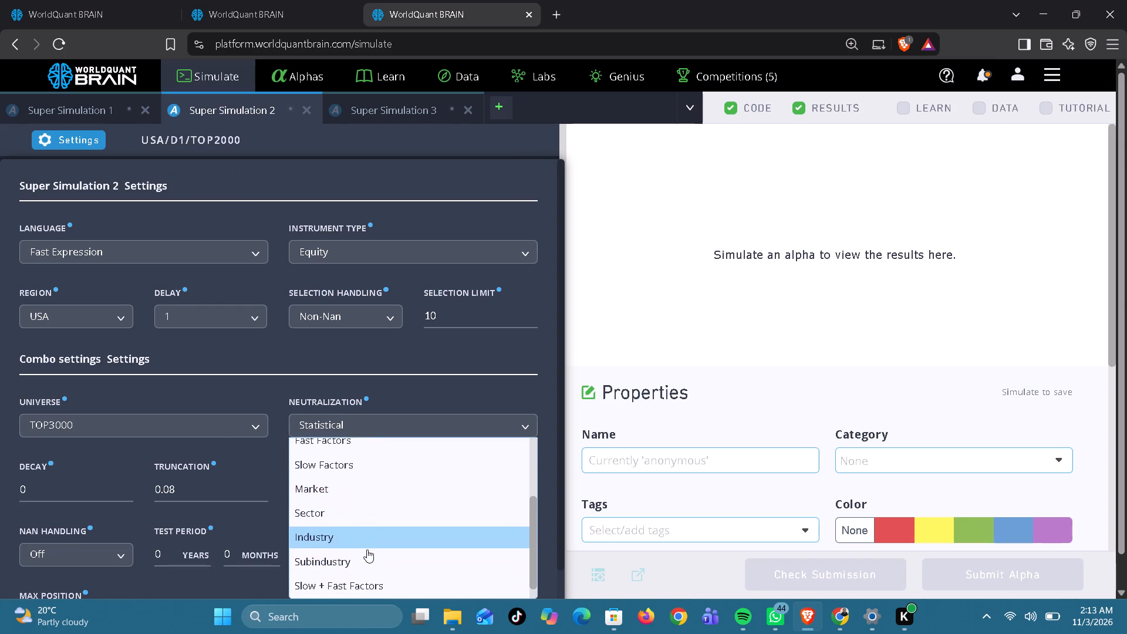
pyautogui.click(366, 555)
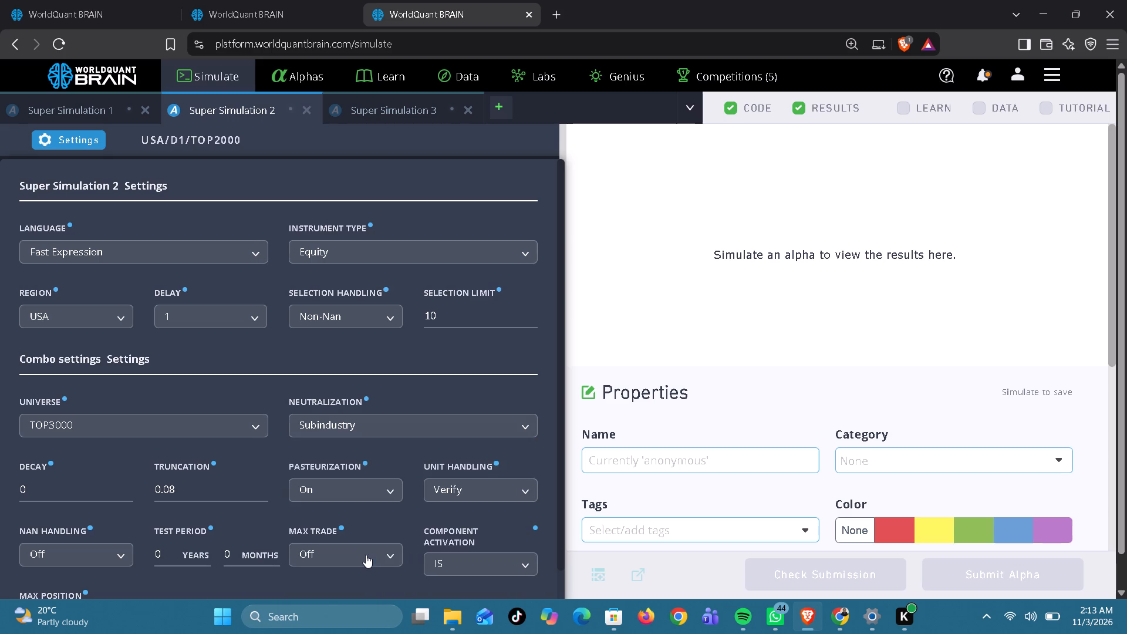
pyautogui.scroll(-2, 366, 555)
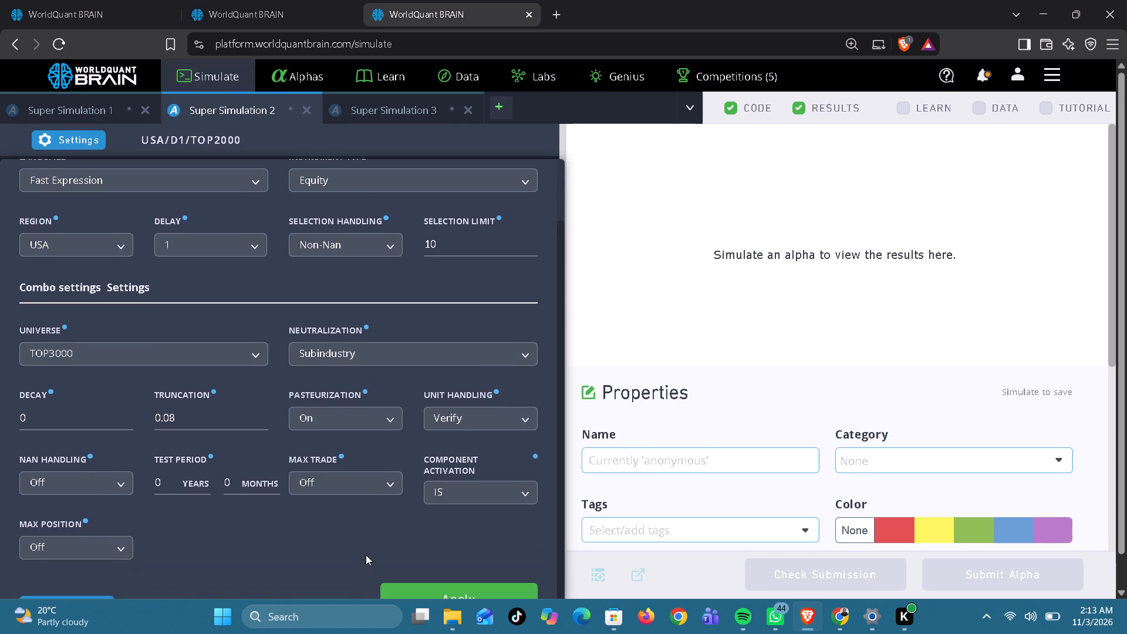
pyautogui.scroll(-1, 366, 555)
pyautogui.scroll(2, 366, 555)
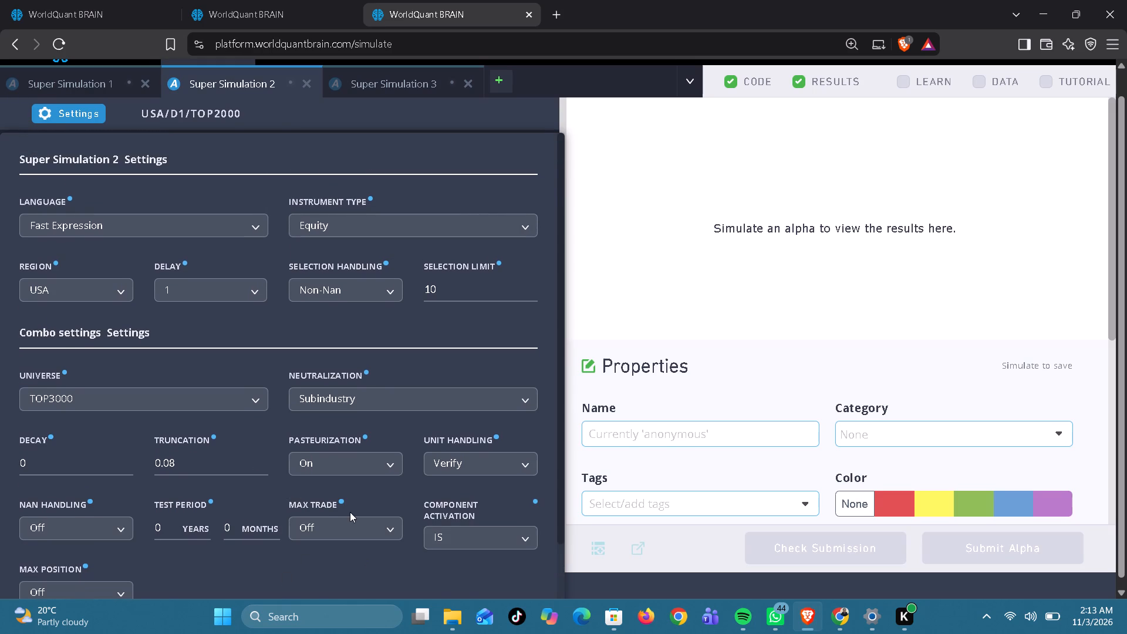
pyautogui.scroll(-2, 350, 512)
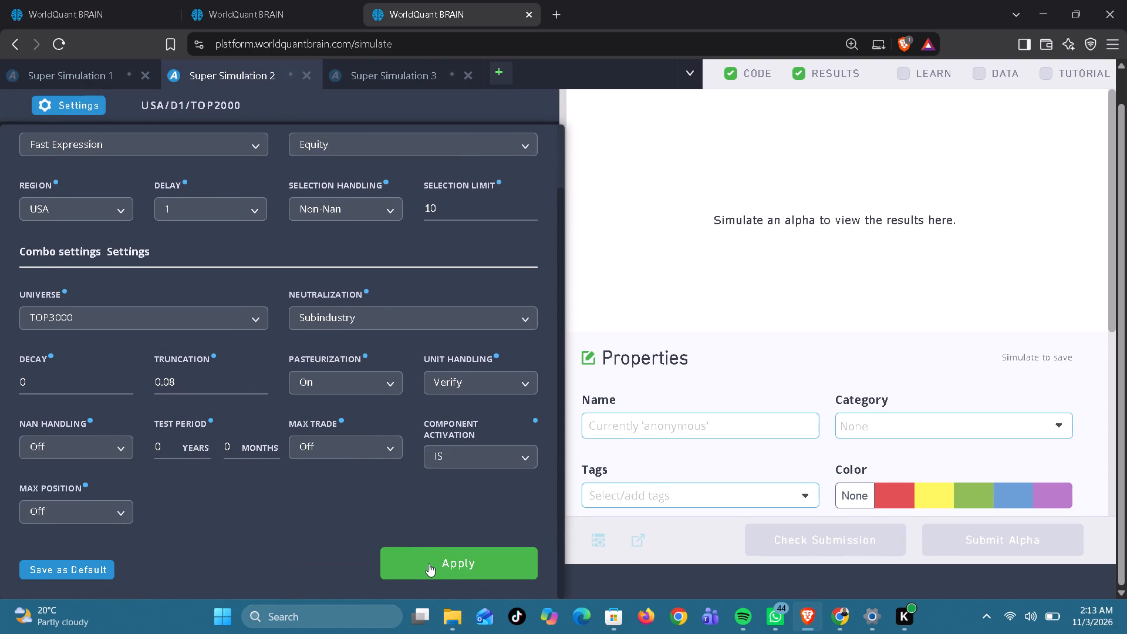
pyautogui.click(428, 564)
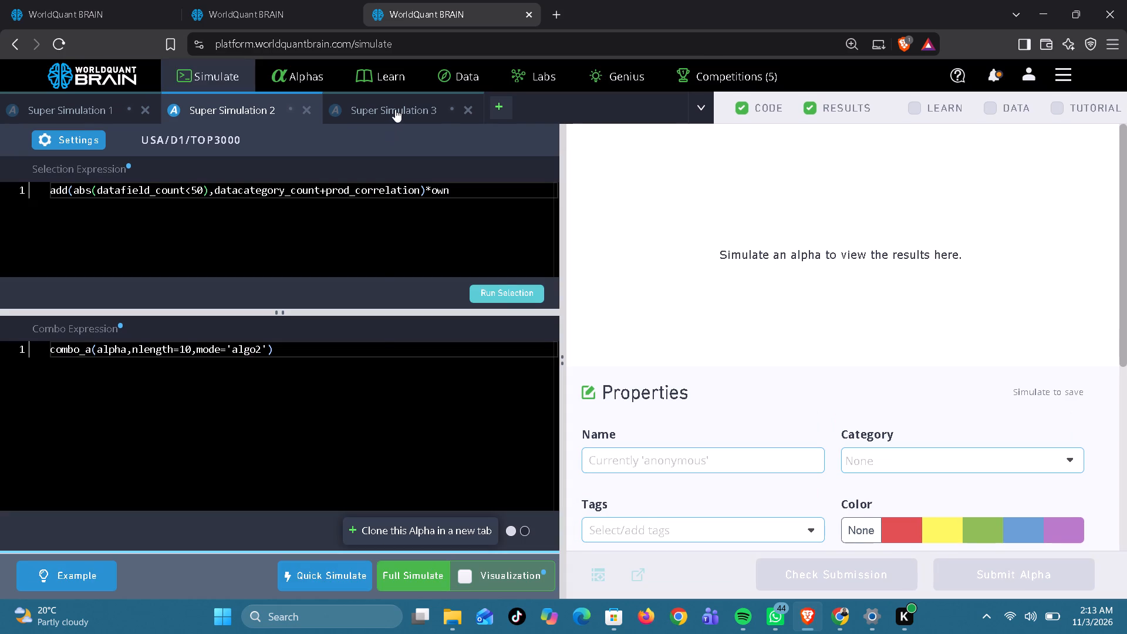
# Set Super Simulation 3's universe to TOP3000 and neutralization to Sector, and apply the settings.
pyautogui.click(395, 109)
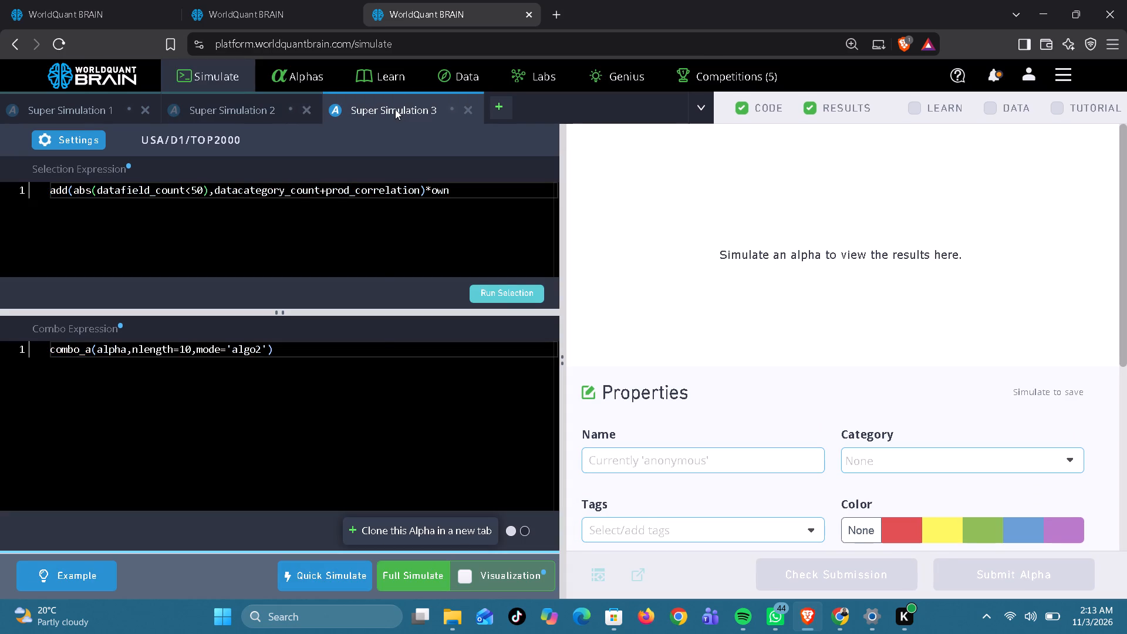
pyautogui.click(75, 146)
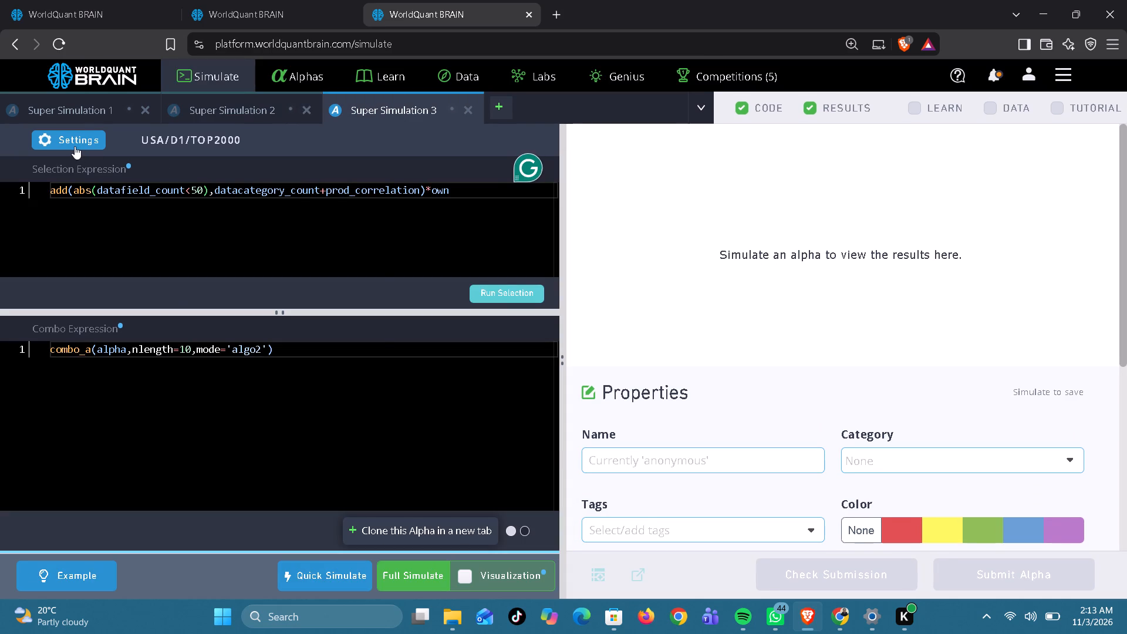
pyautogui.click(187, 419)
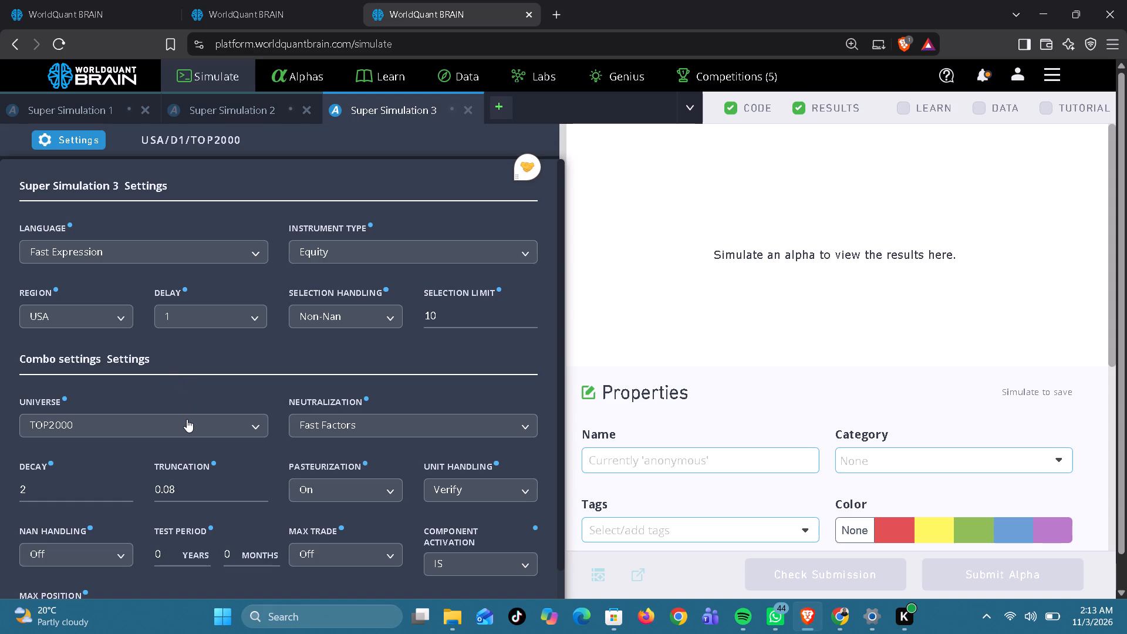
pyautogui.click(164, 450)
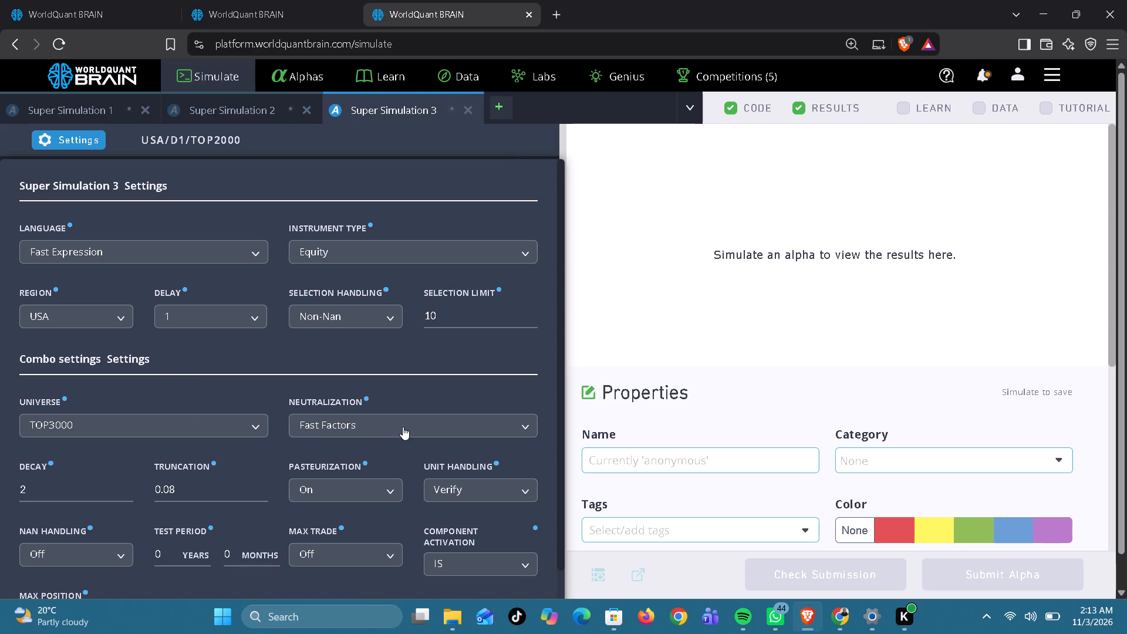
pyautogui.click(412, 425)
pyautogui.scroll(-1, 350, 531)
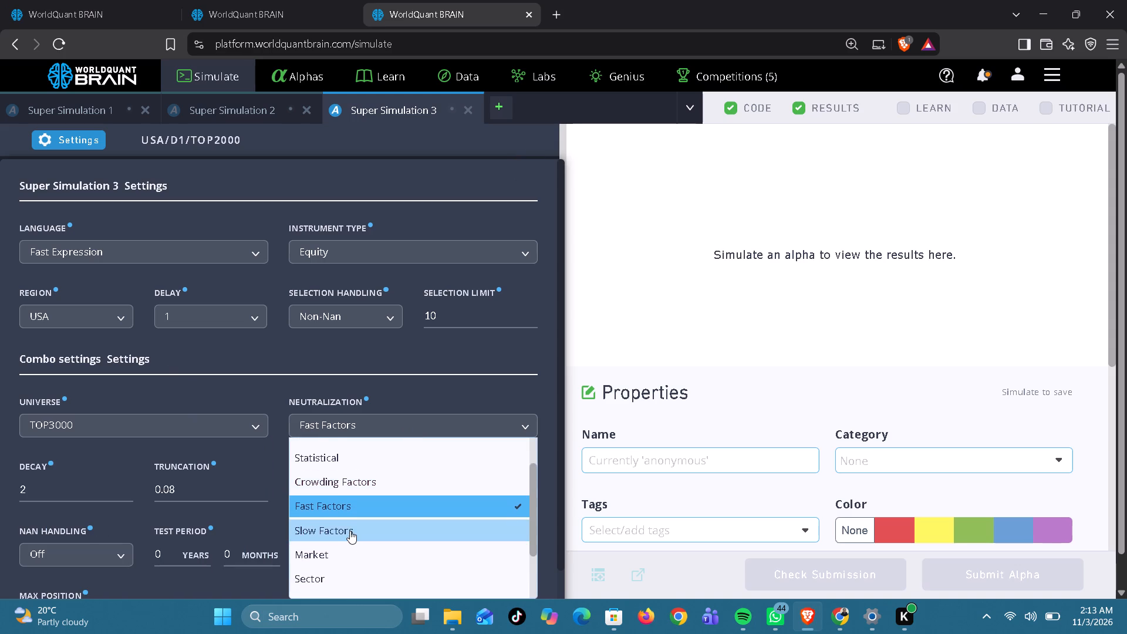
pyautogui.scroll(-1, 350, 531)
pyautogui.click(335, 562)
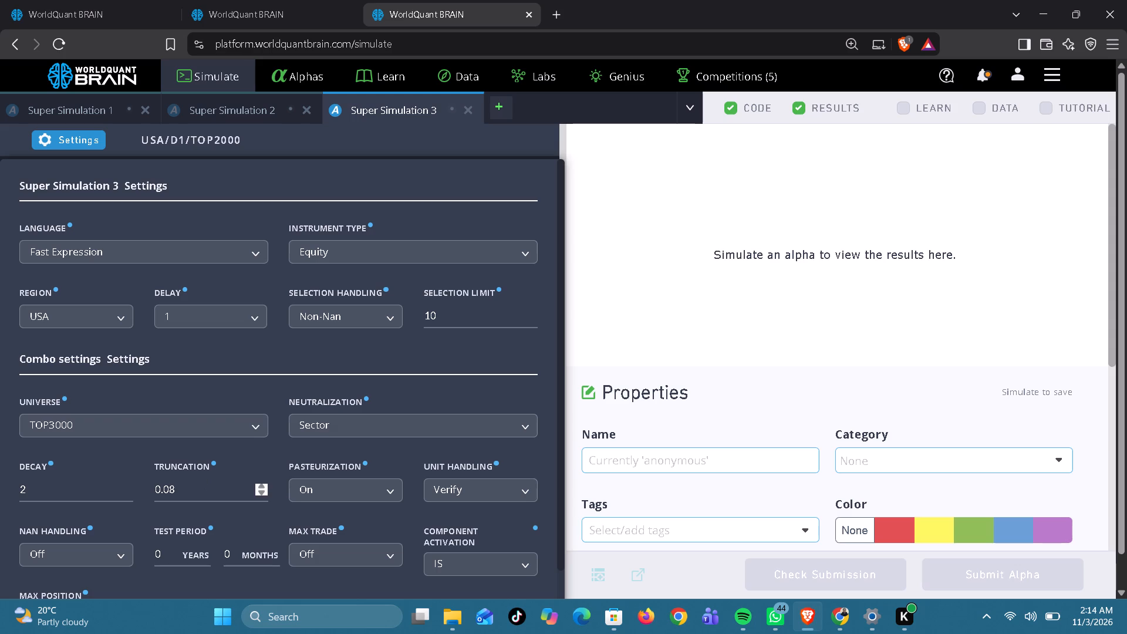
pyautogui.scroll(-1, 405, 515)
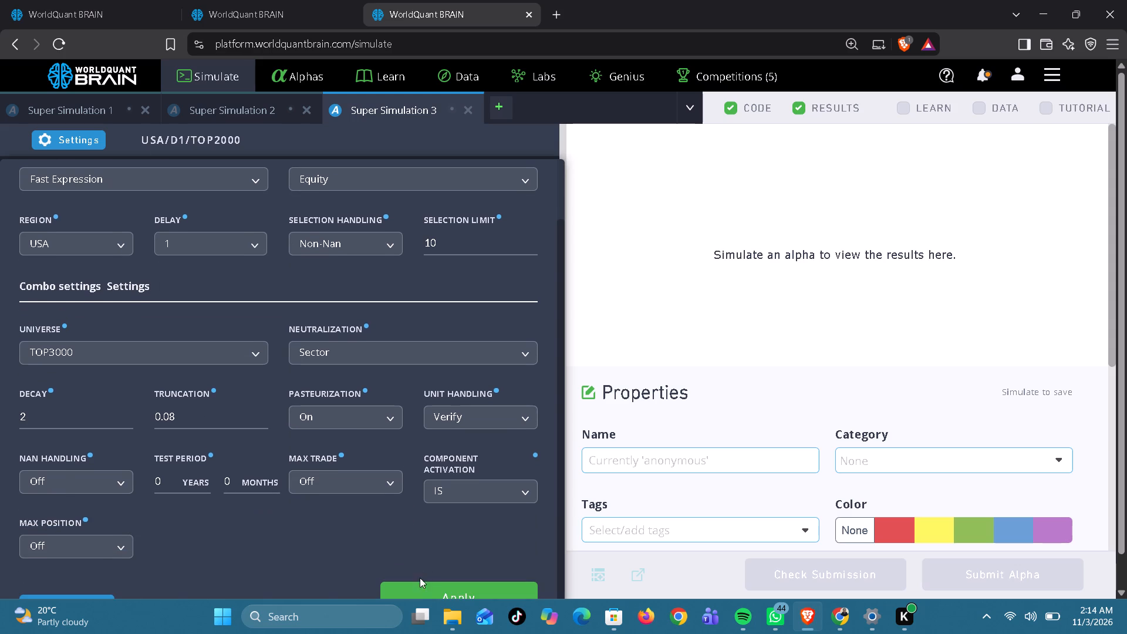
pyautogui.click(420, 594)
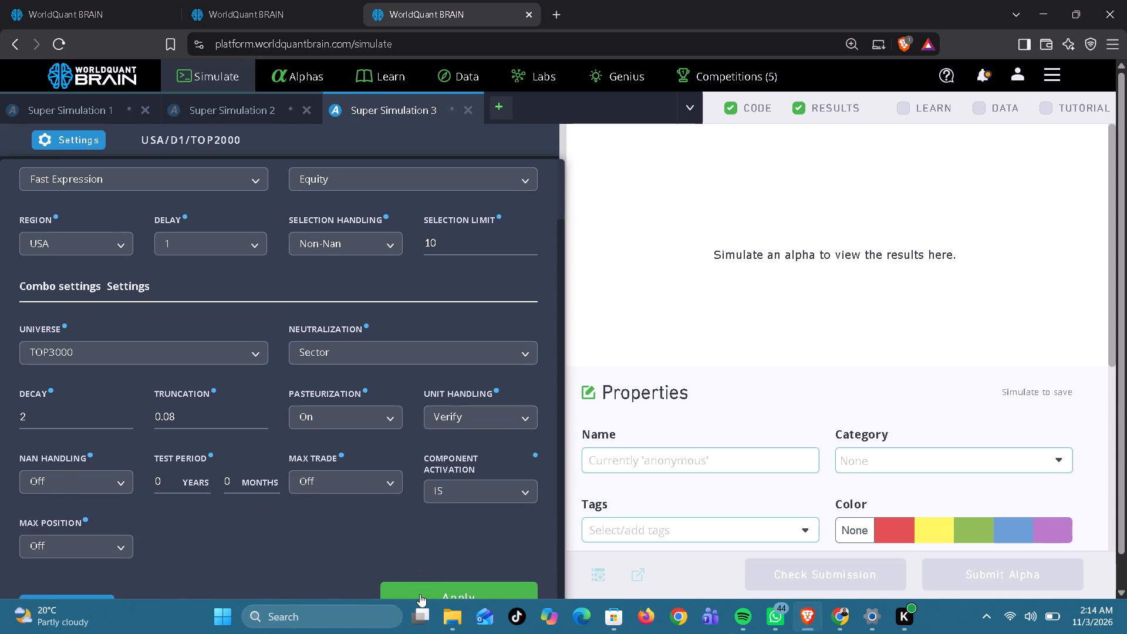
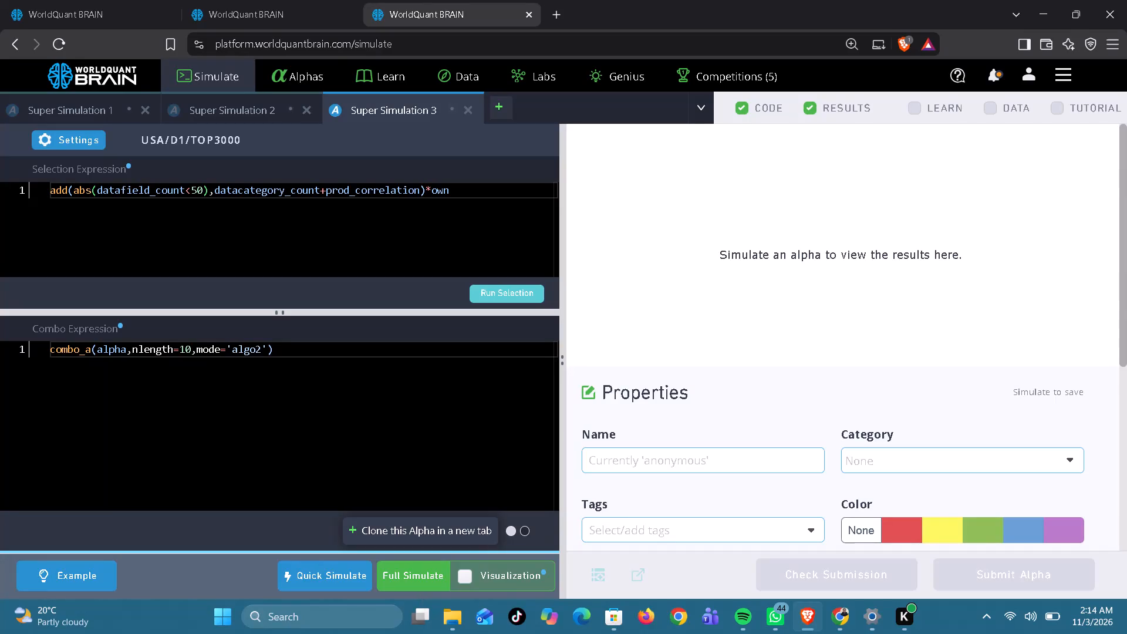
# Run the selection and start a full simulation for Super Simulation 3 in the third WorldQuant BRAIN browser tab.
pyautogui.click(272, 18)
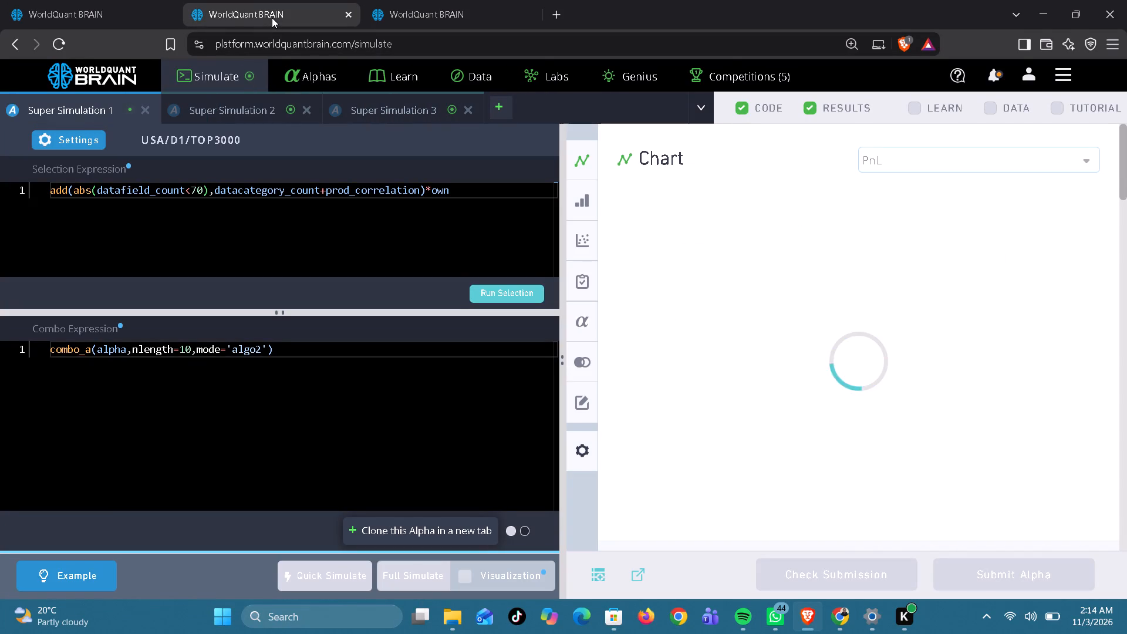
pyautogui.click(399, 6)
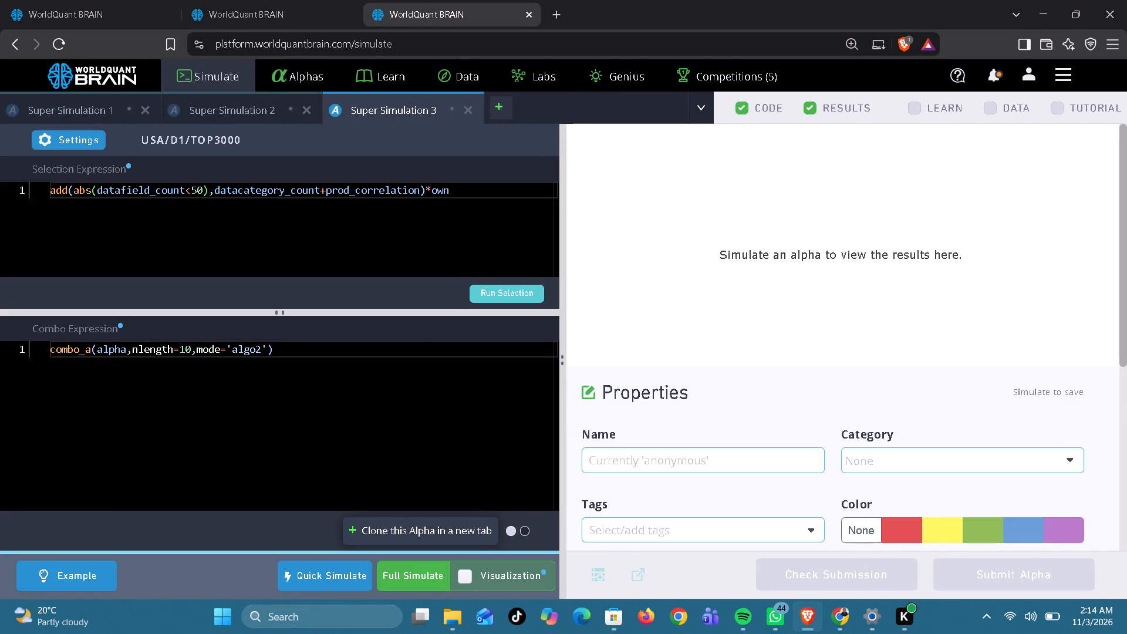
pyautogui.click(507, 300)
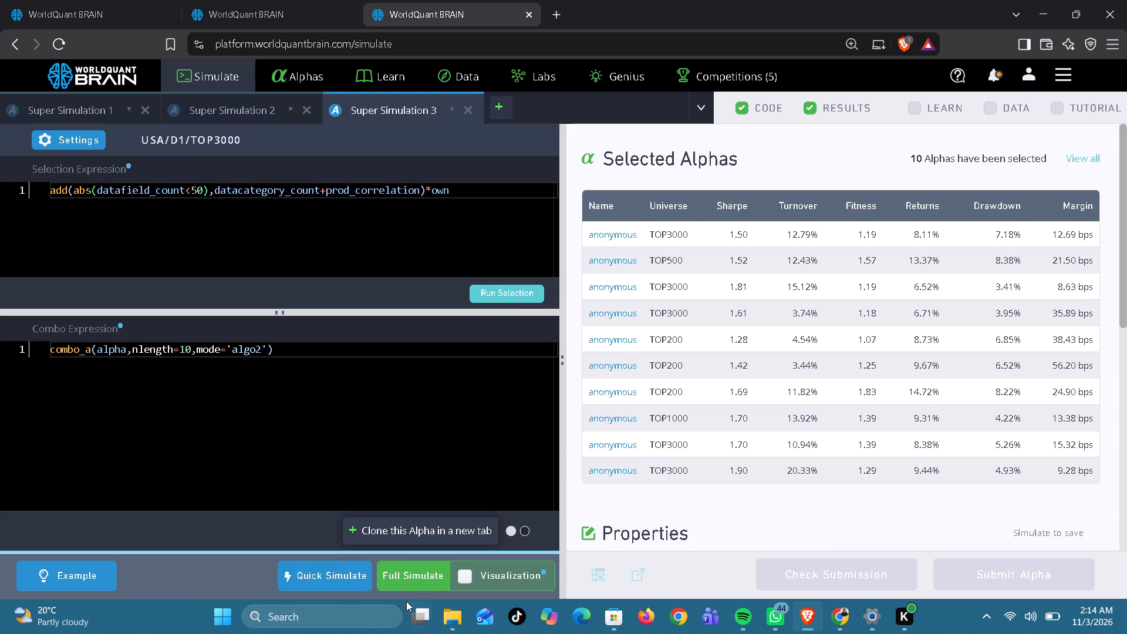
pyautogui.click(404, 580)
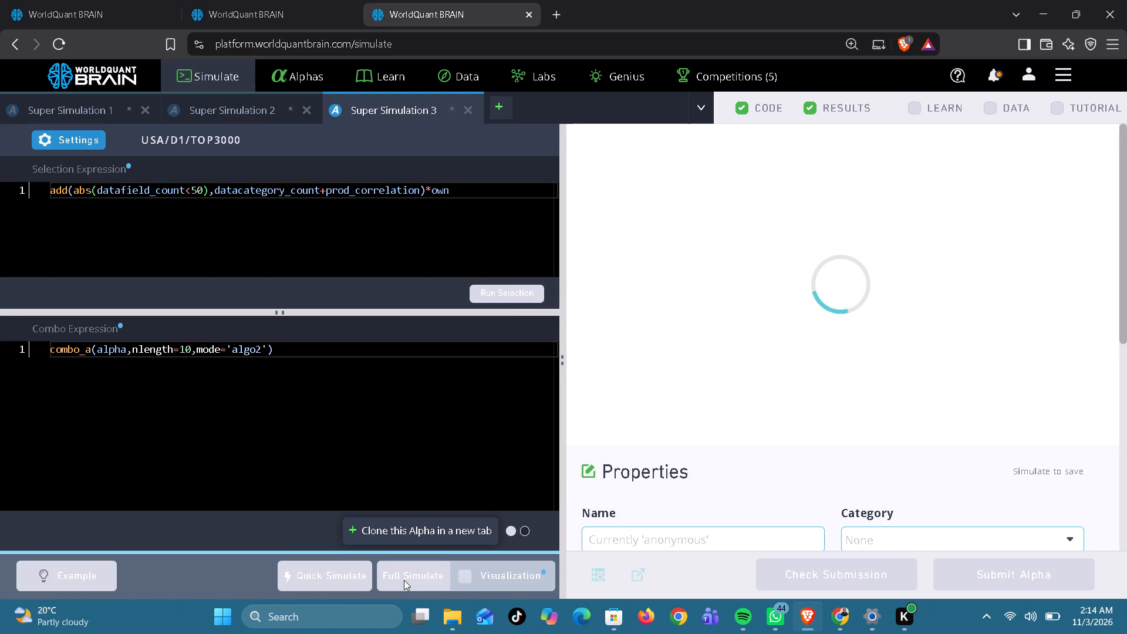
# Run the selection and start a full simulation for Super Simulation 2 on TOP3000.
pyautogui.click(249, 106)
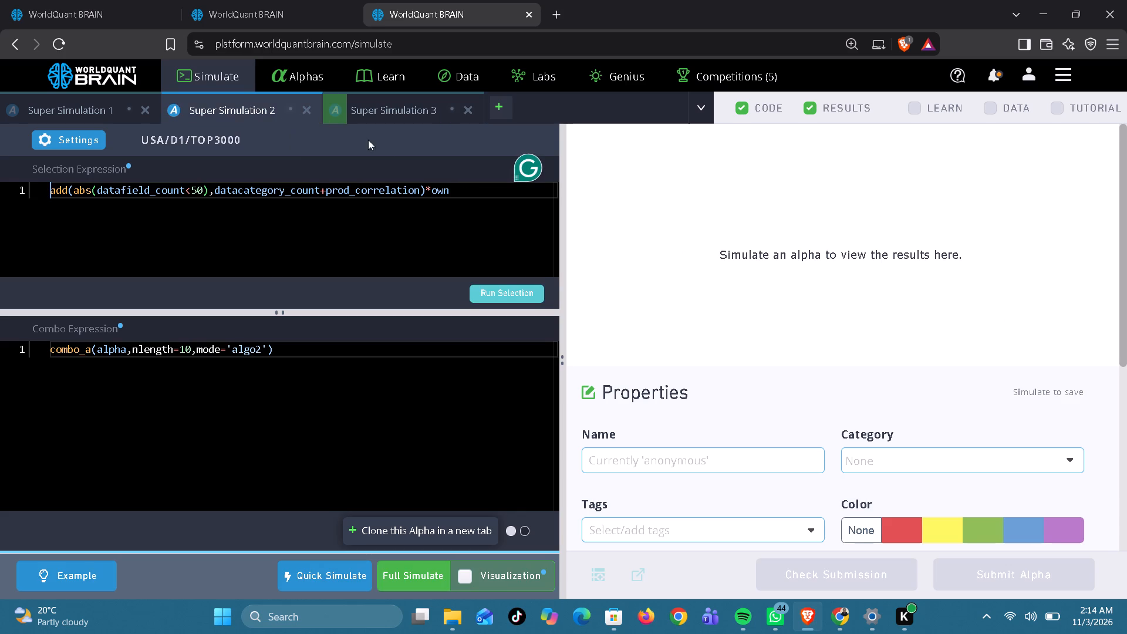
pyautogui.click(508, 298)
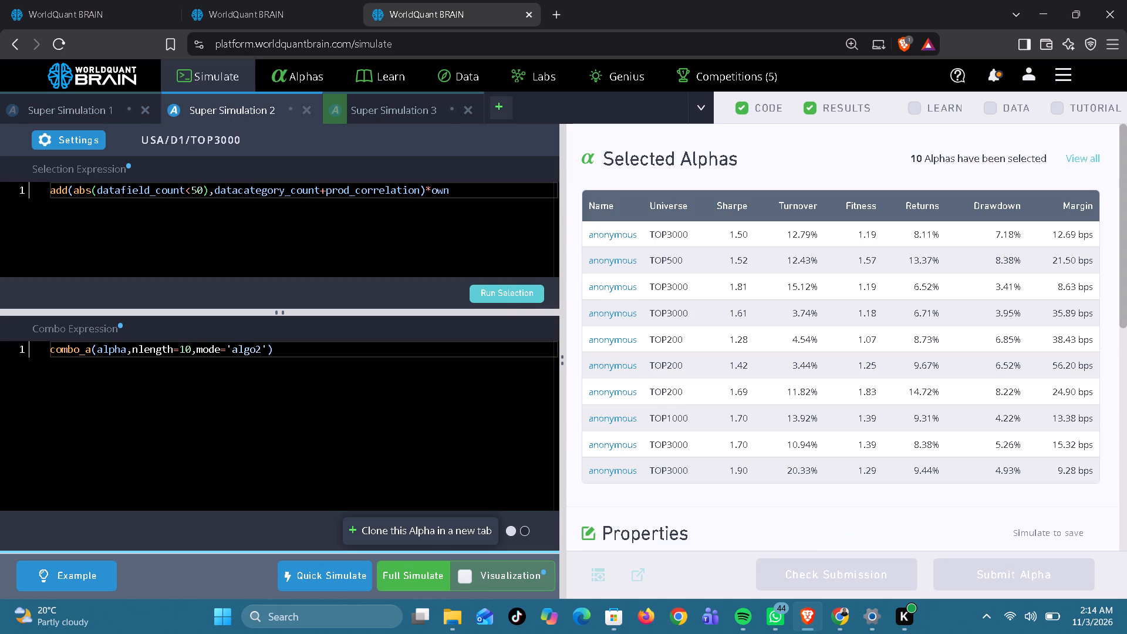
pyautogui.click(420, 576)
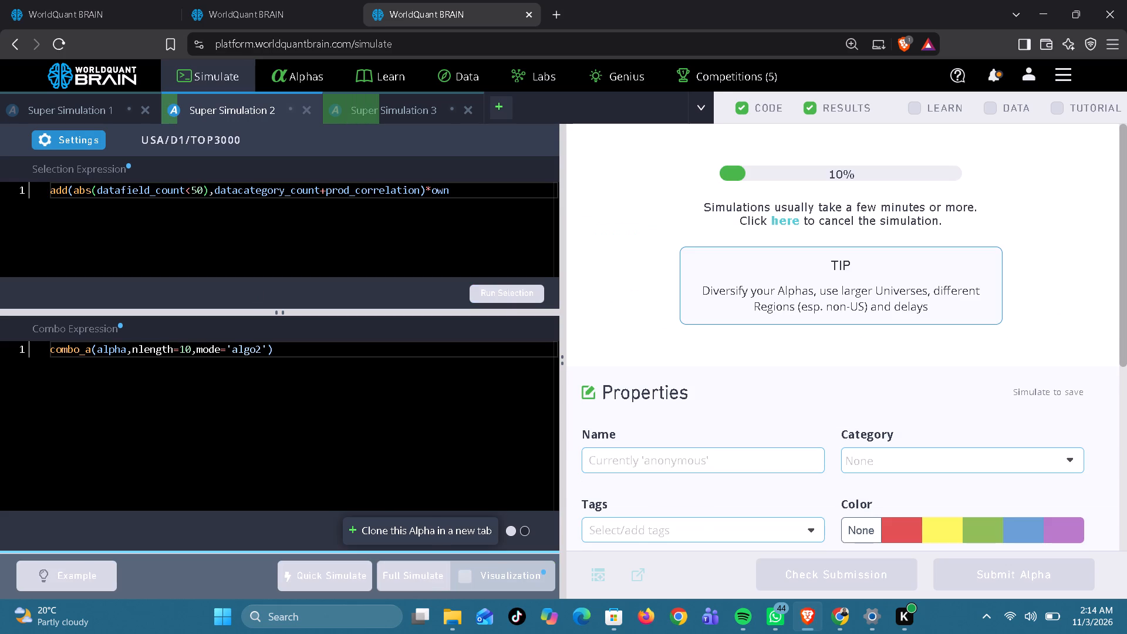
# Run the selection and start a full simulation for Super Simulation 1 on TOP3000.
pyautogui.click(92, 112)
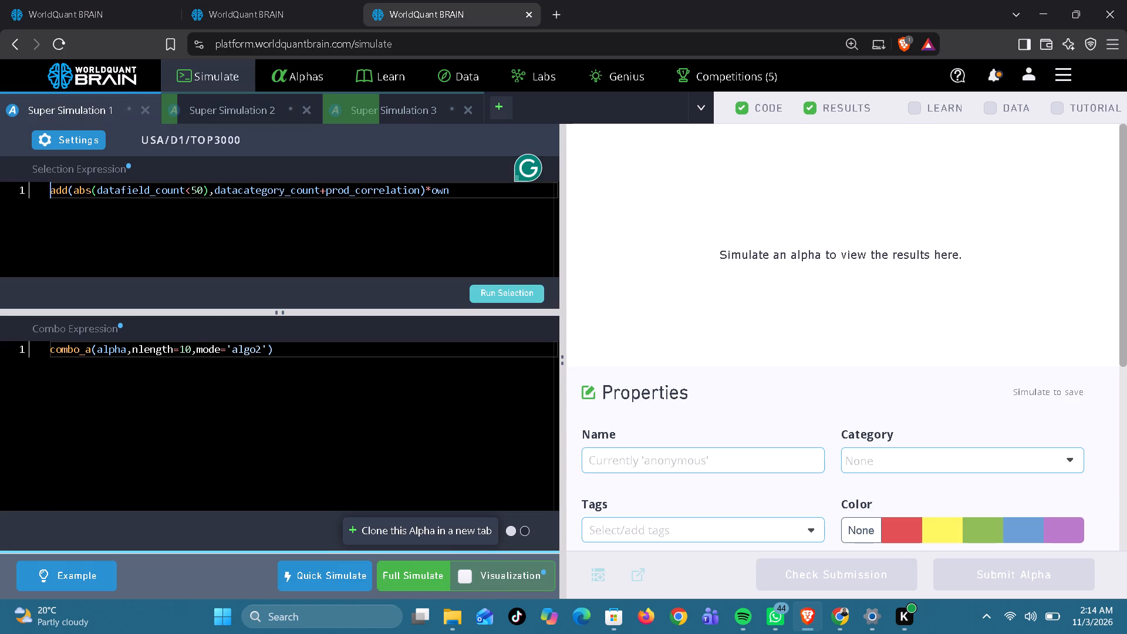
pyautogui.click(523, 284)
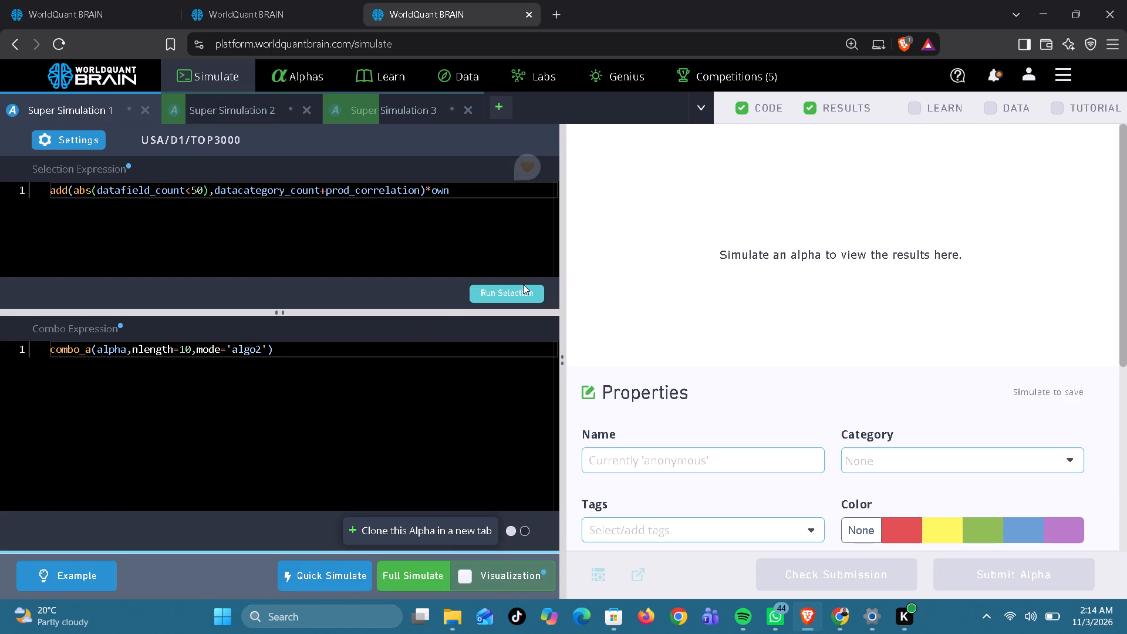
pyautogui.click(519, 288)
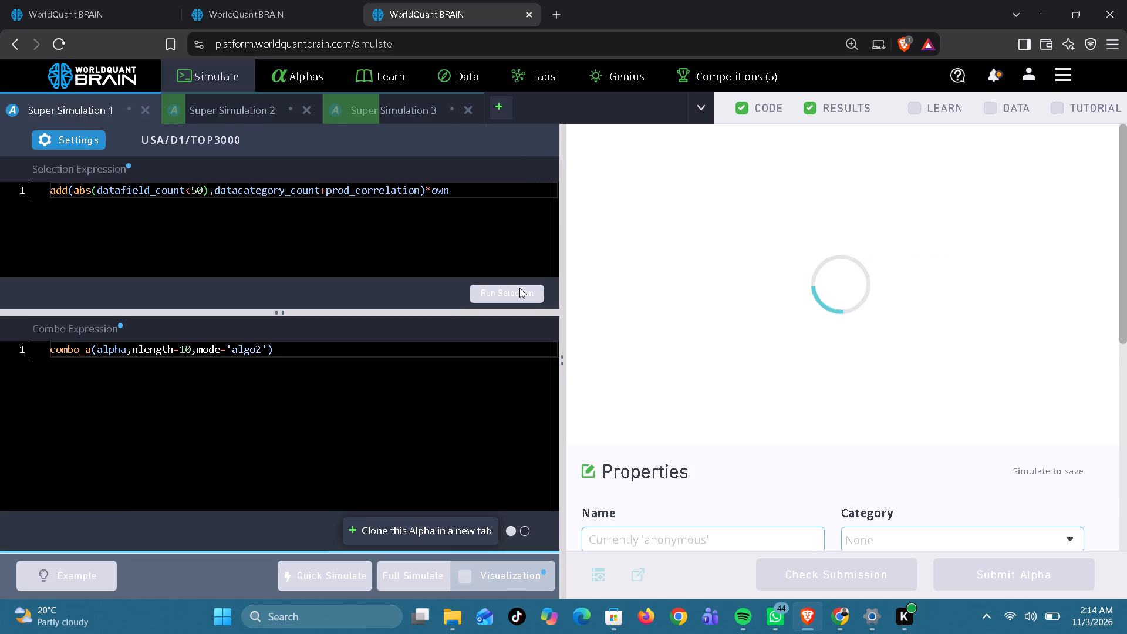
pyautogui.click(407, 571)
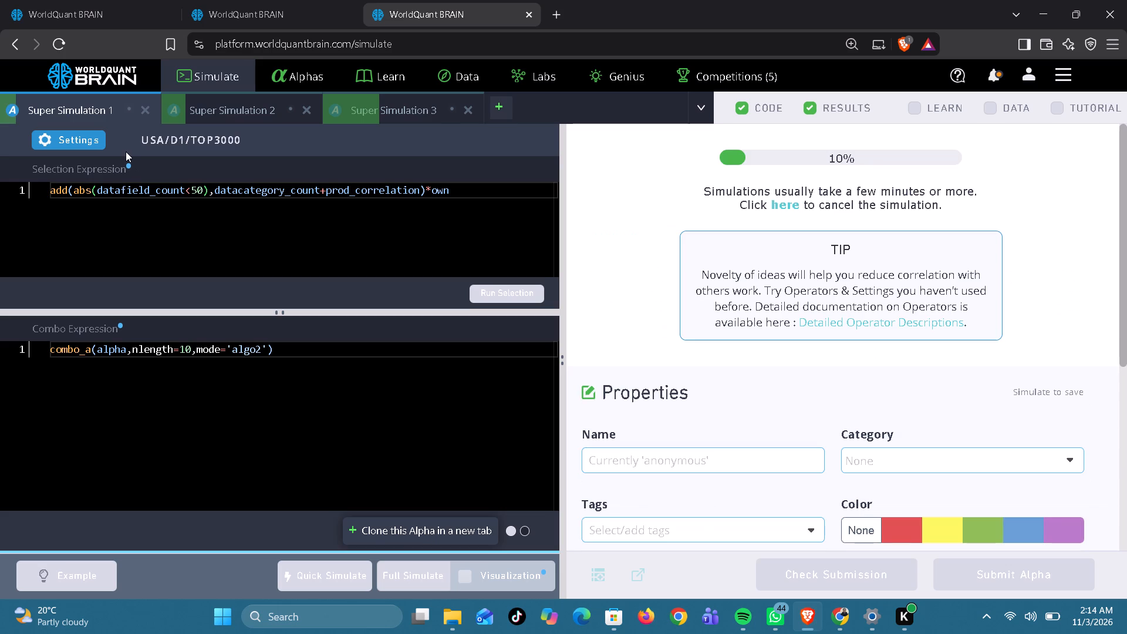
# In the first browser tab, set Super Simulation 1's datafield_count threshold to 90, run the selection and try a full simulation.
pyautogui.click(107, 12)
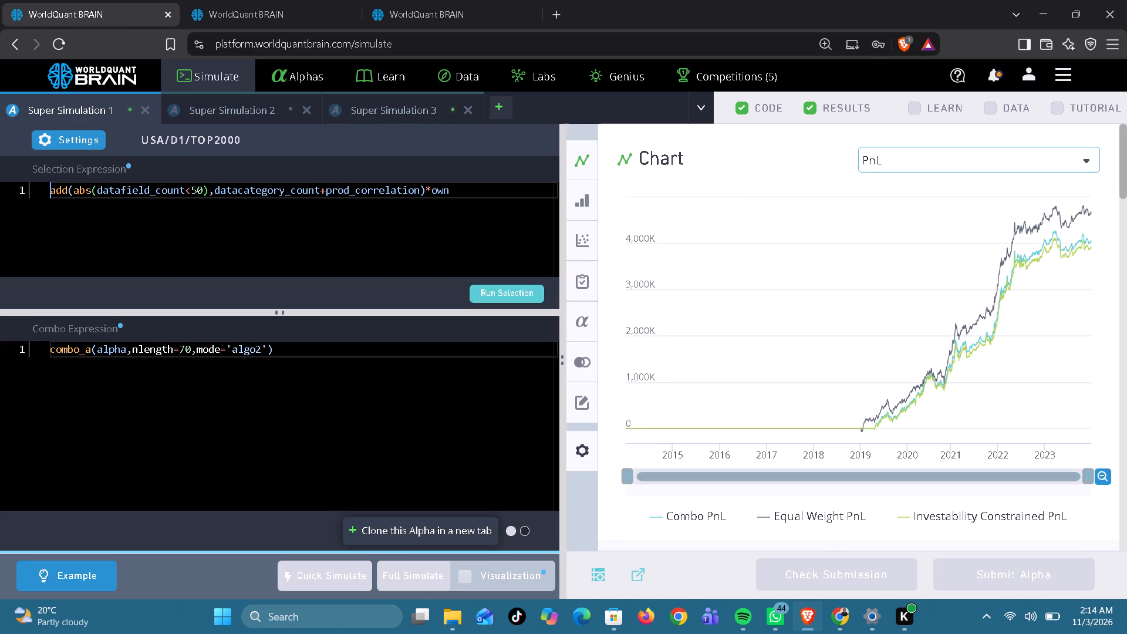
pyautogui.click(199, 187)
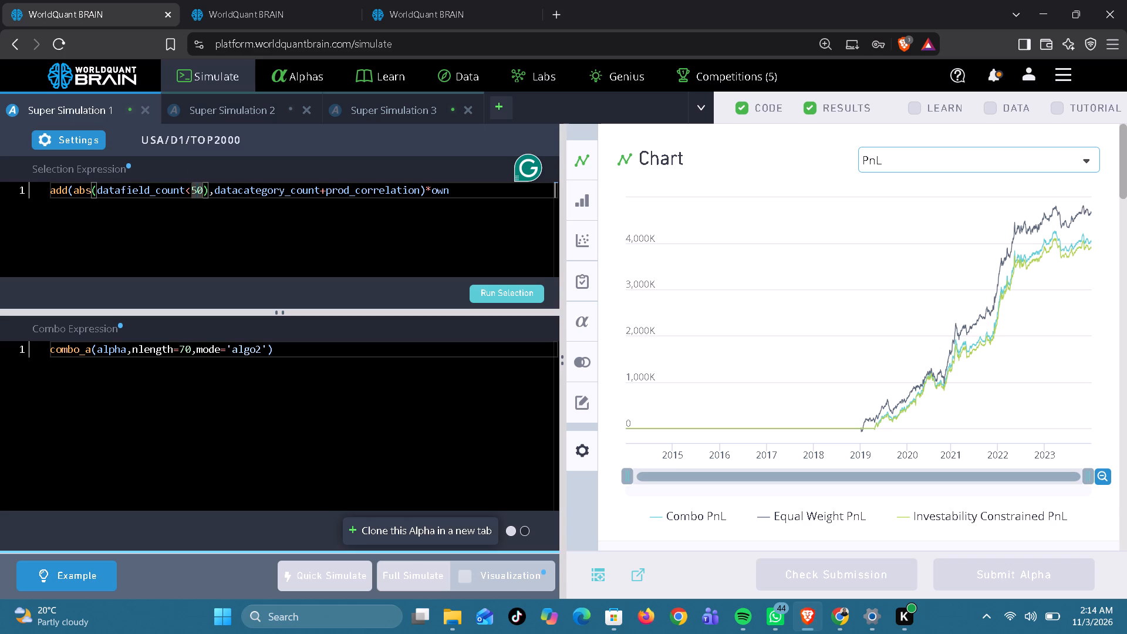
pyautogui.press('BackSpace')
pyautogui.press('9')
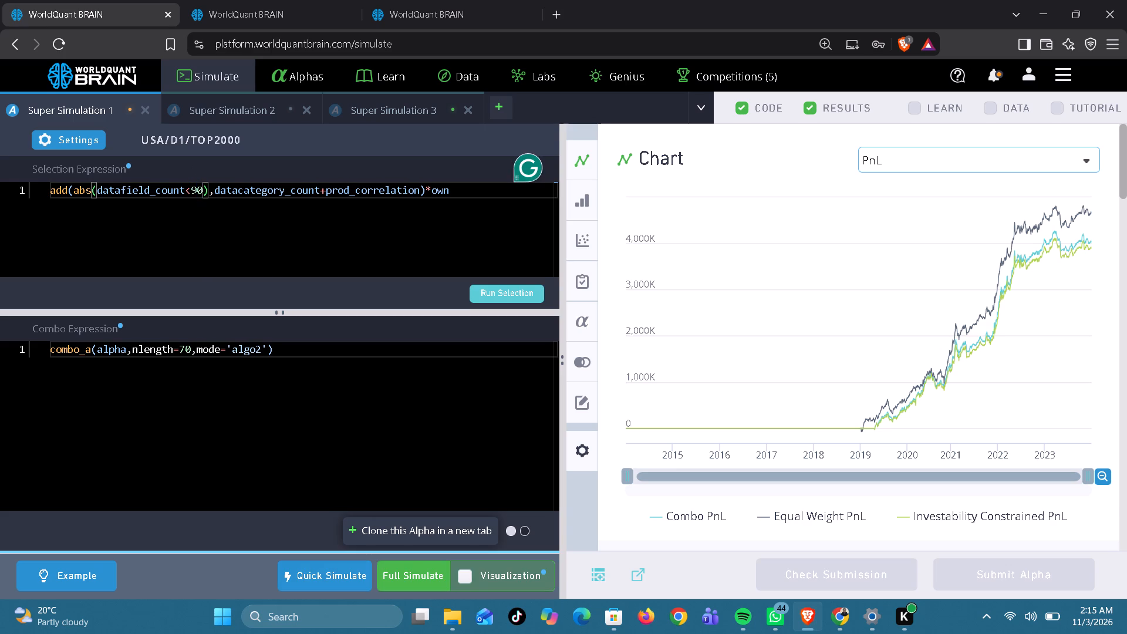
pyautogui.click(509, 295)
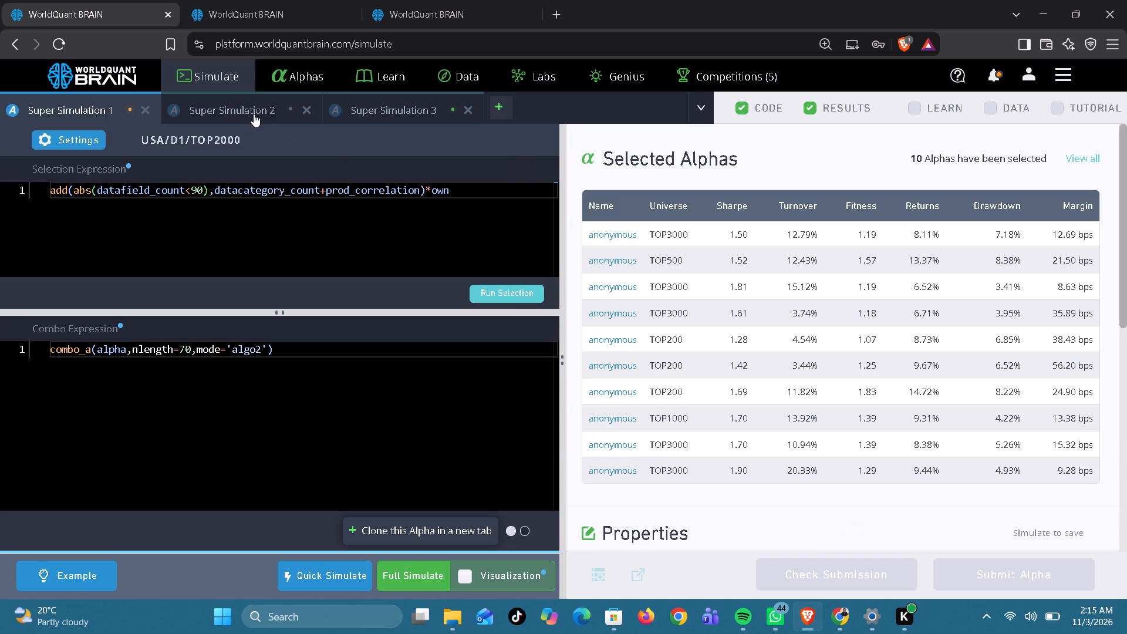
pyautogui.click(396, 575)
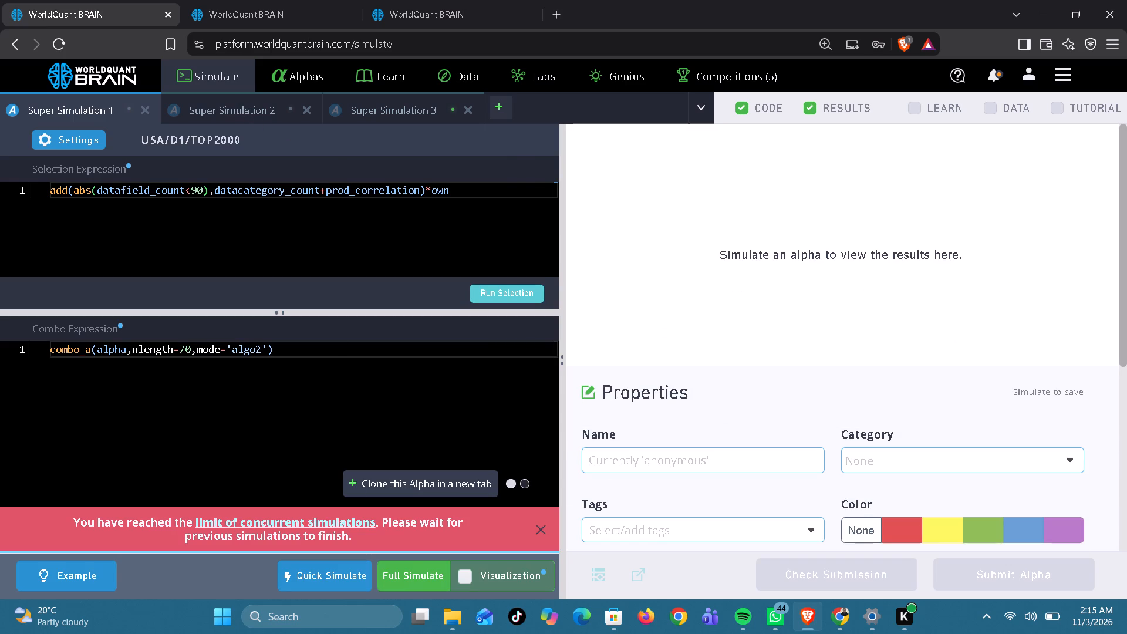
# Set Super Simulation 3's datafield_count threshold to 52, run the selection and full simulation, and dismiss the screen-capture overlay.
pyautogui.click(221, 110)
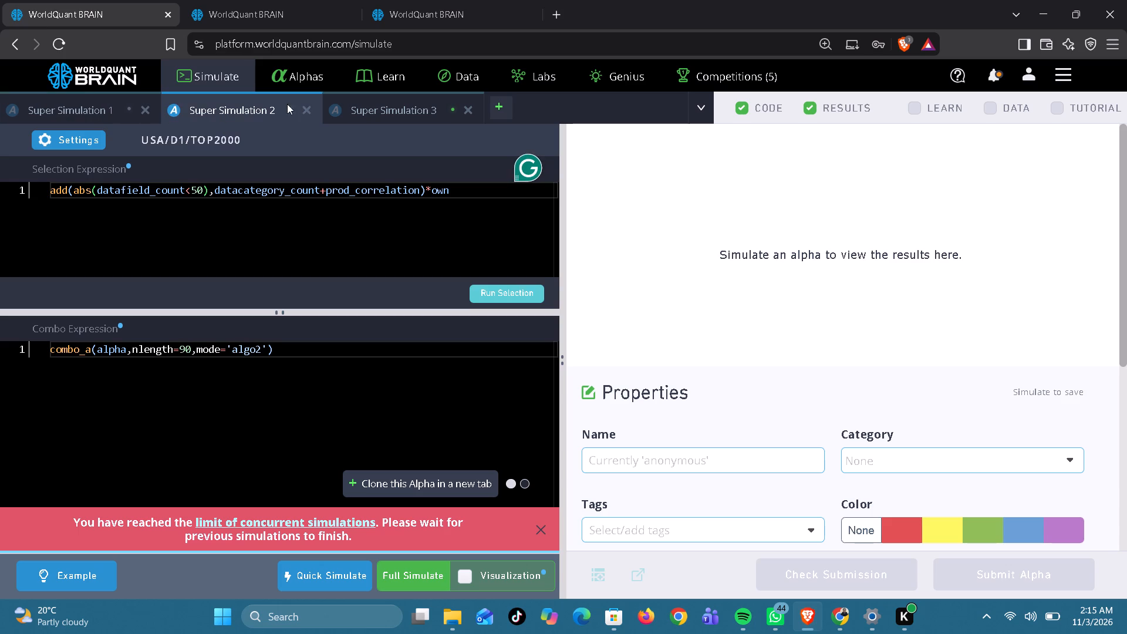
pyautogui.click(364, 103)
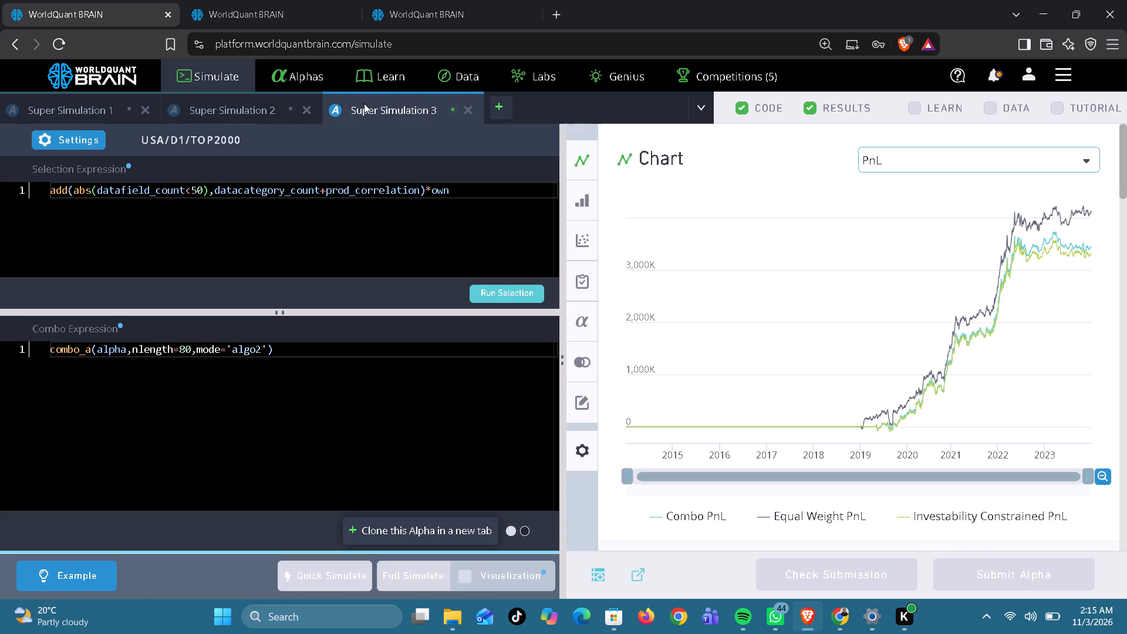
pyautogui.click(198, 194)
pyautogui.press('Print')
pyautogui.press('2')
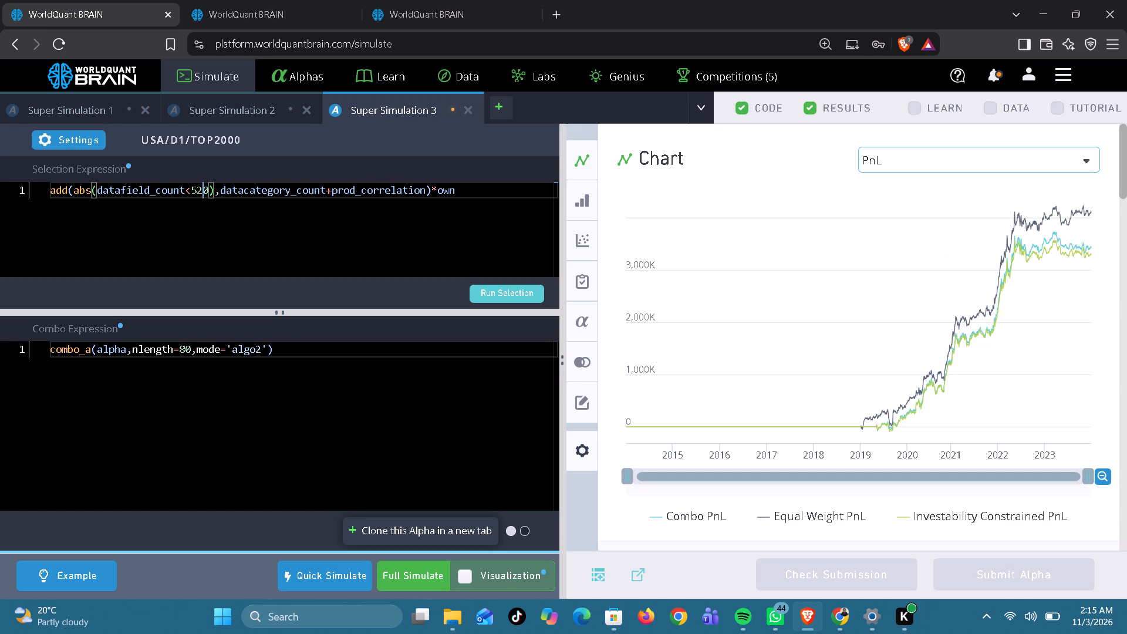
pyautogui.press('Delete')
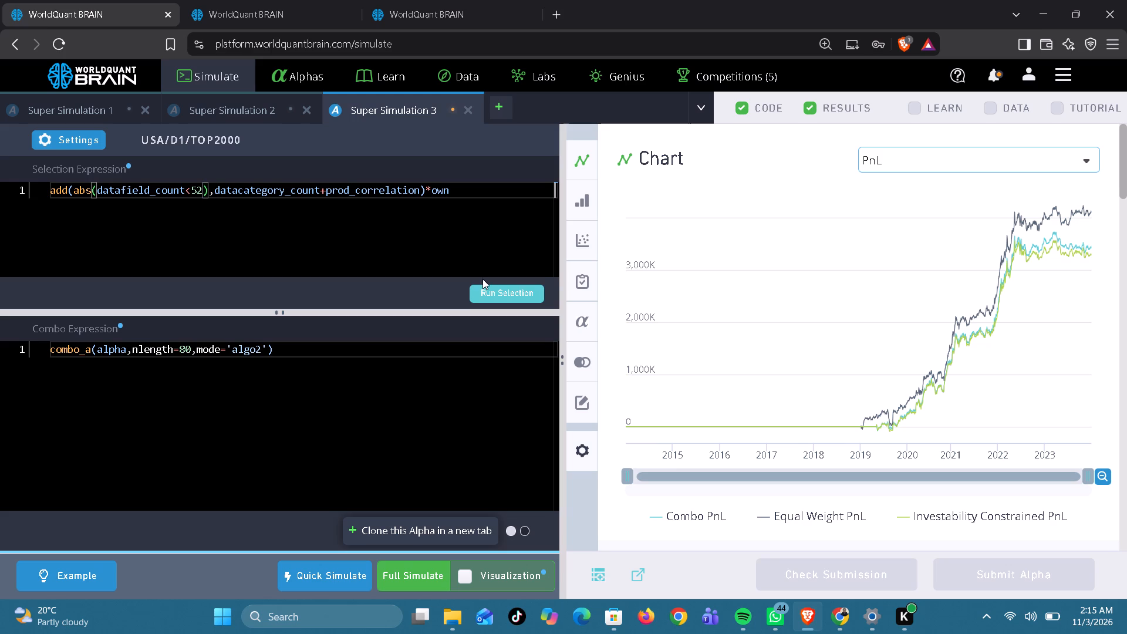
pyautogui.click(504, 289)
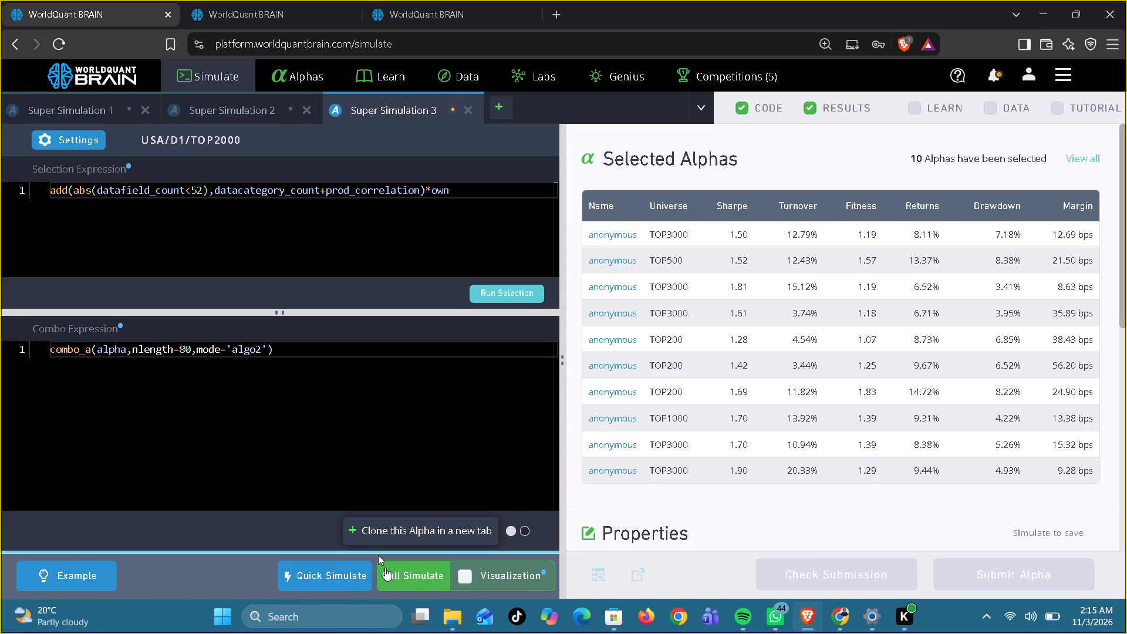
pyautogui.click(407, 576)
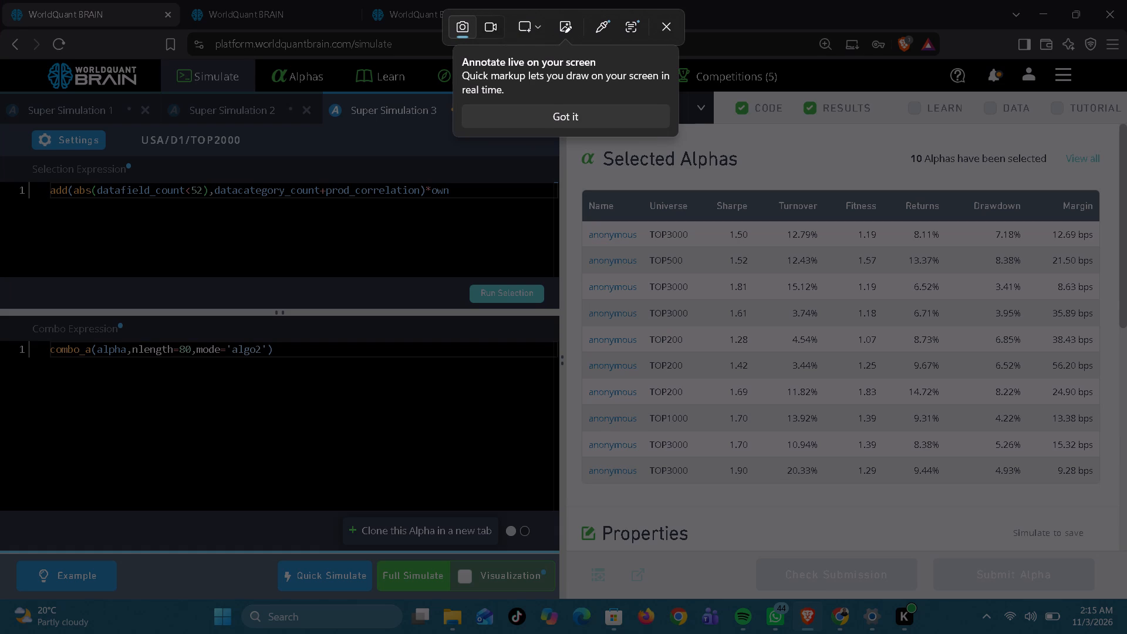
pyautogui.click(578, 115)
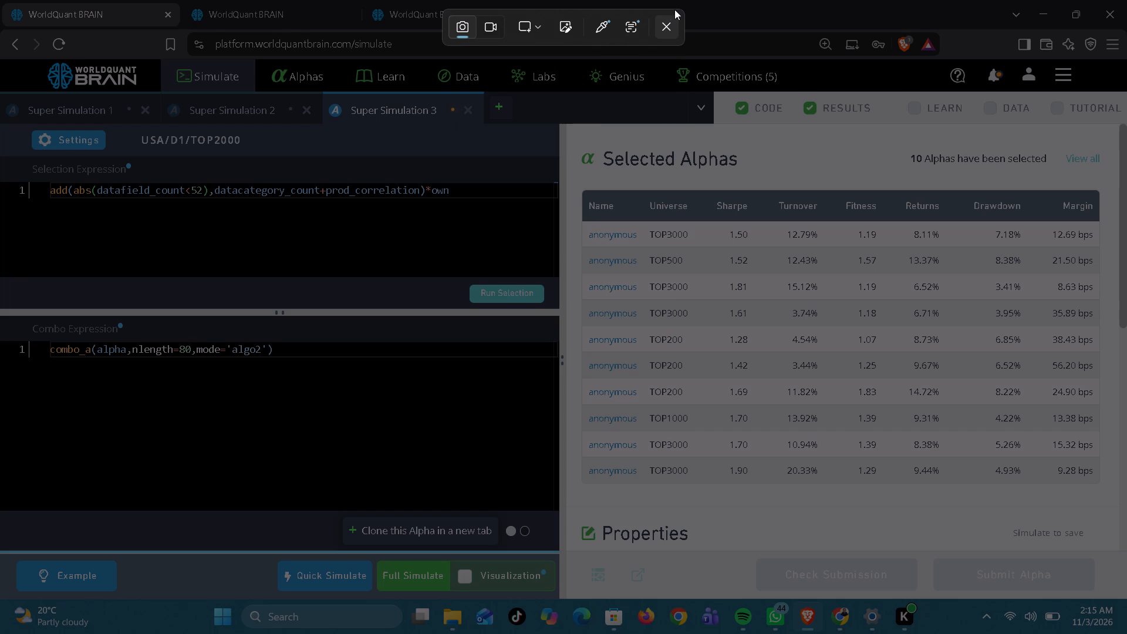
pyautogui.click(669, 25)
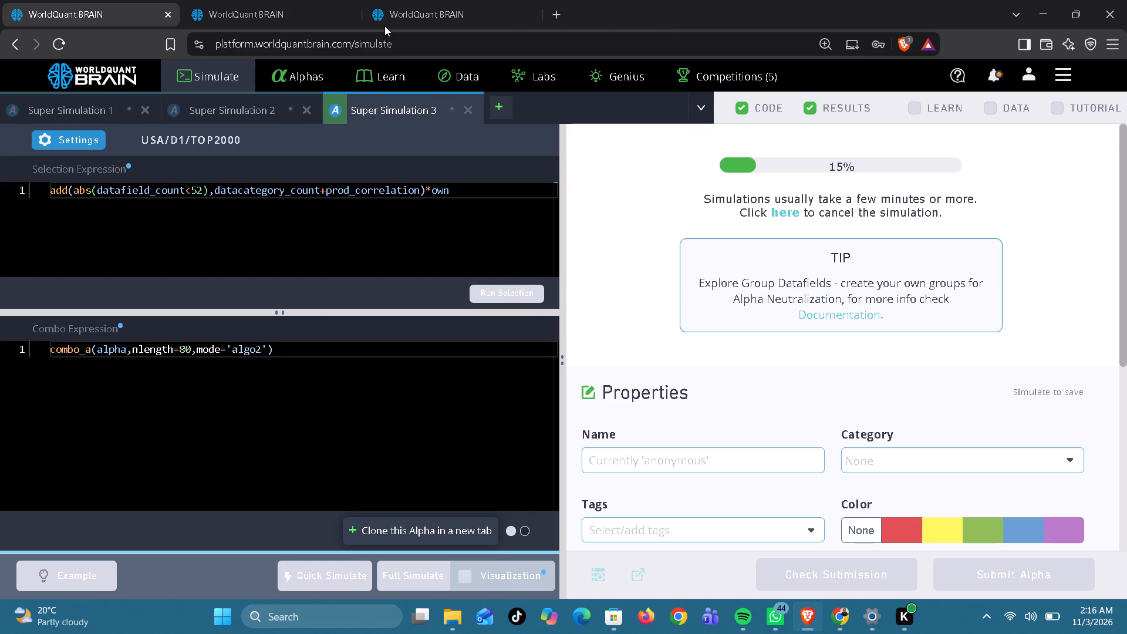
# Start a full simulation for Super Simulation 2 with nlength 90 in the first browser tab.
pyautogui.click(292, 2)
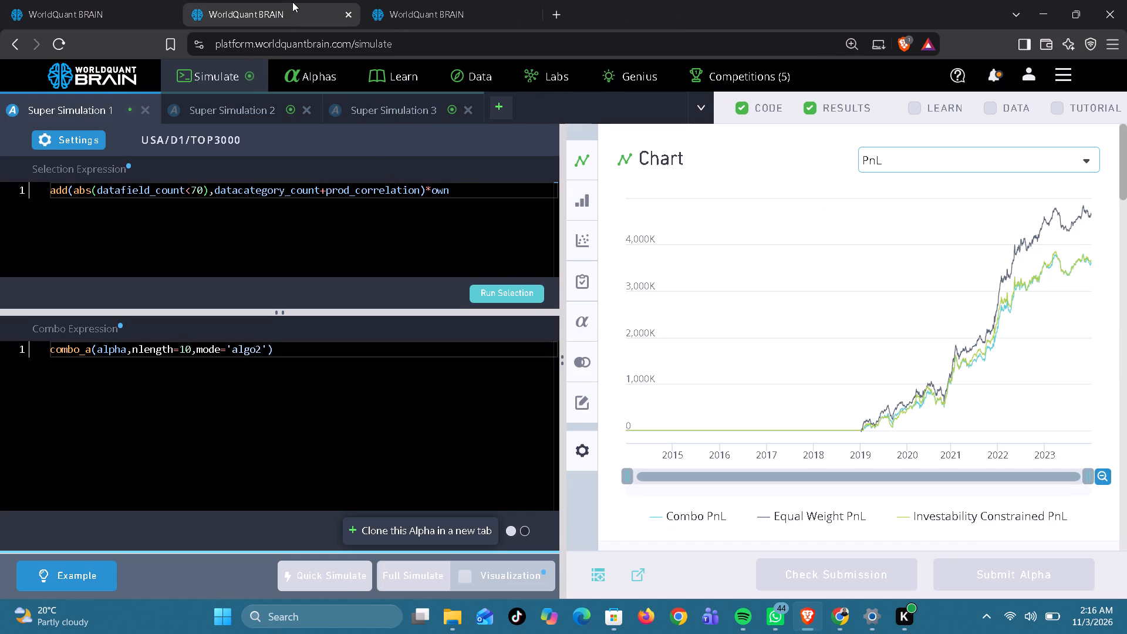
pyautogui.click(130, 21)
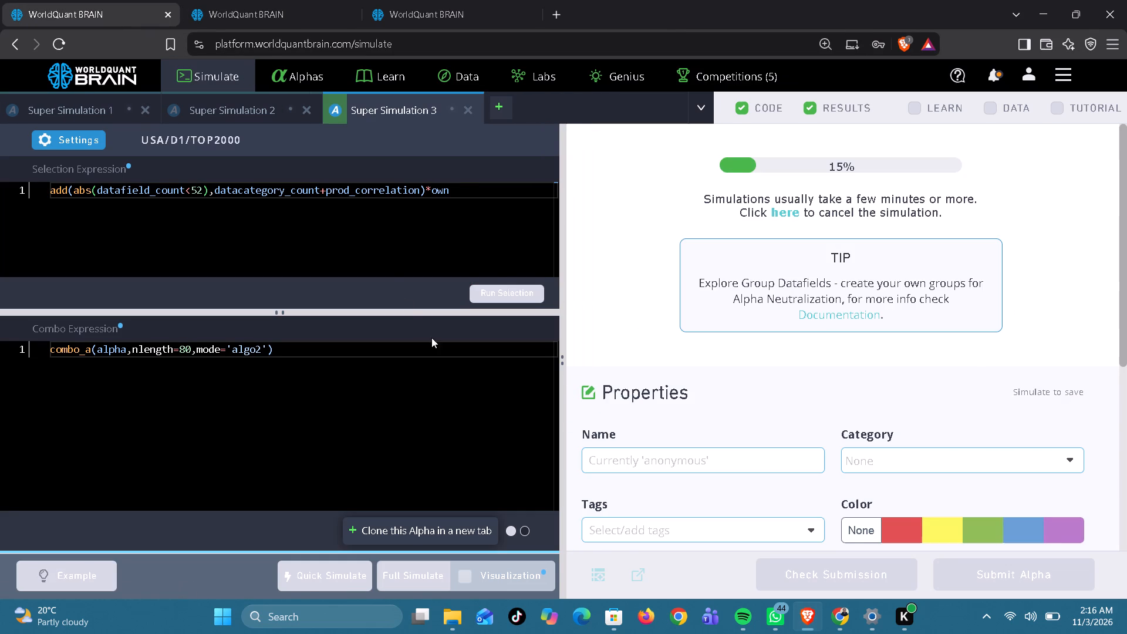
pyautogui.click(245, 113)
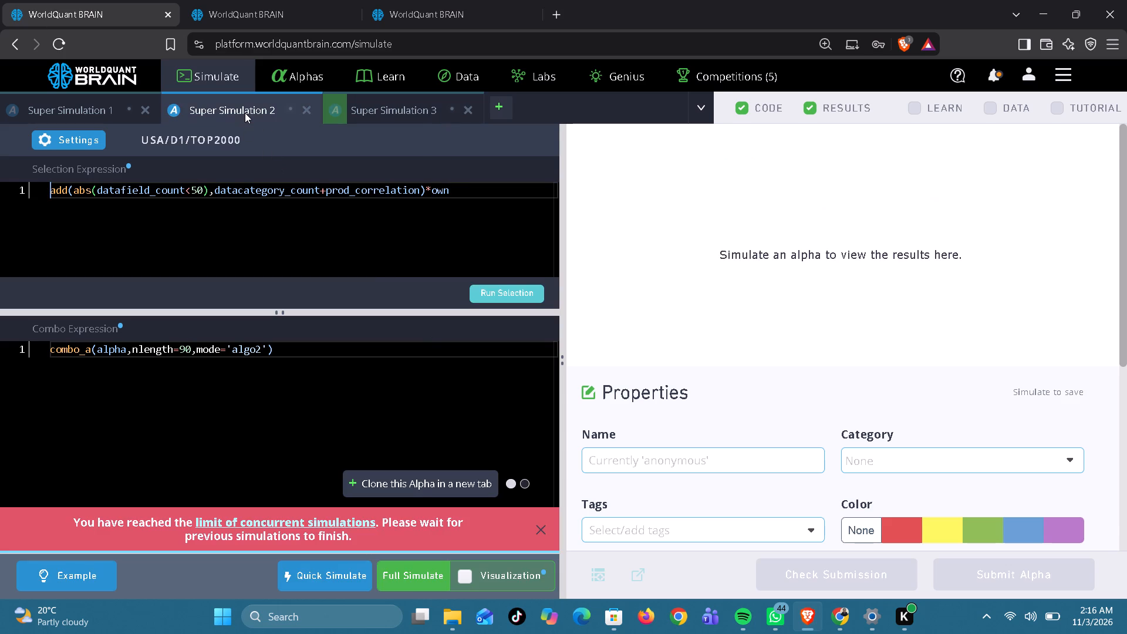
pyautogui.click(396, 568)
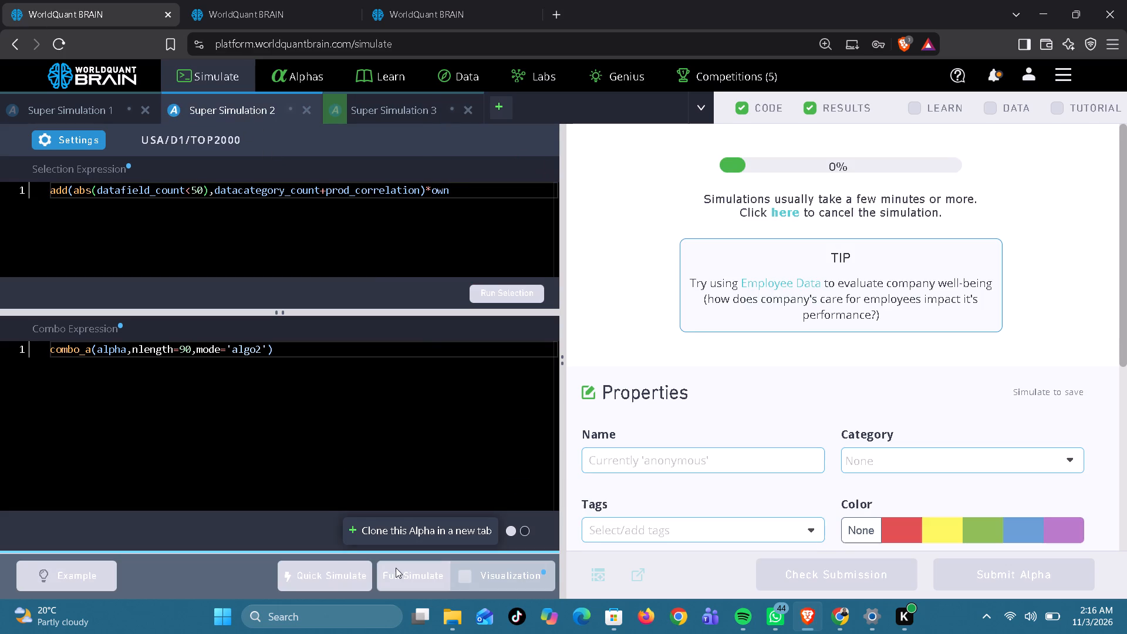
# Start a full simulation for Super Simulation 1 with datafield_count threshold 90 and nlength 70.
pyautogui.click(66, 105)
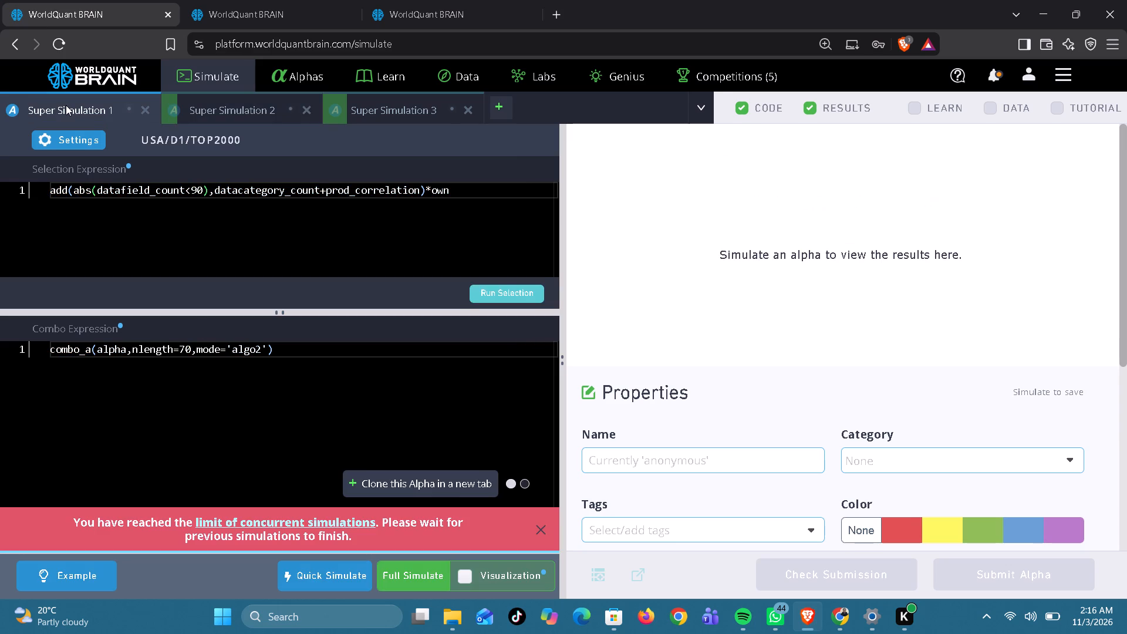
pyautogui.click(415, 582)
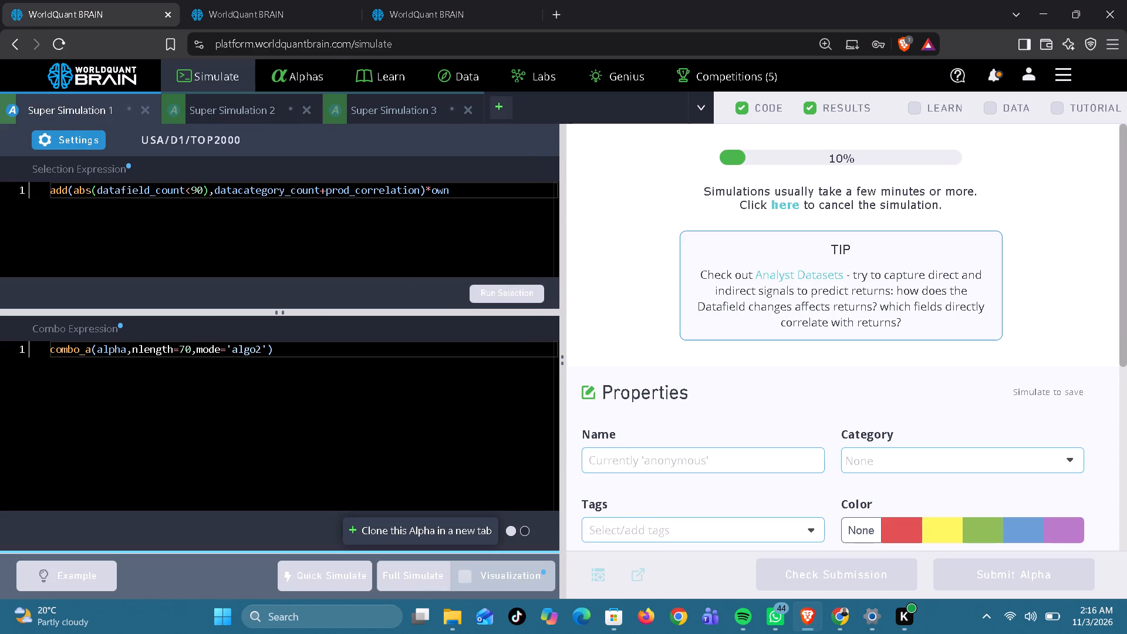
# In the second browser tab, set Super Simulation 1's combo nlength to 50, run the selection and try a full simulation.
pyautogui.click(241, 16)
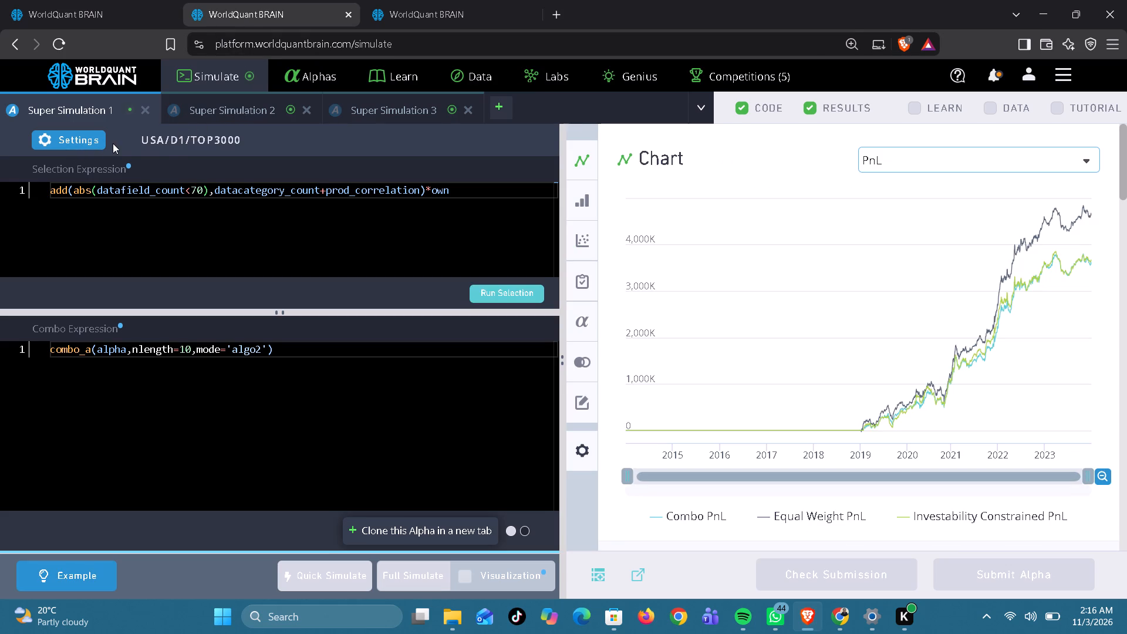
pyautogui.click(195, 186)
pyautogui.click(185, 349)
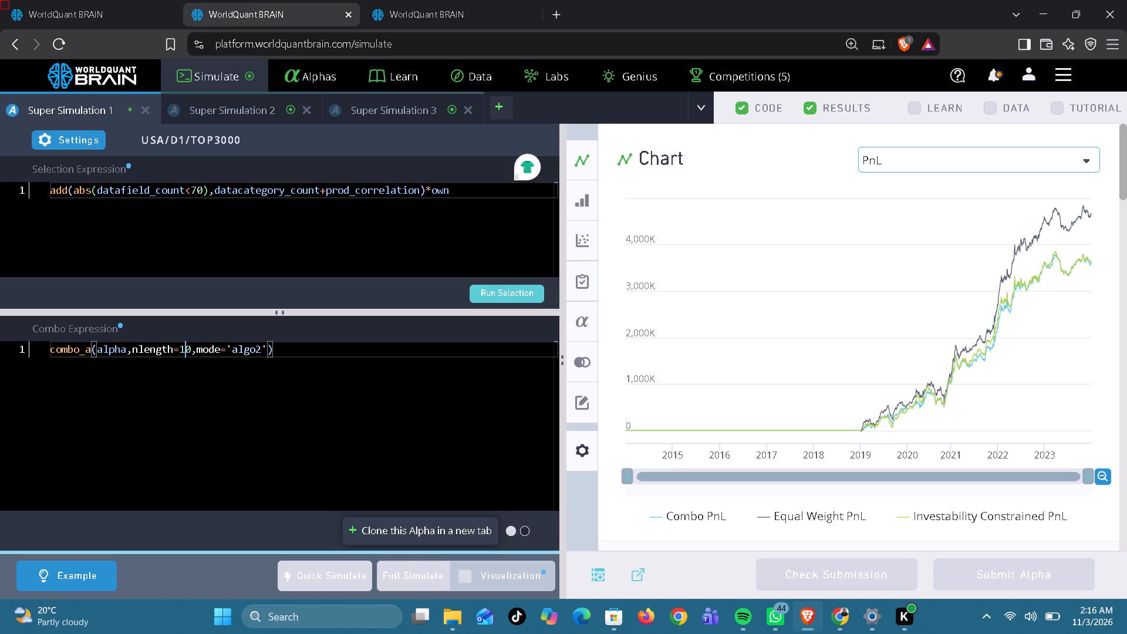
pyautogui.press('BackSpace')
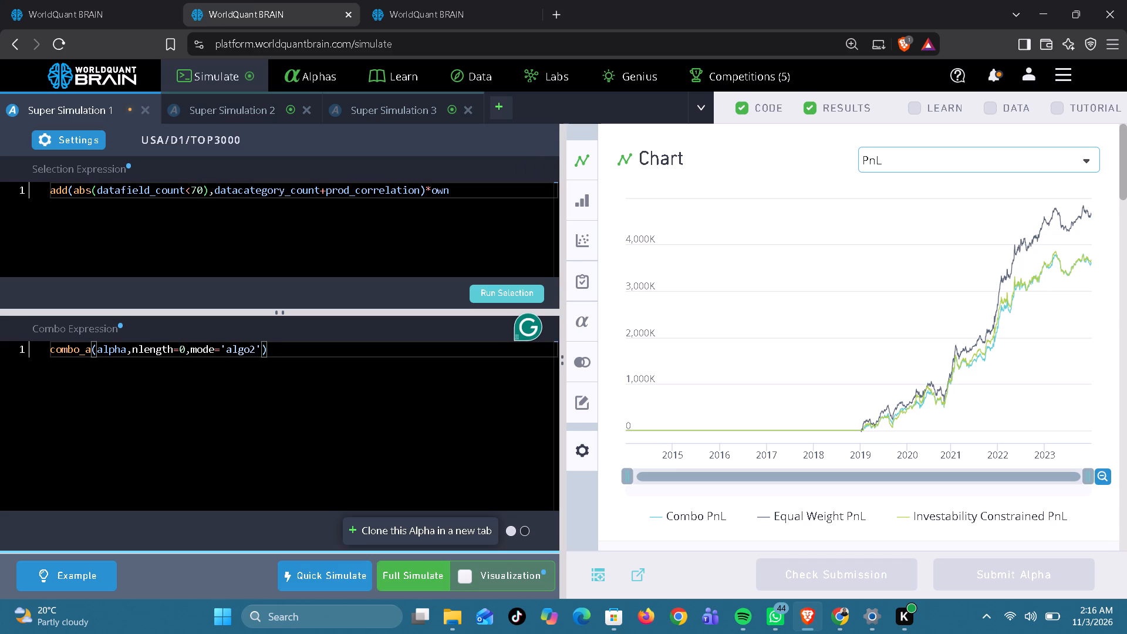
pyautogui.press('5')
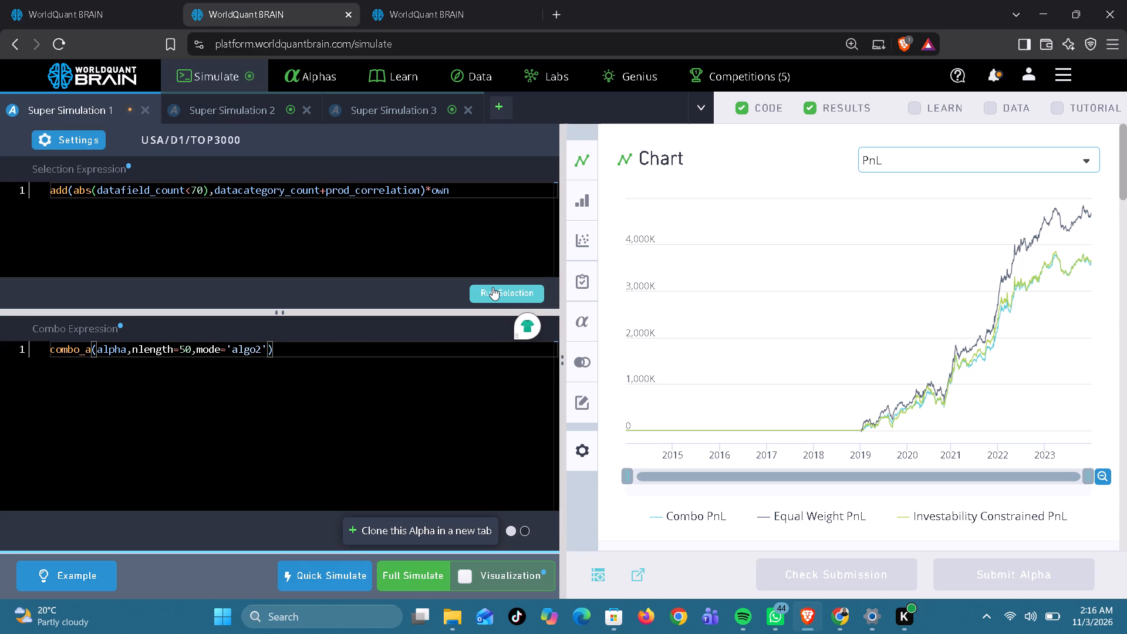
pyautogui.click(494, 286)
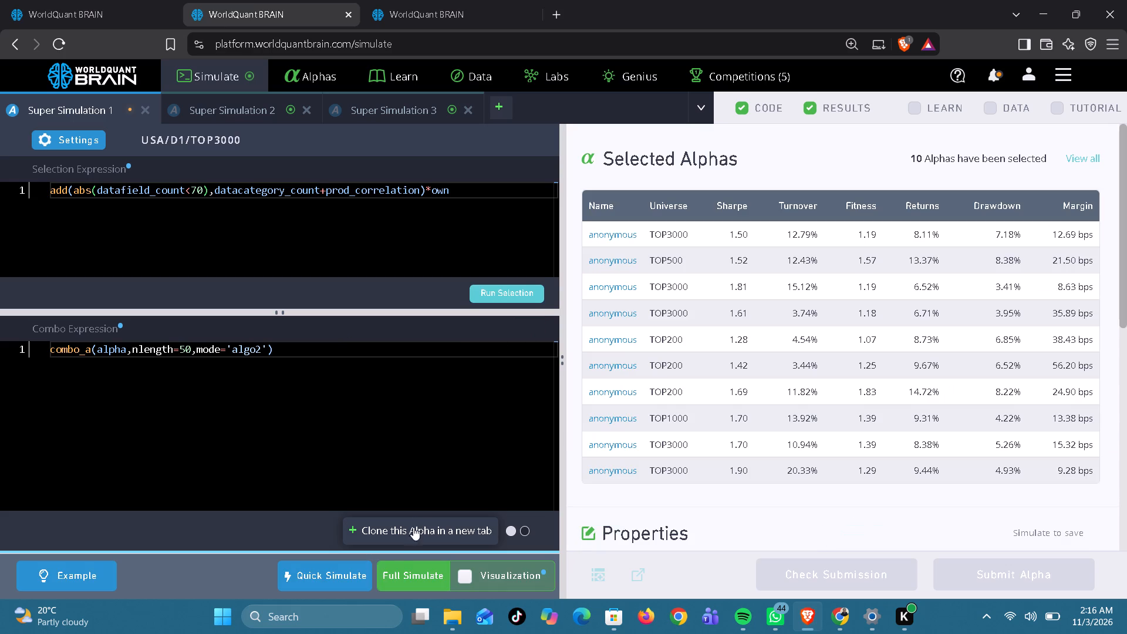
pyautogui.click(413, 576)
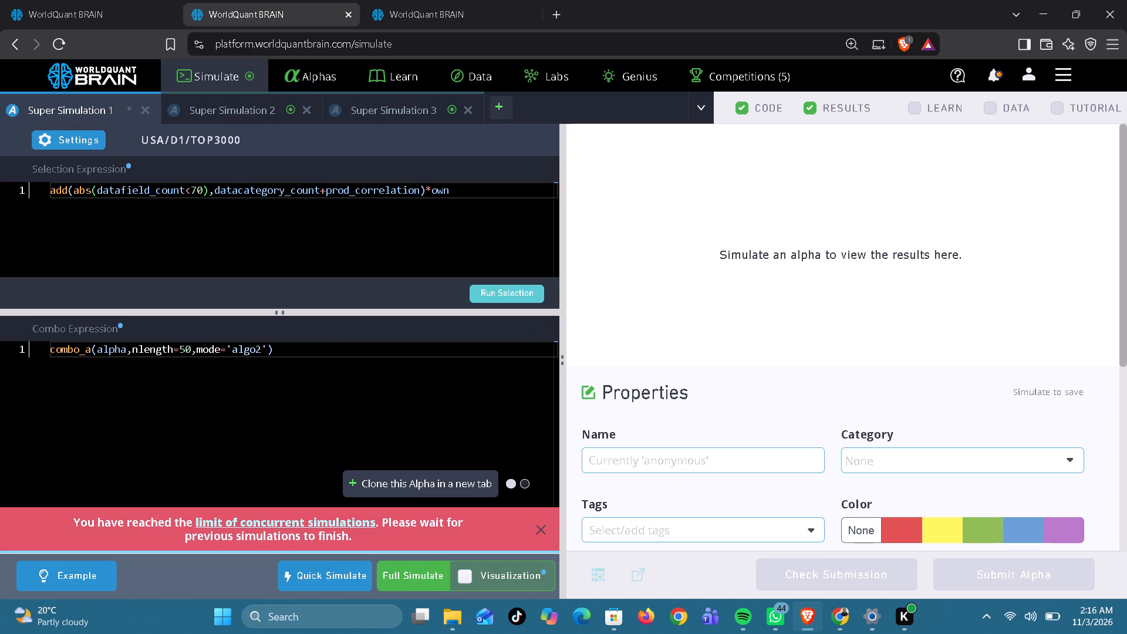
# In the third browser tab, set Super Simulation 1's combo nlength to 20, run the selection and try a full simulation.
pyautogui.click(440, 15)
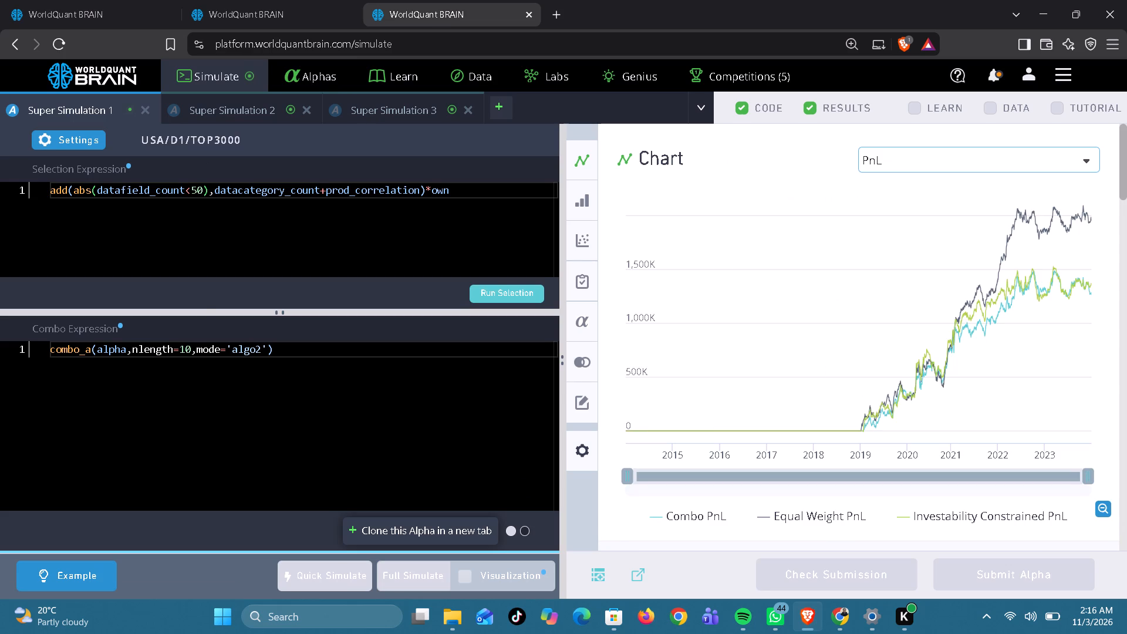
pyautogui.click(185, 358)
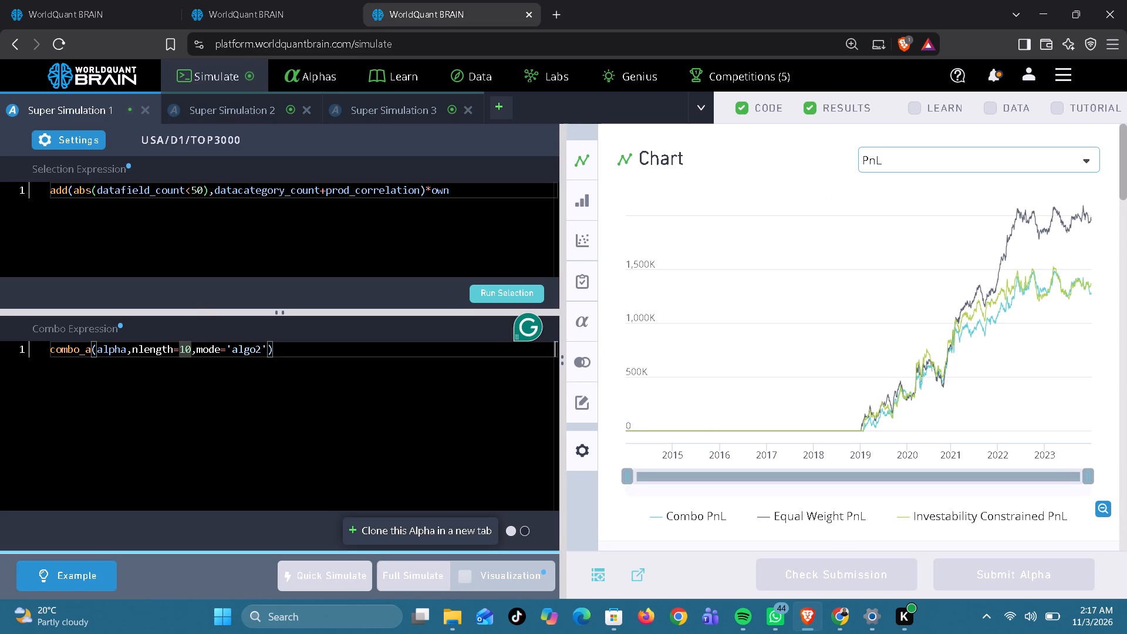
pyautogui.press('BackSpace')
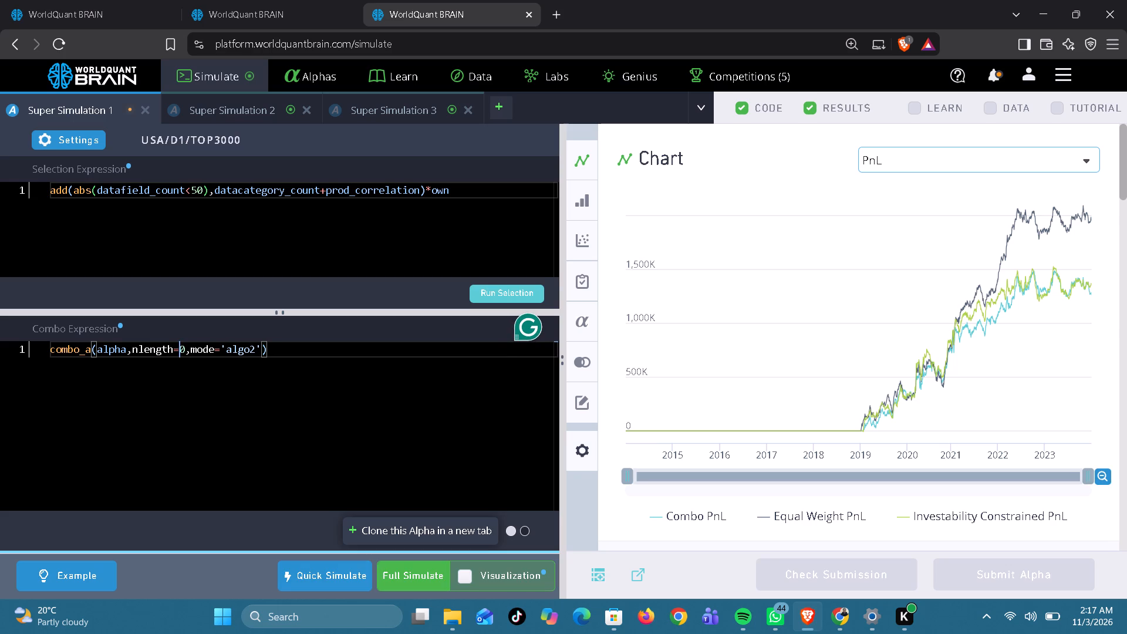
pyautogui.press('2')
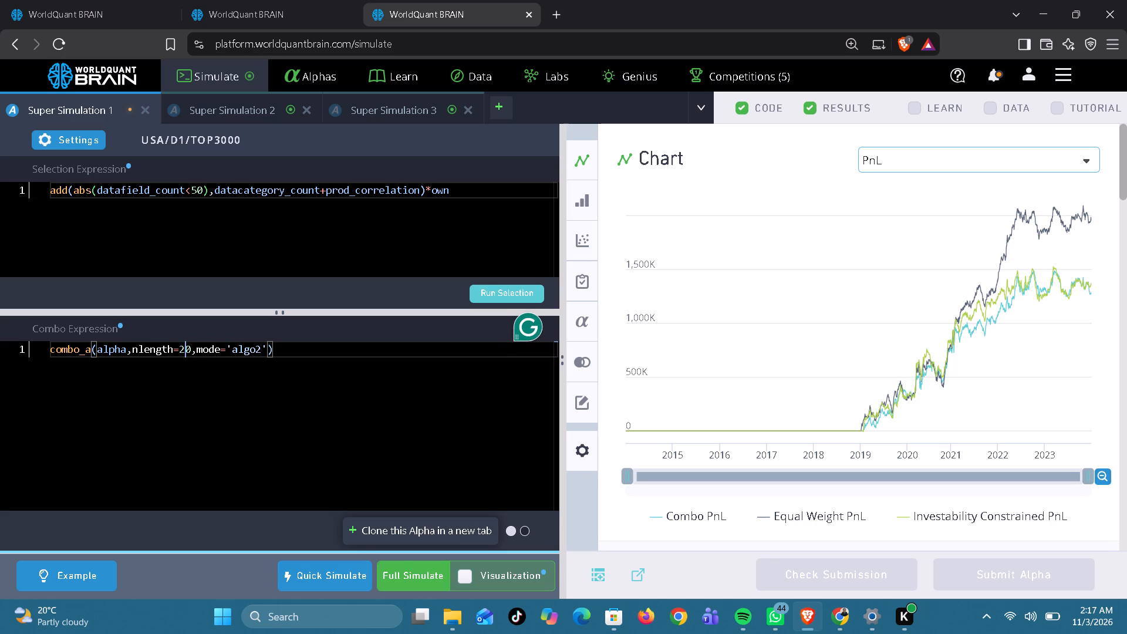
pyautogui.click(496, 289)
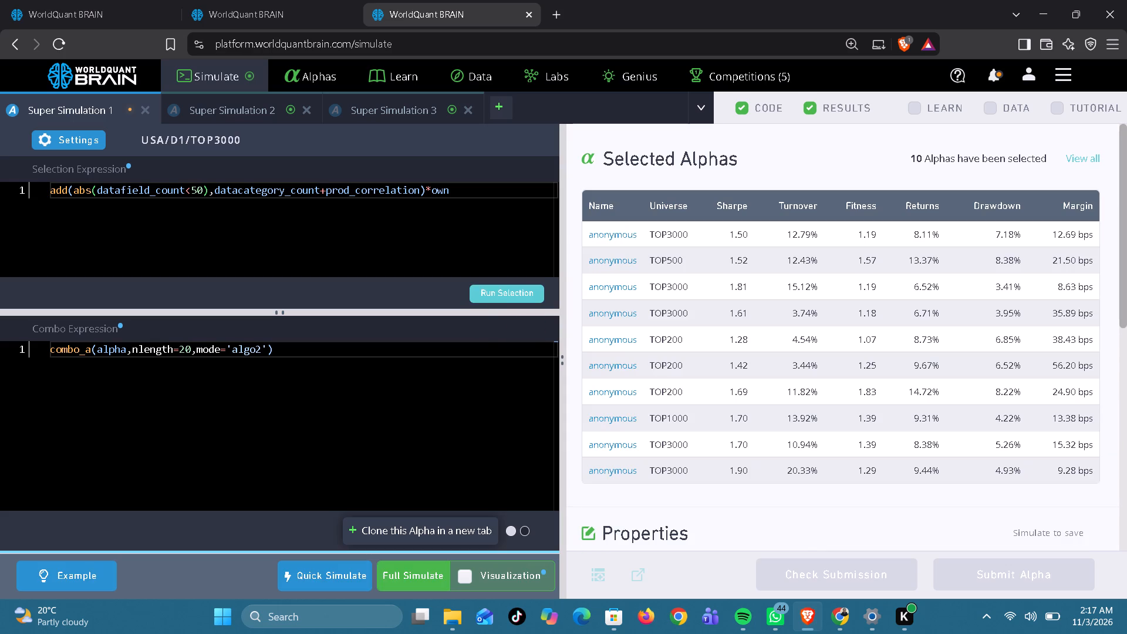
pyautogui.click(404, 583)
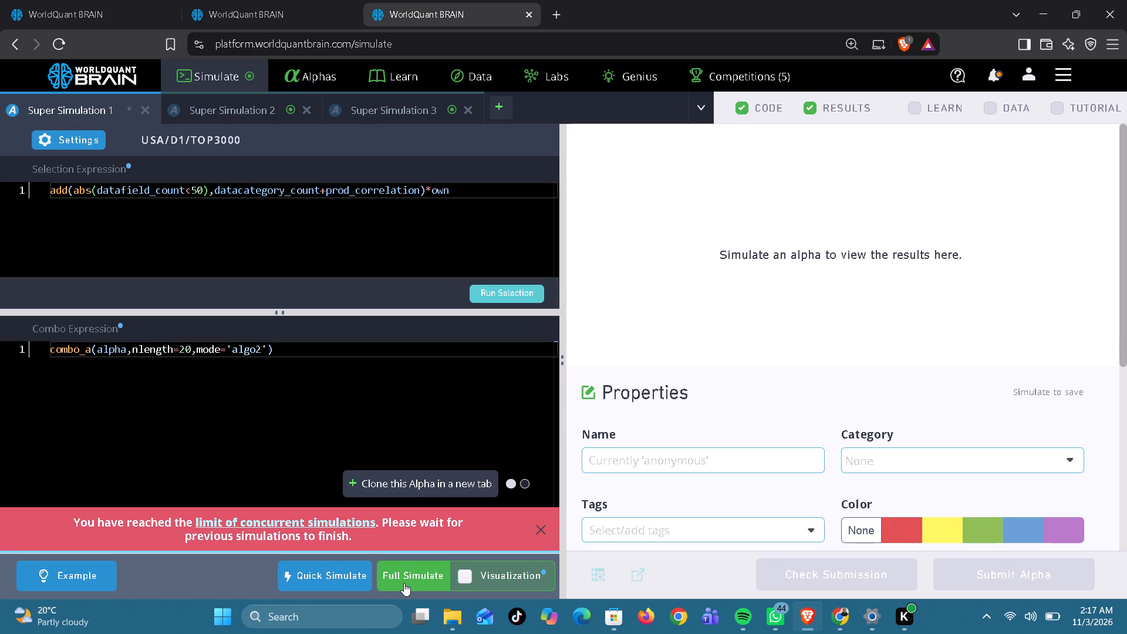
# Open Super Simulation 2 in the third browser tab.
pyautogui.click(242, 112)
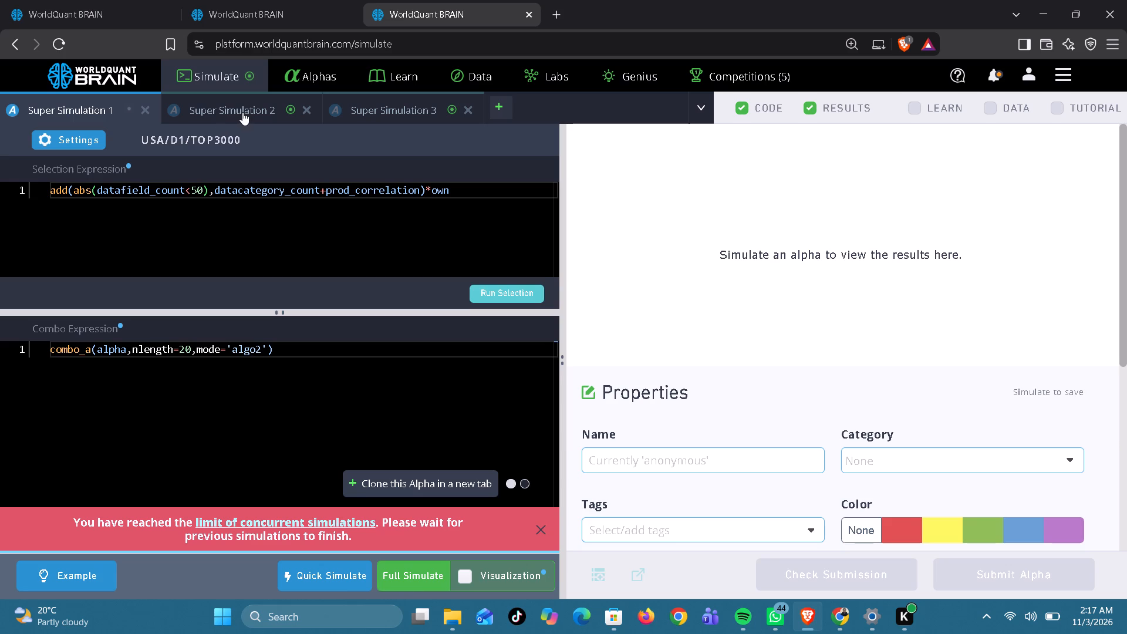
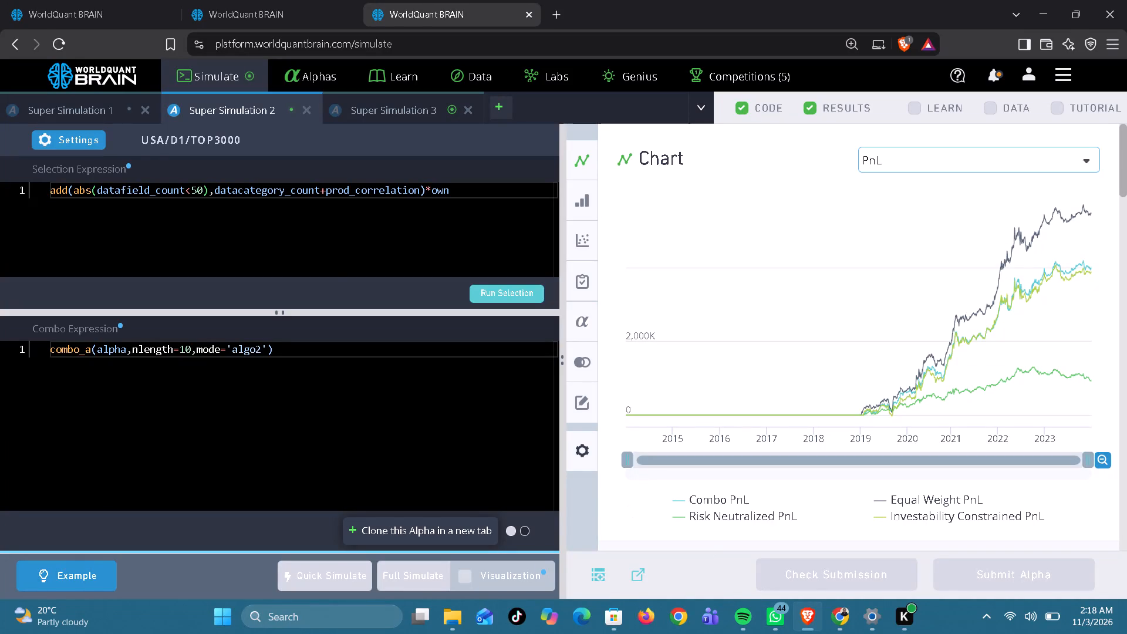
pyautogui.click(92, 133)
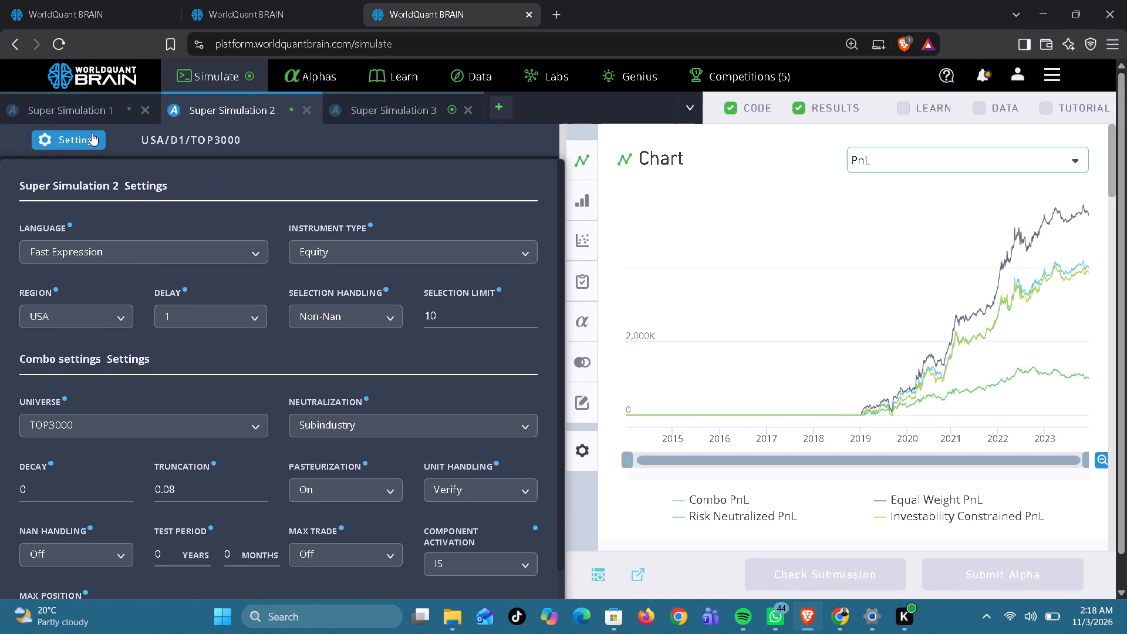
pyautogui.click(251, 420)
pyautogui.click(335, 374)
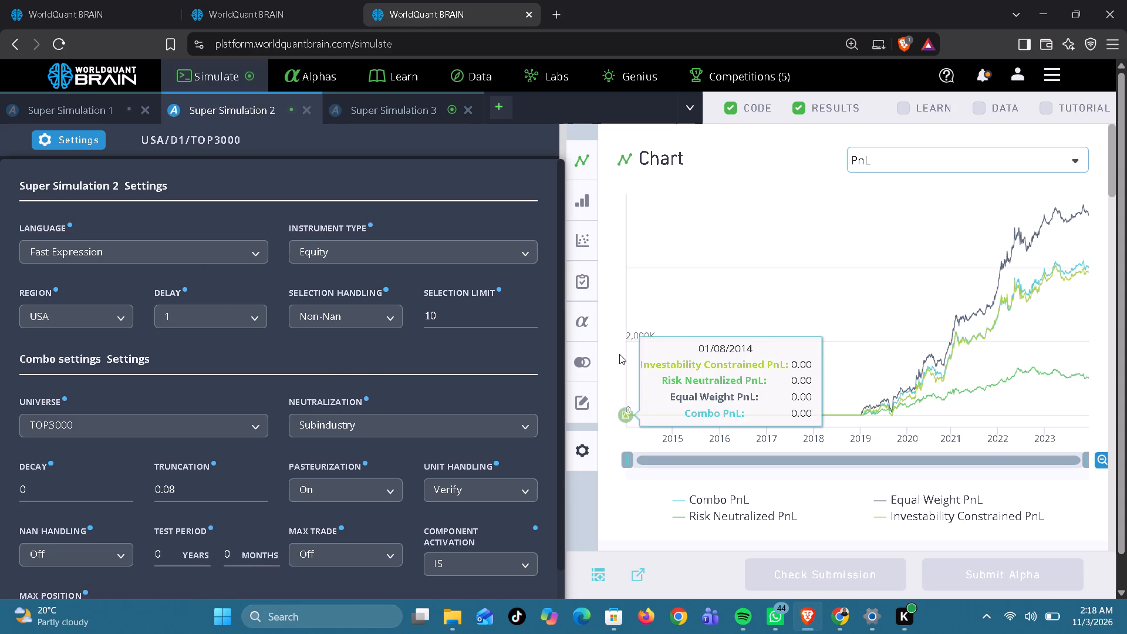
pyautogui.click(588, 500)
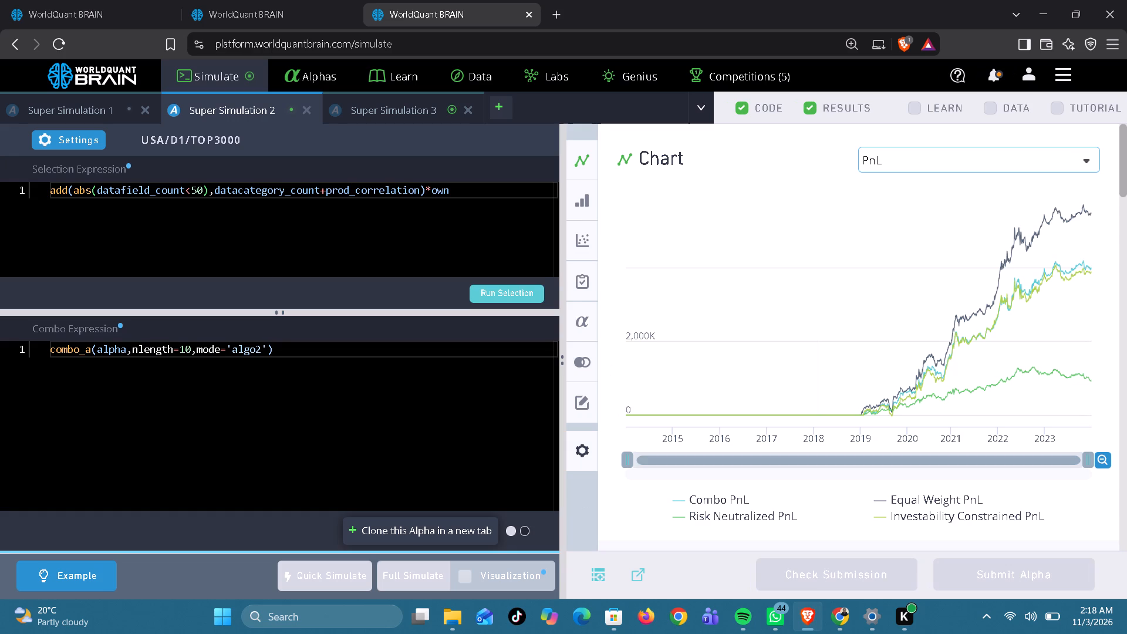
# Set Super Simulation 2's combo nlength to 15, run the selection and start a full simulation.
pyautogui.click(189, 352)
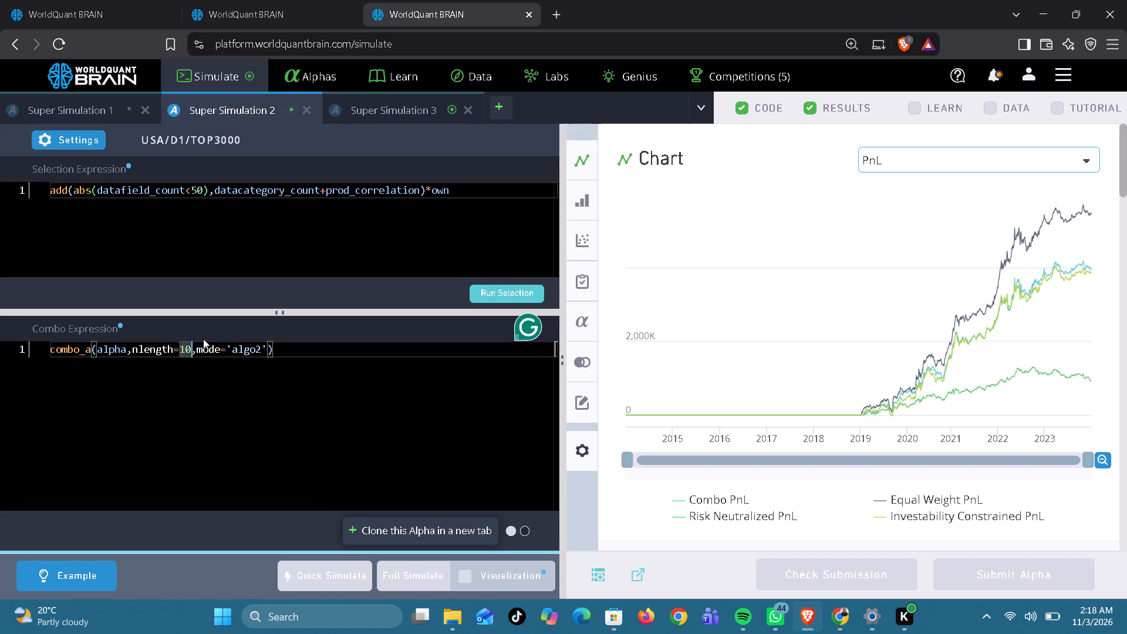
pyautogui.press('BackSpace')
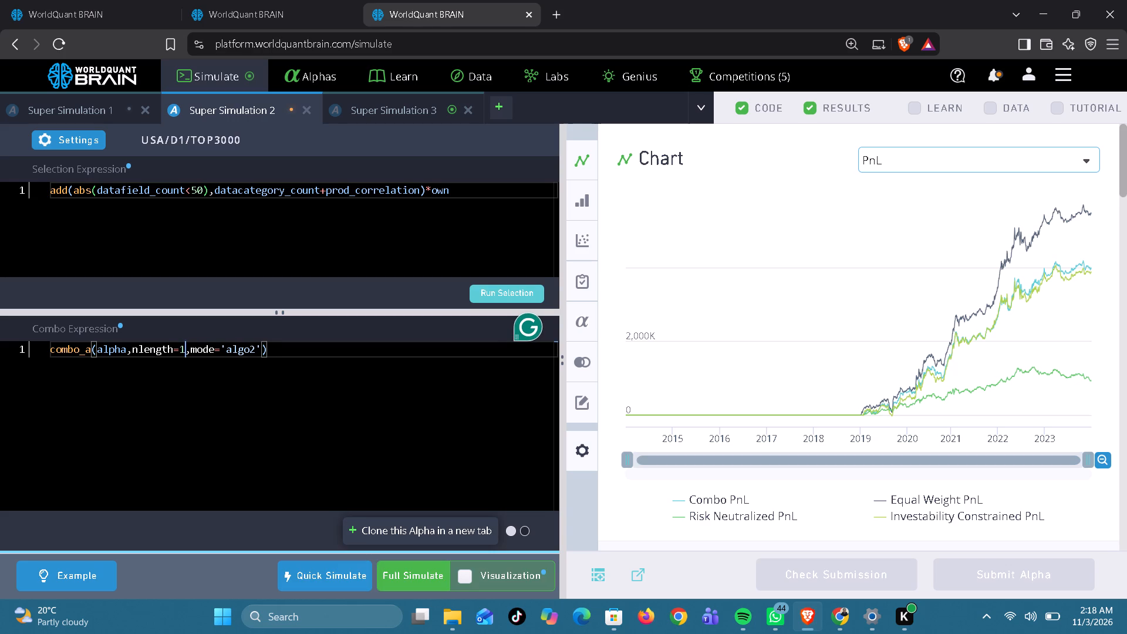
pyautogui.press('5')
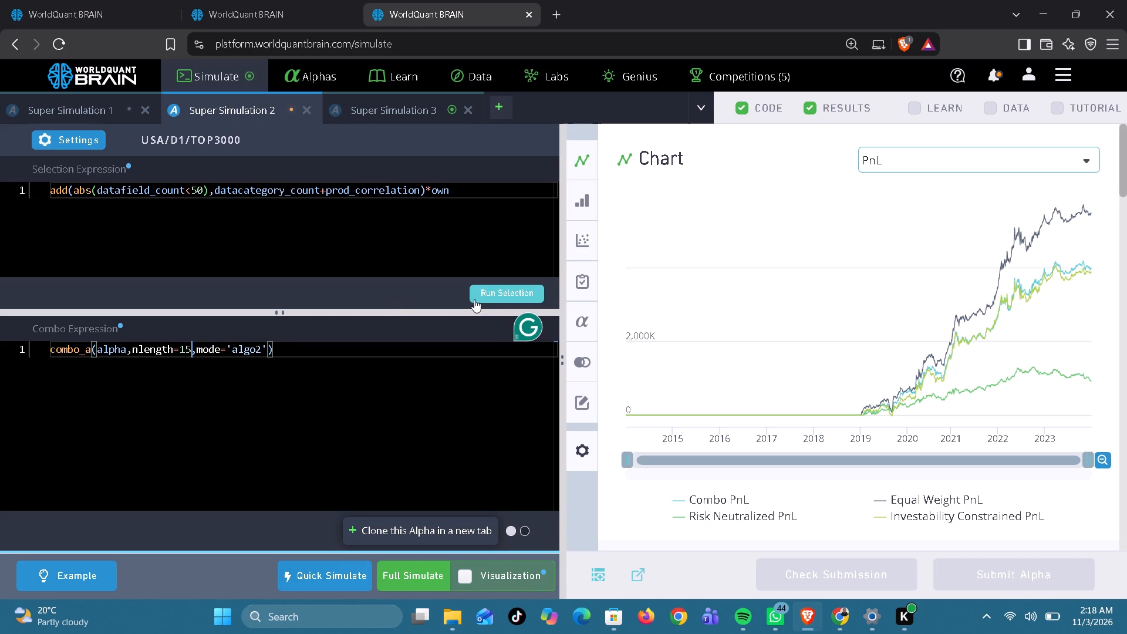
pyautogui.click(481, 298)
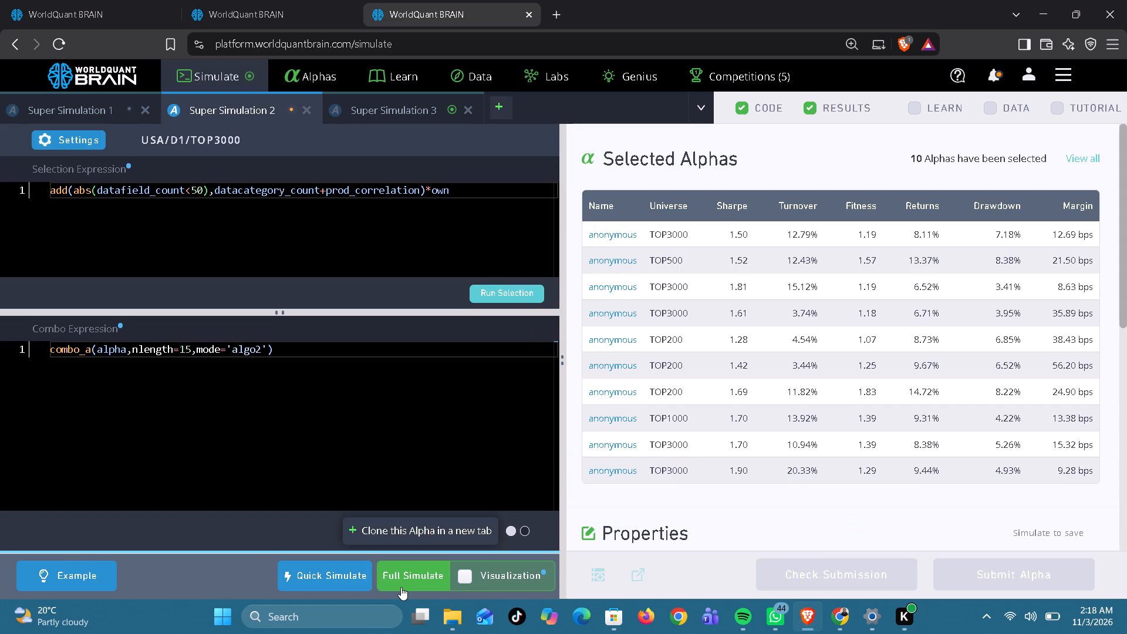
pyautogui.click(401, 587)
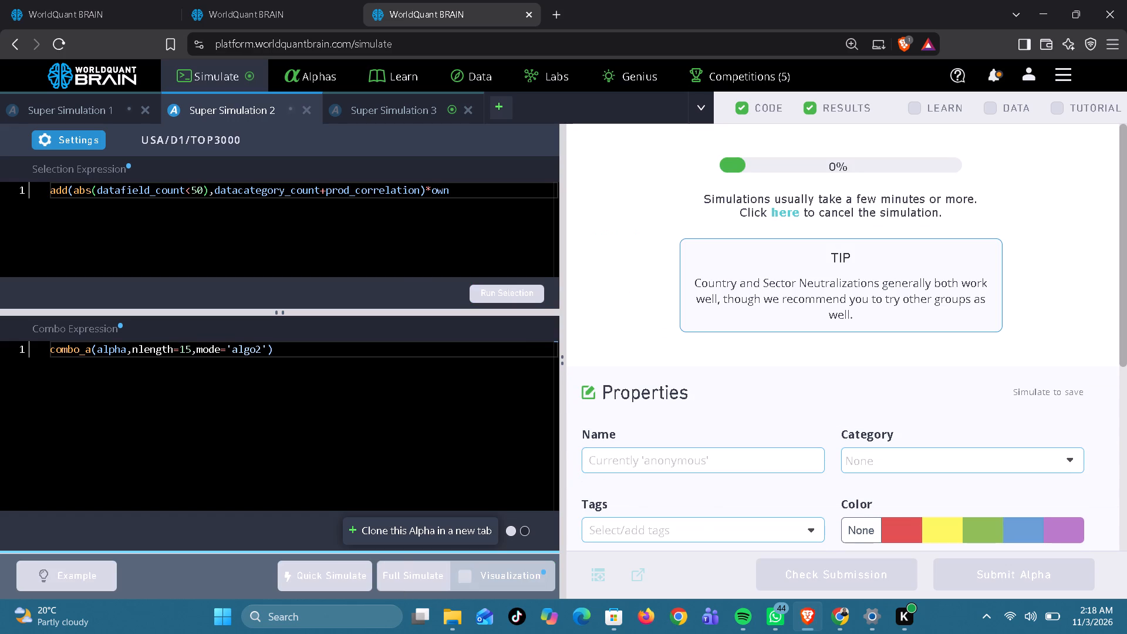
# In Super Simulation 3, set the datafield_count threshold to 80, run the selection and start a full simulation.
pyautogui.click(414, 112)
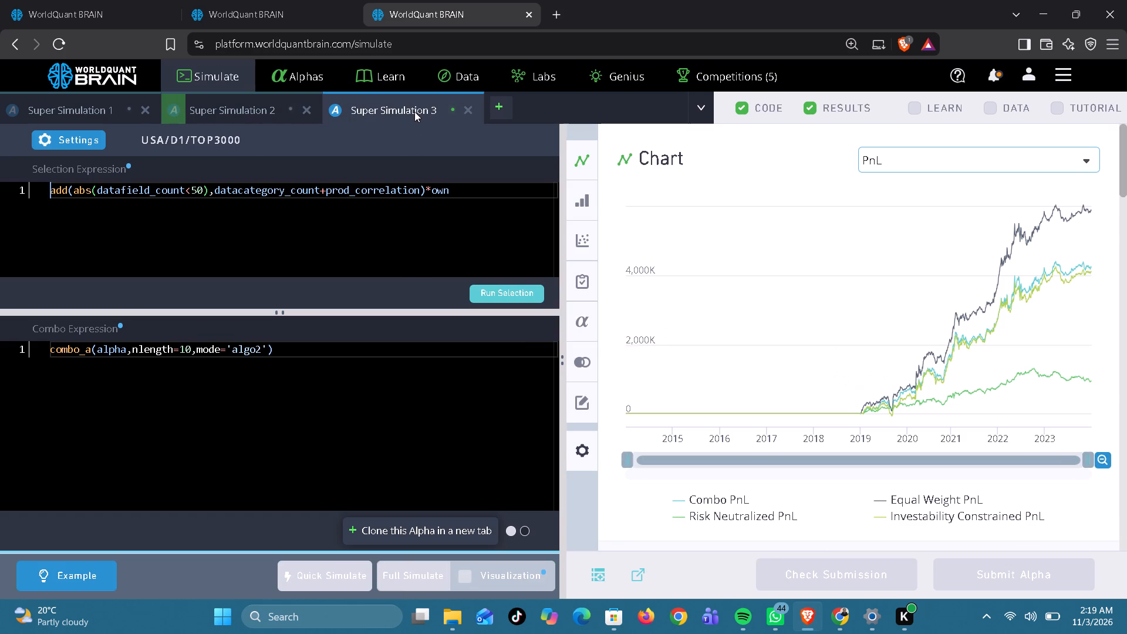
pyautogui.click(194, 190)
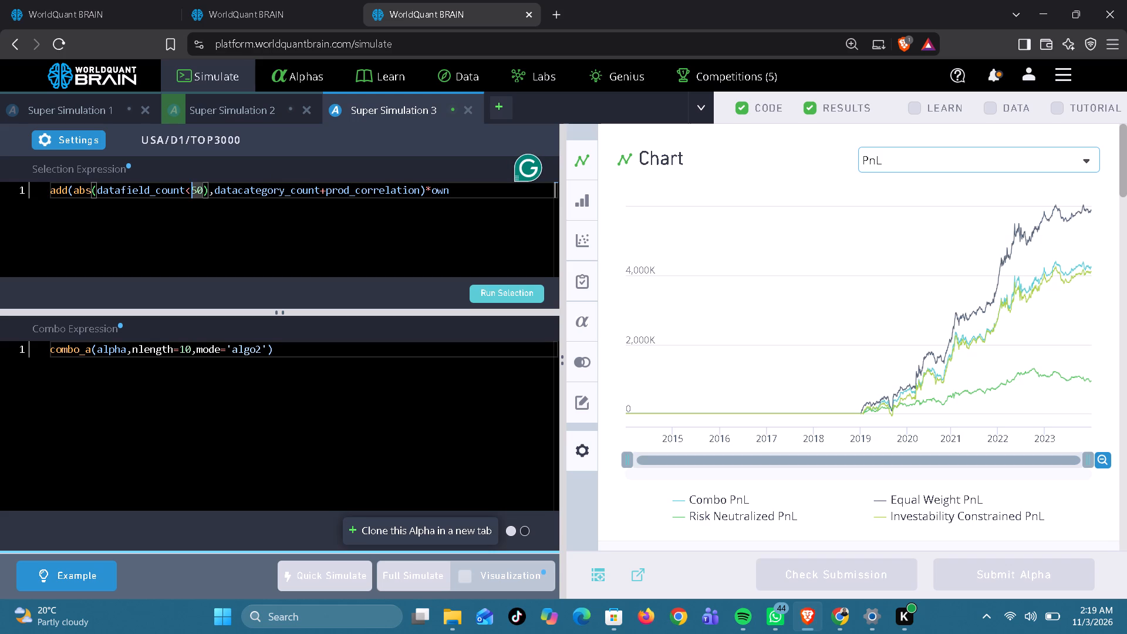
pyautogui.press('Delete')
pyautogui.press('8')
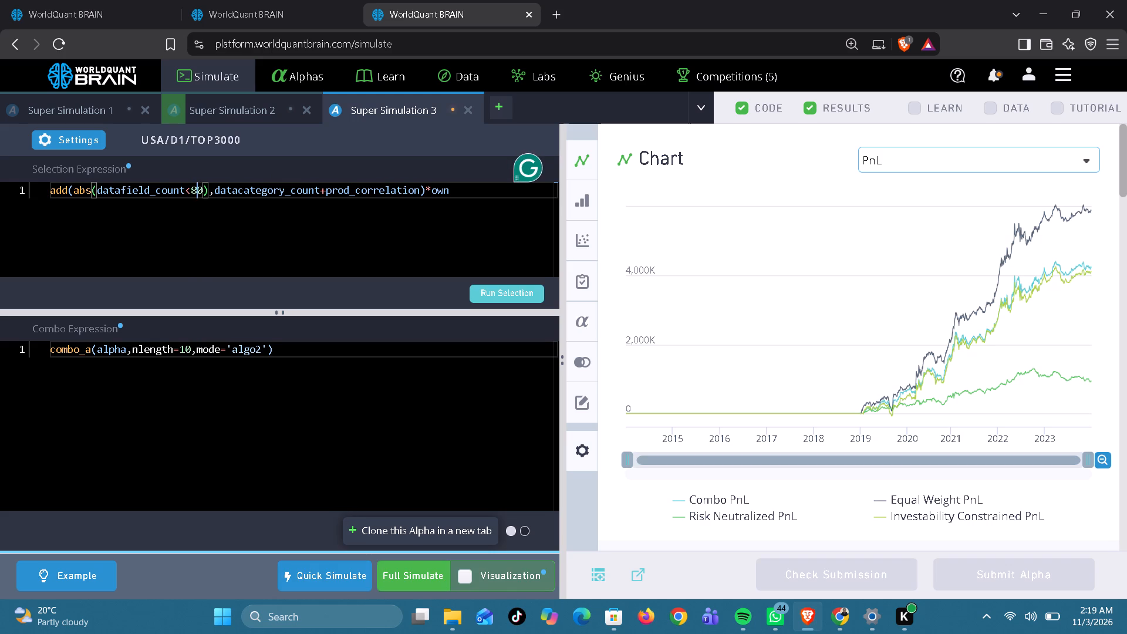
pyautogui.click(501, 296)
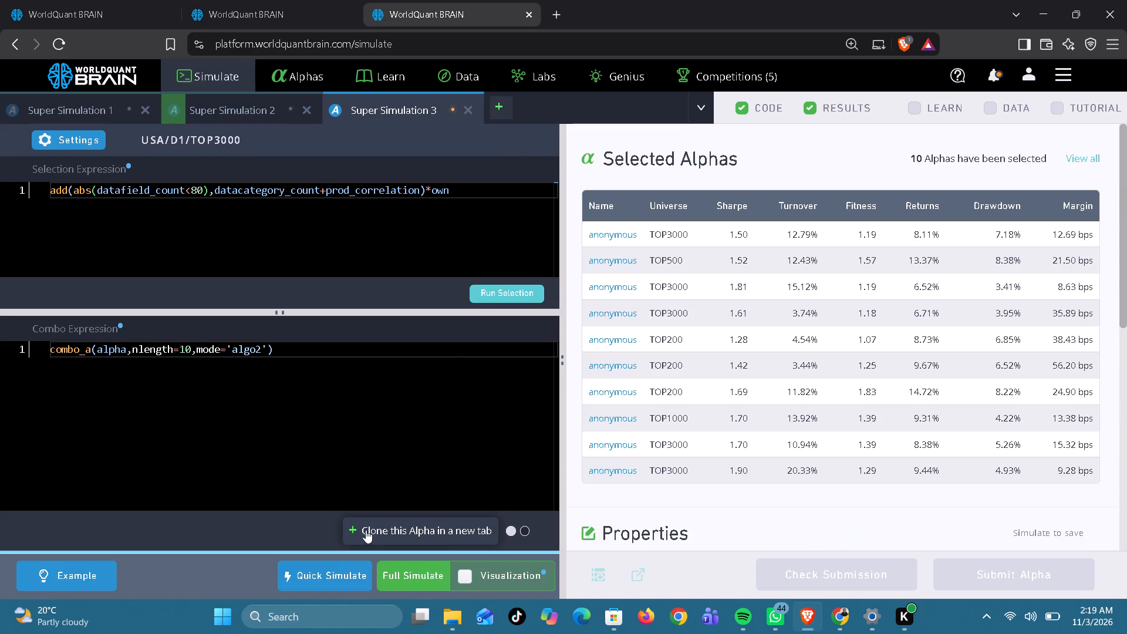
pyautogui.click(404, 571)
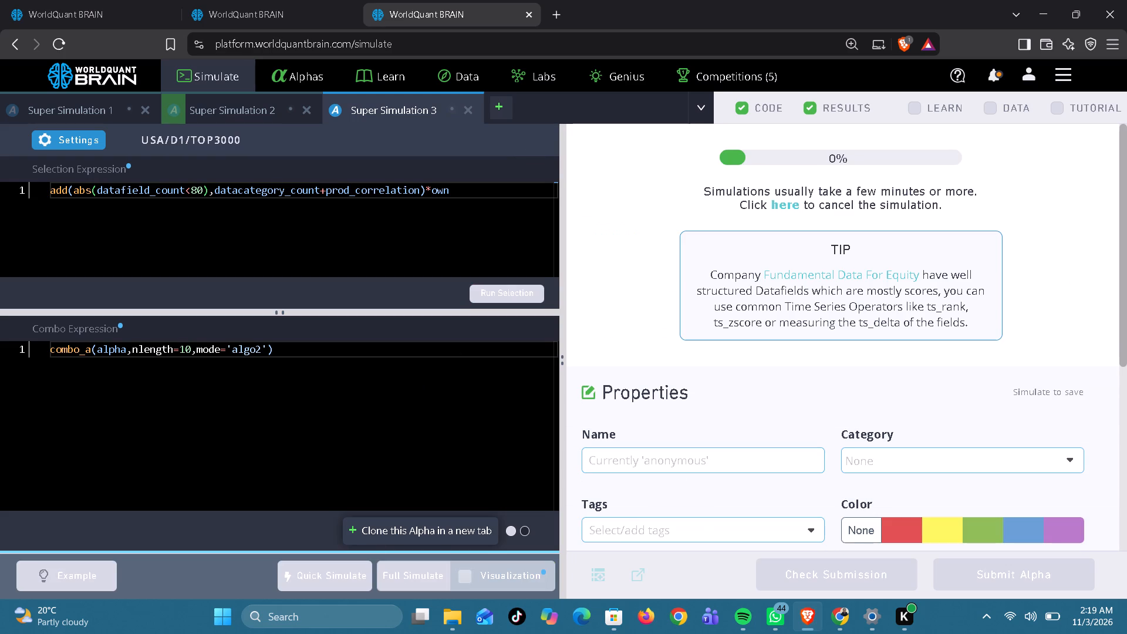
# Start the full simulation for Super Simulation 1 in the third browser tab.
pyautogui.click(99, 102)
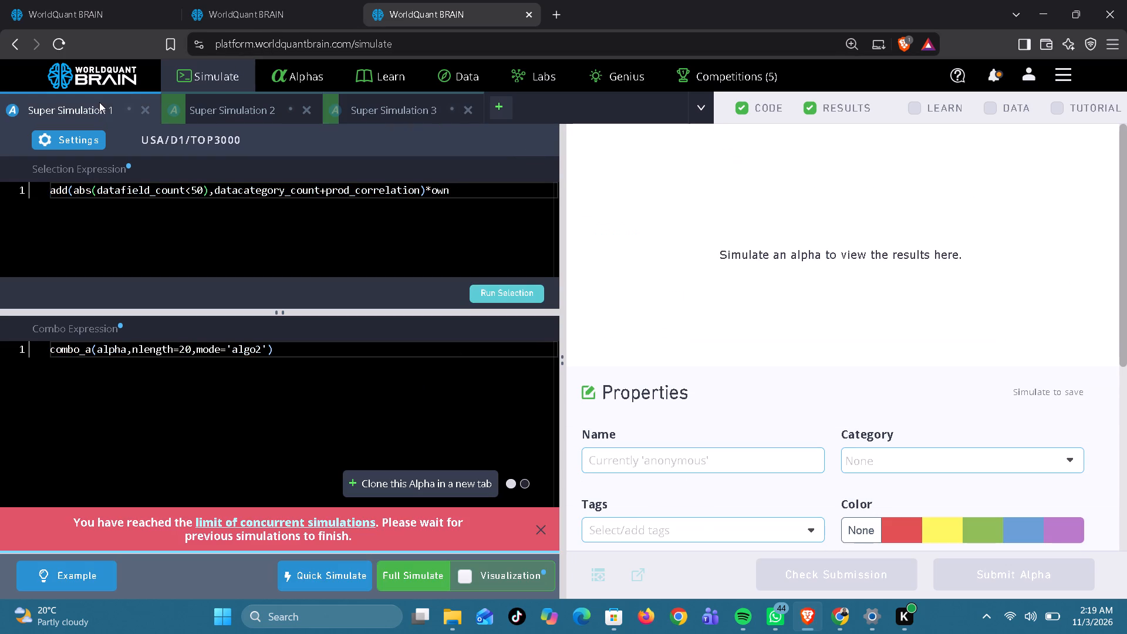
pyautogui.click(401, 588)
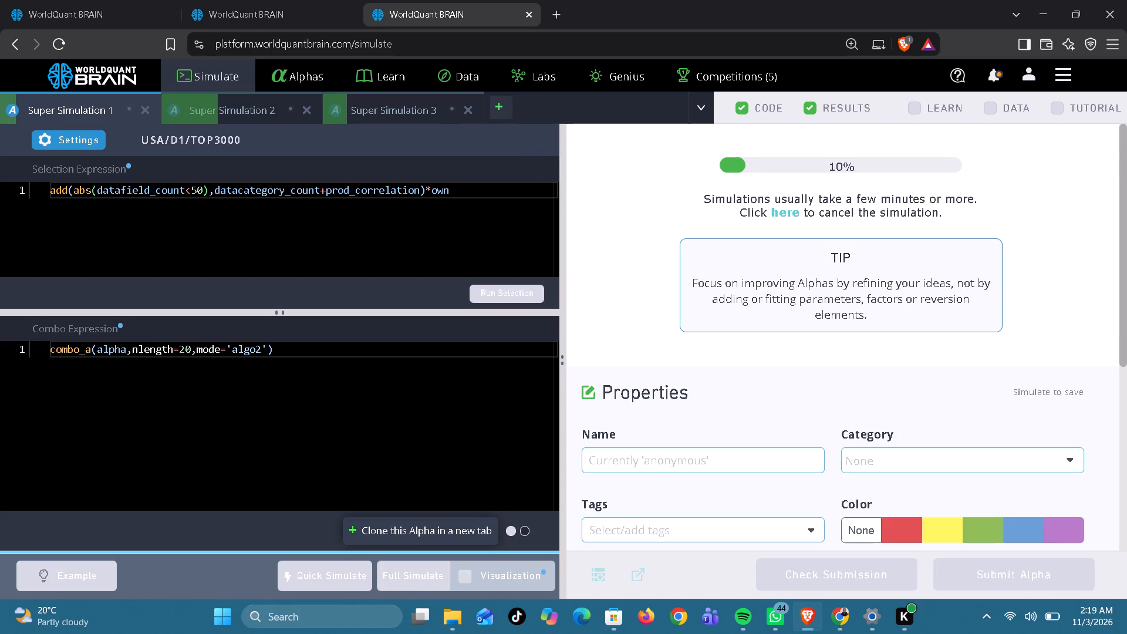
# Check the simulations in the second browser tab, including Super Simulations 2 and 3, and those in the first and third tabs.
pyautogui.click(252, 18)
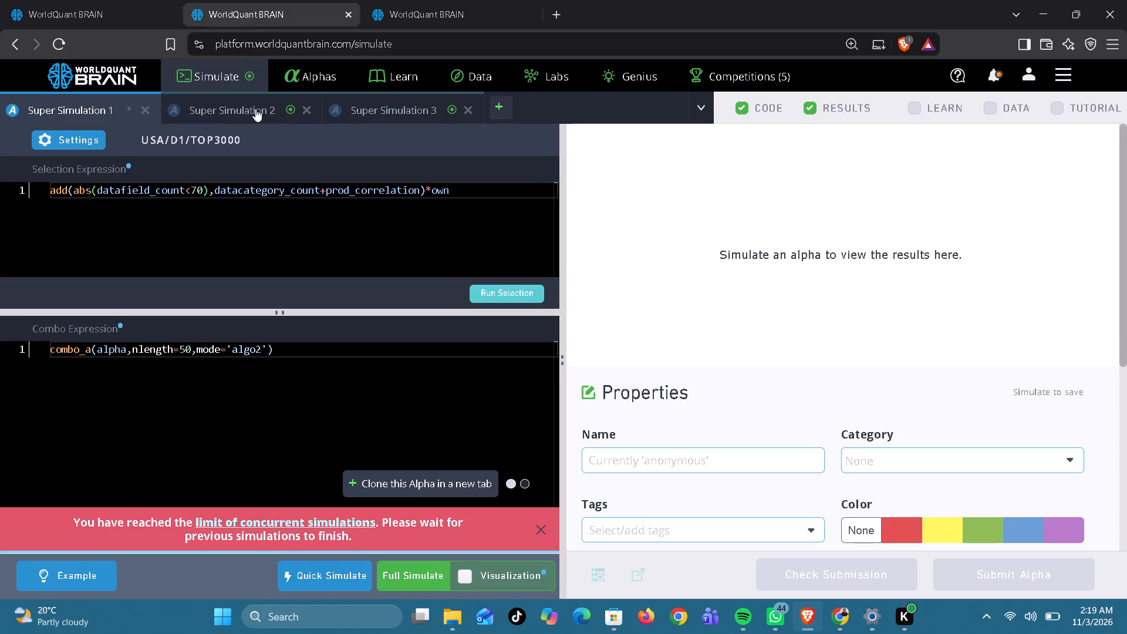
pyautogui.click(253, 109)
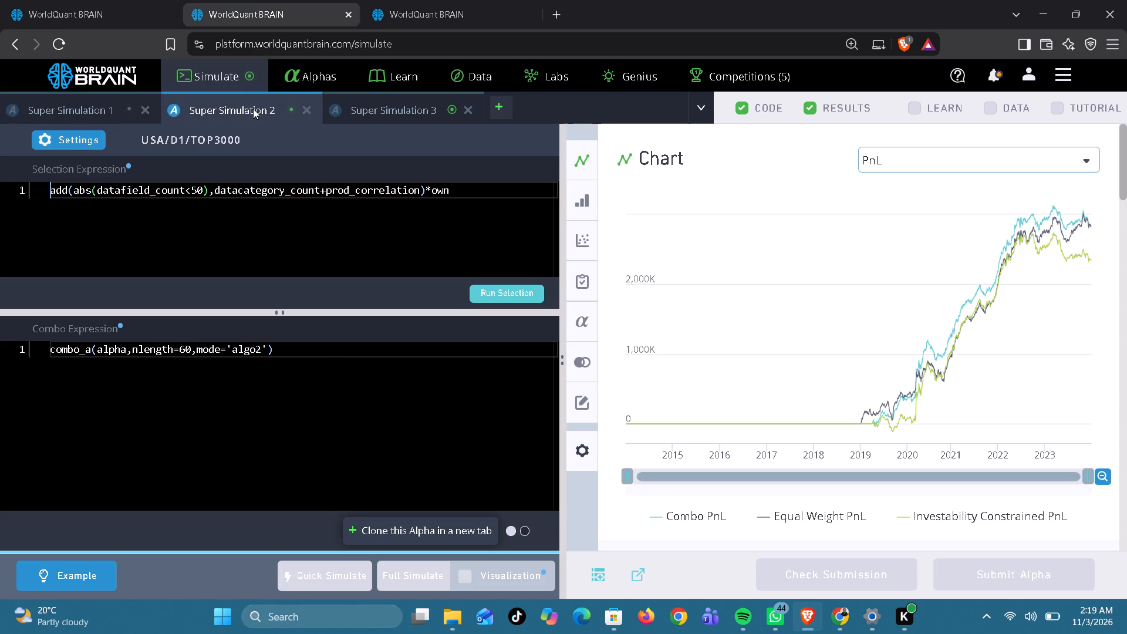
pyautogui.click(394, 99)
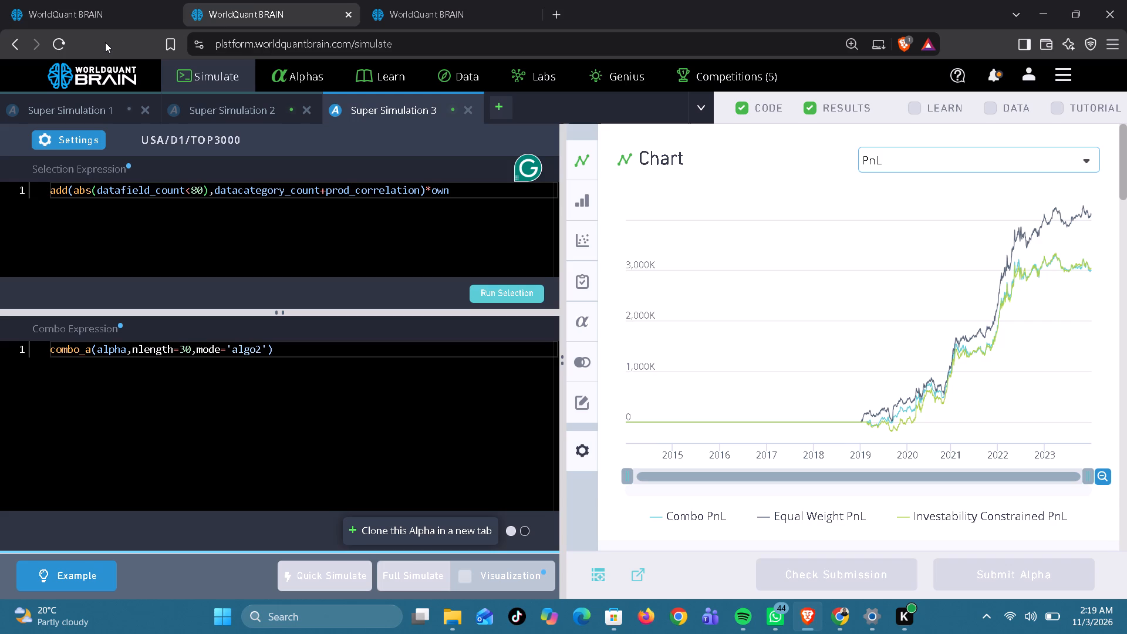
pyautogui.click(96, 17)
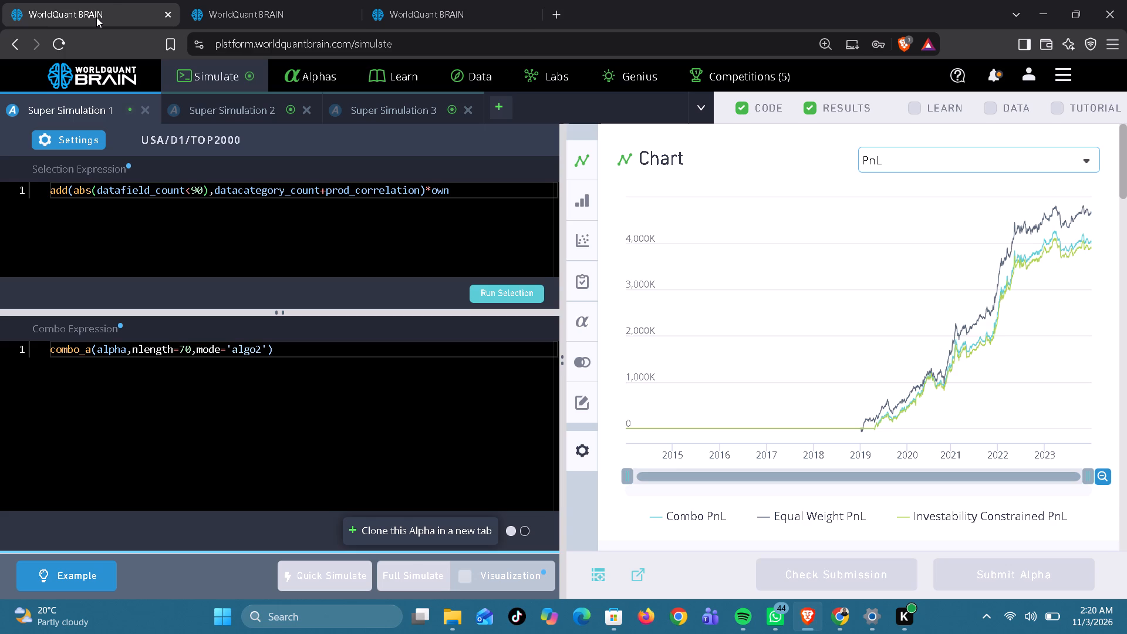
pyautogui.click(405, 25)
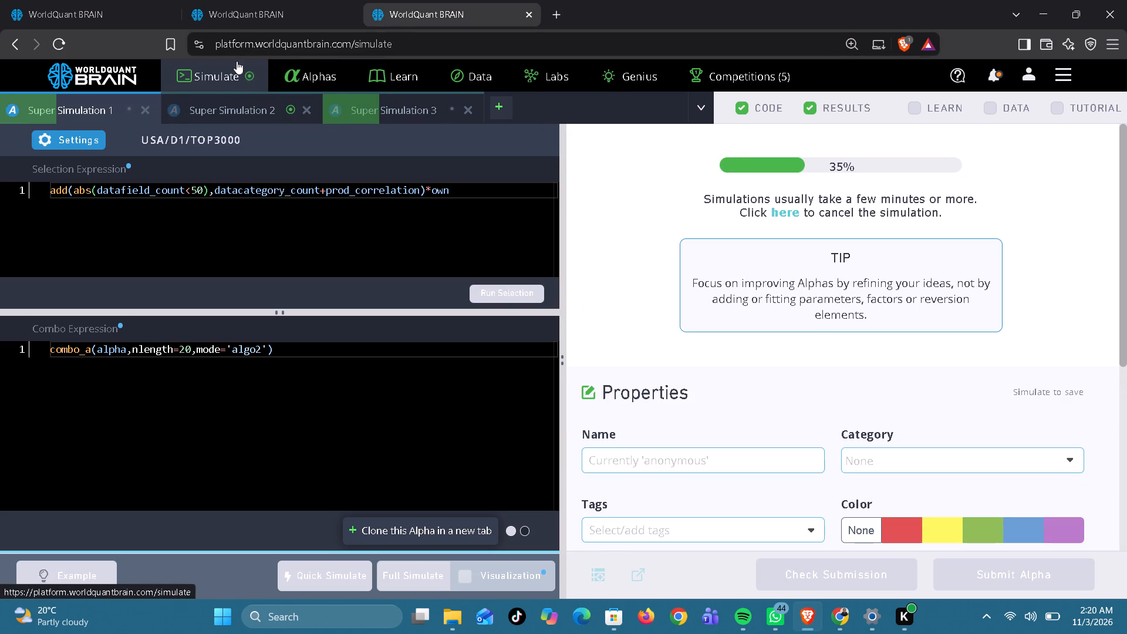
# In the second browser tab, set Super Simulation 3's combo nlength to 40, run the selection and start a full simulation.
pyautogui.click(244, 25)
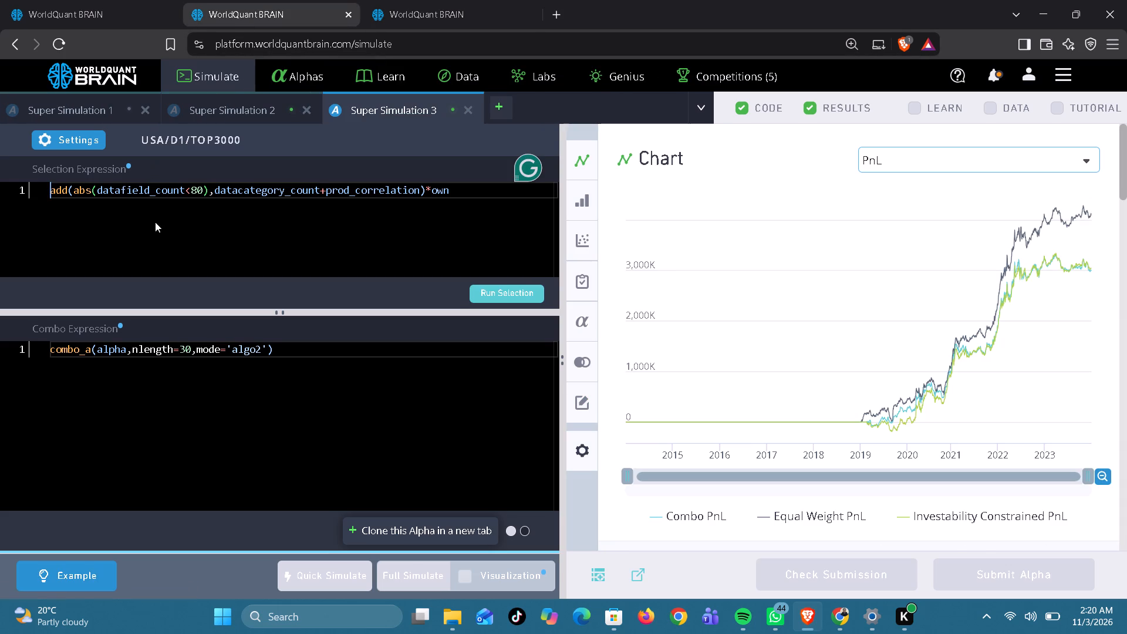
pyautogui.click(200, 189)
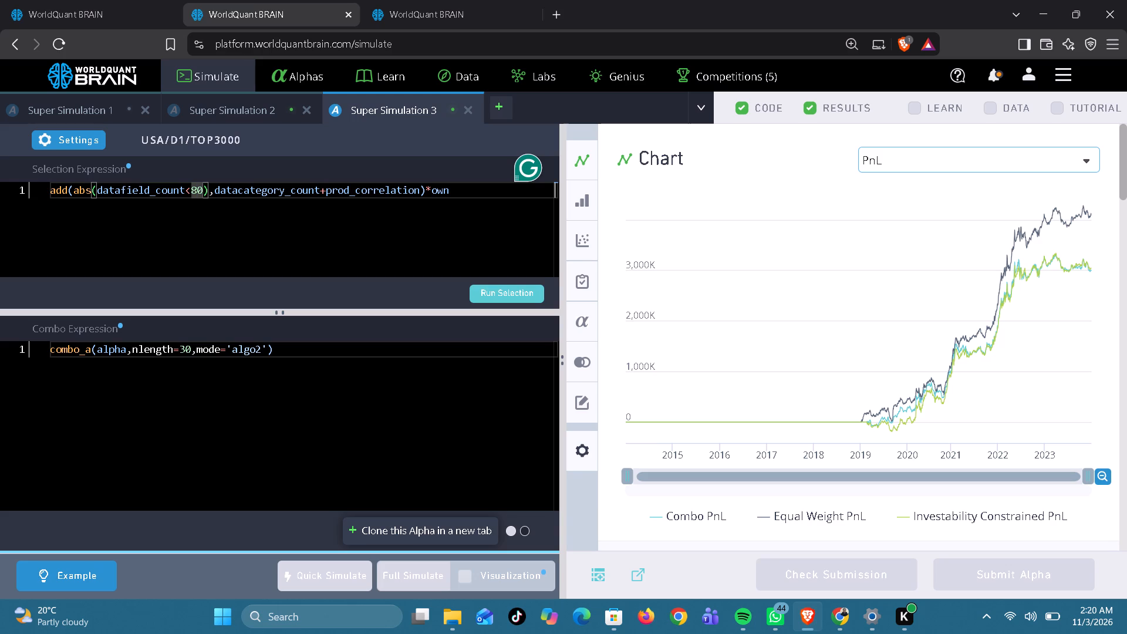
pyautogui.click(185, 356)
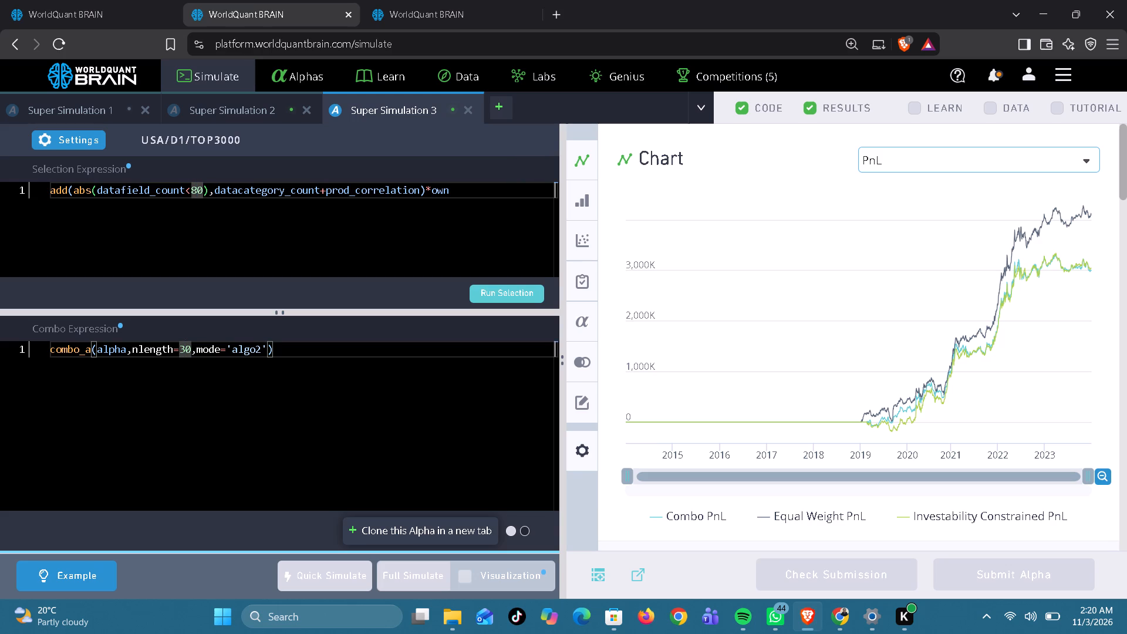
pyautogui.press('BackSpace')
pyautogui.press('4')
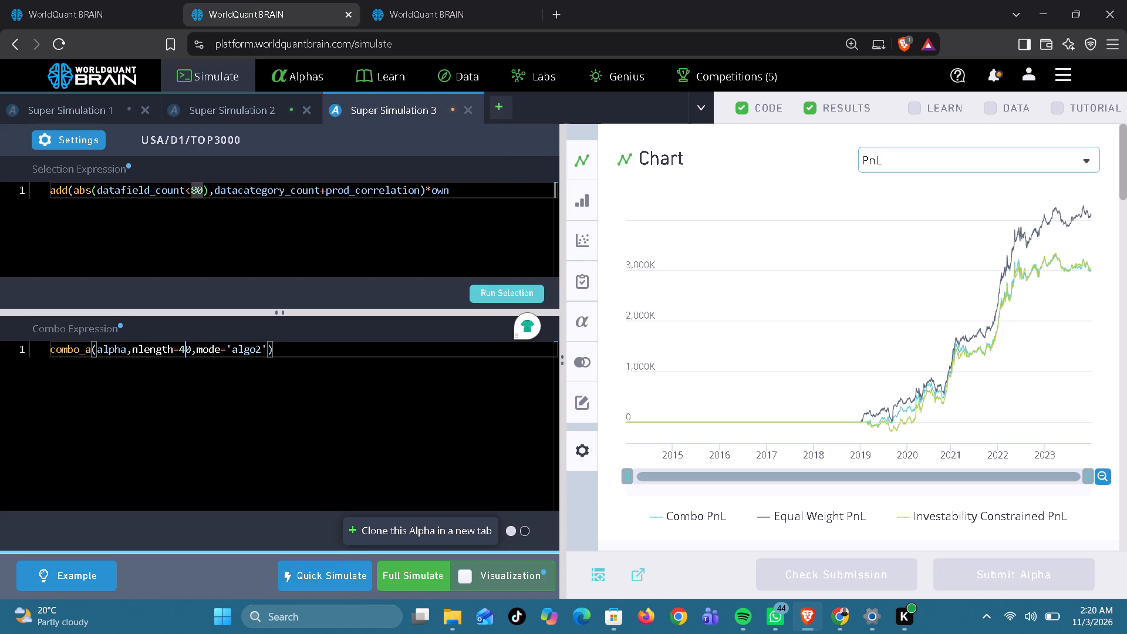
pyautogui.click(490, 287)
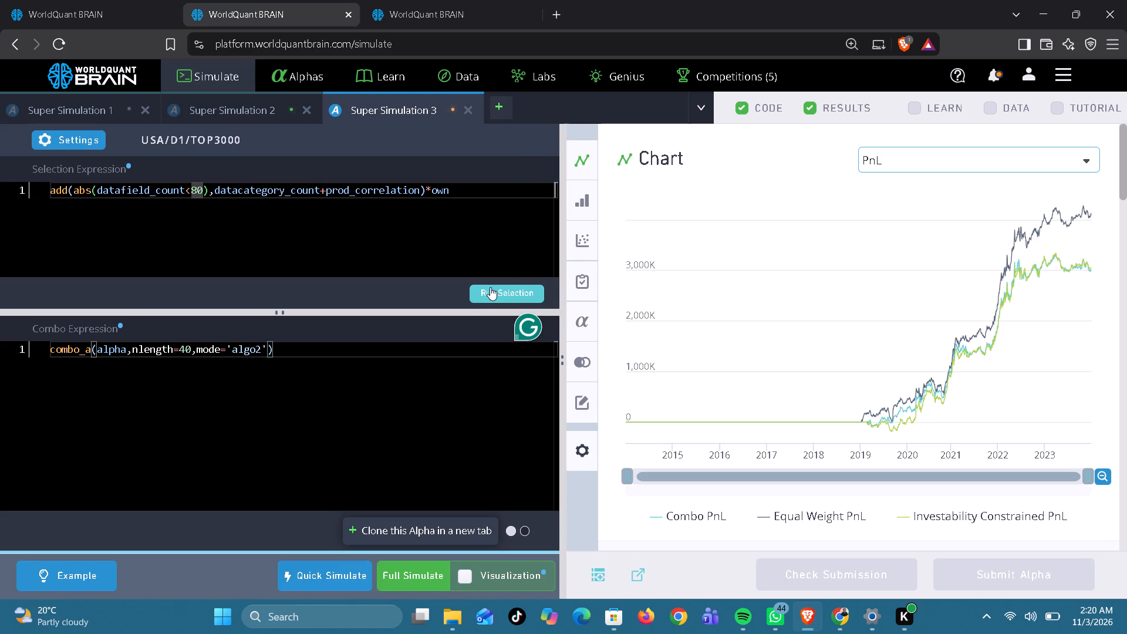
pyautogui.click(490, 287)
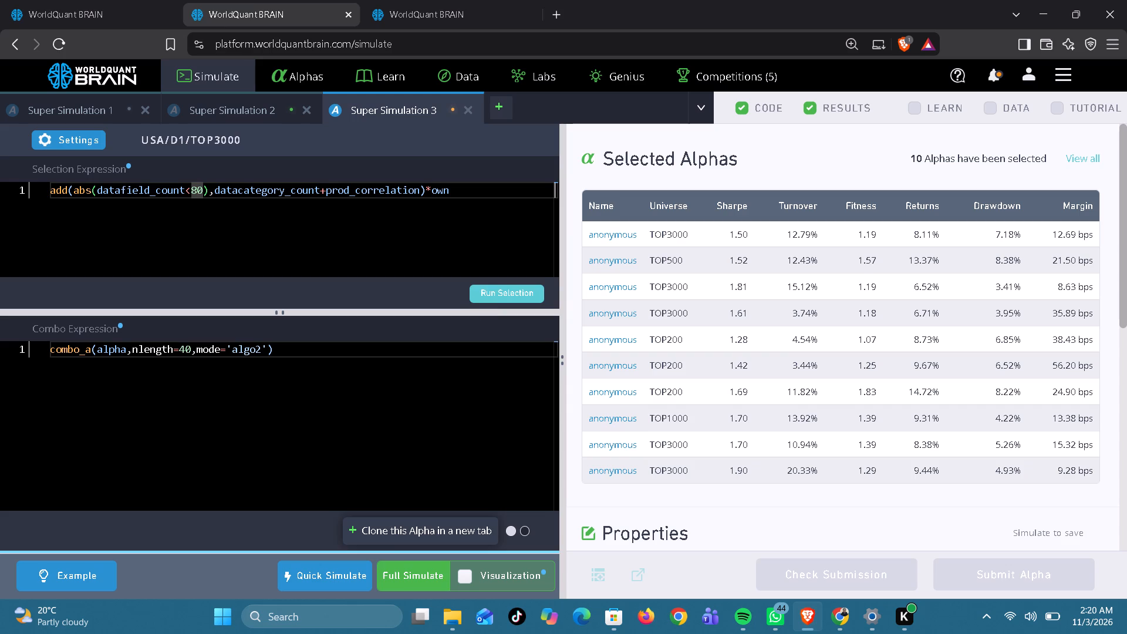
pyautogui.click(399, 576)
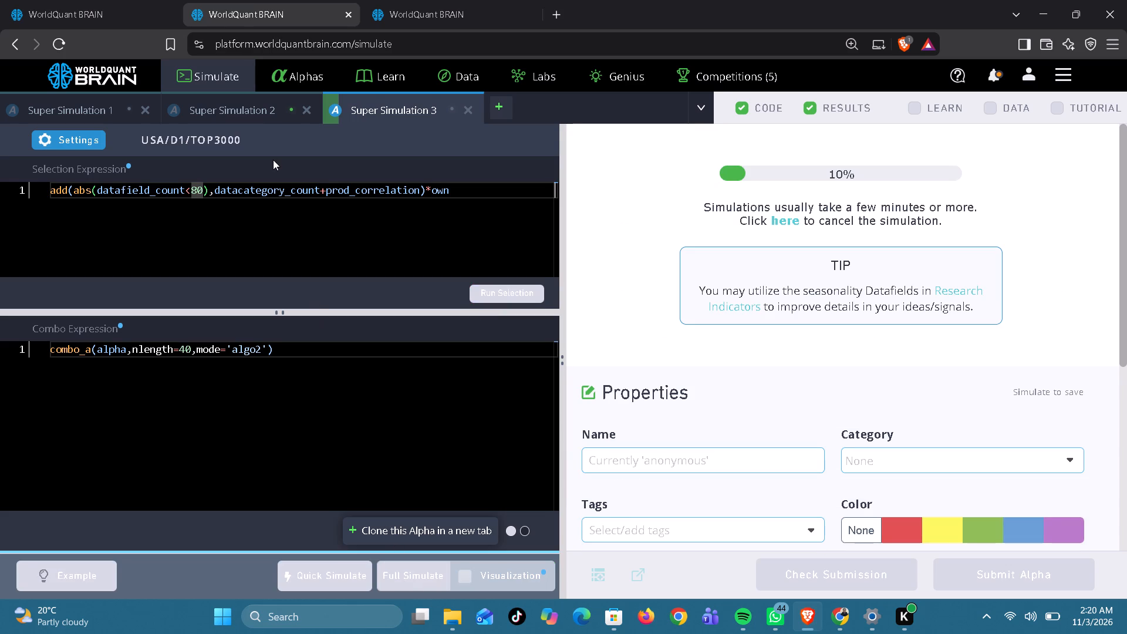
# In the second browser tab, set Super Simulation 2's combo nlength to 50, run the selection and start a full simulation.
pyautogui.click(248, 107)
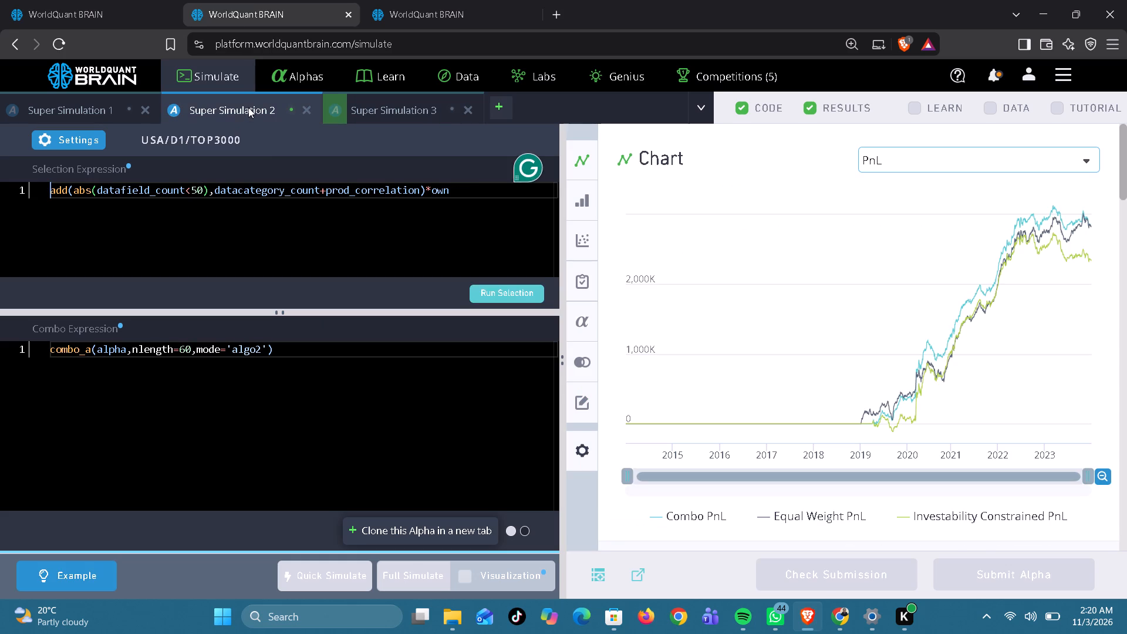
pyautogui.click(185, 346)
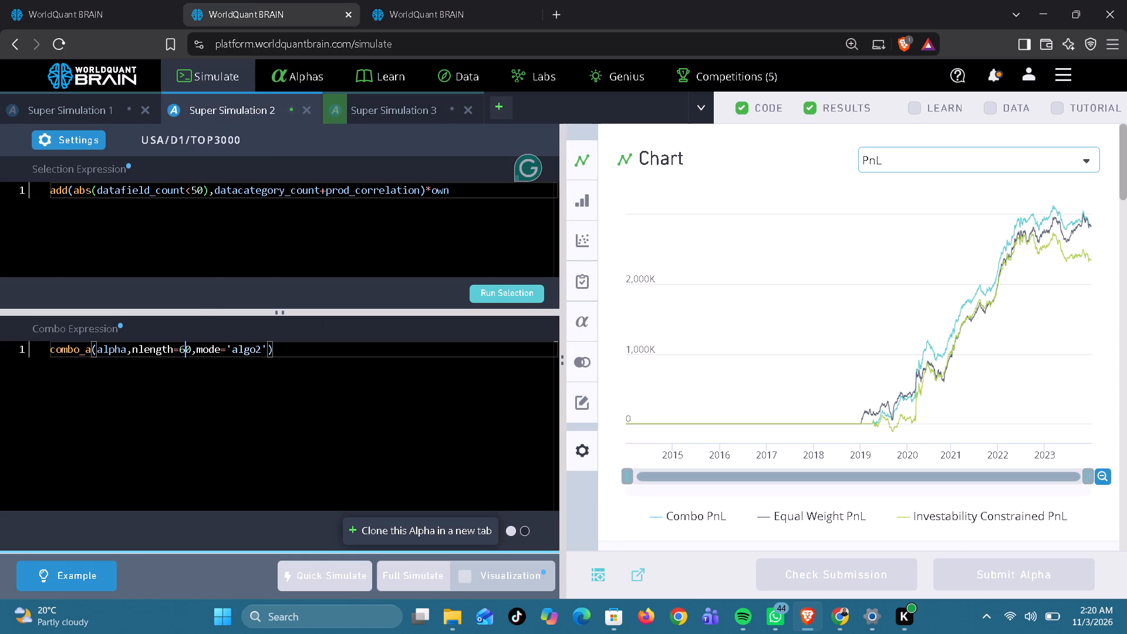
pyautogui.press('BackSpace')
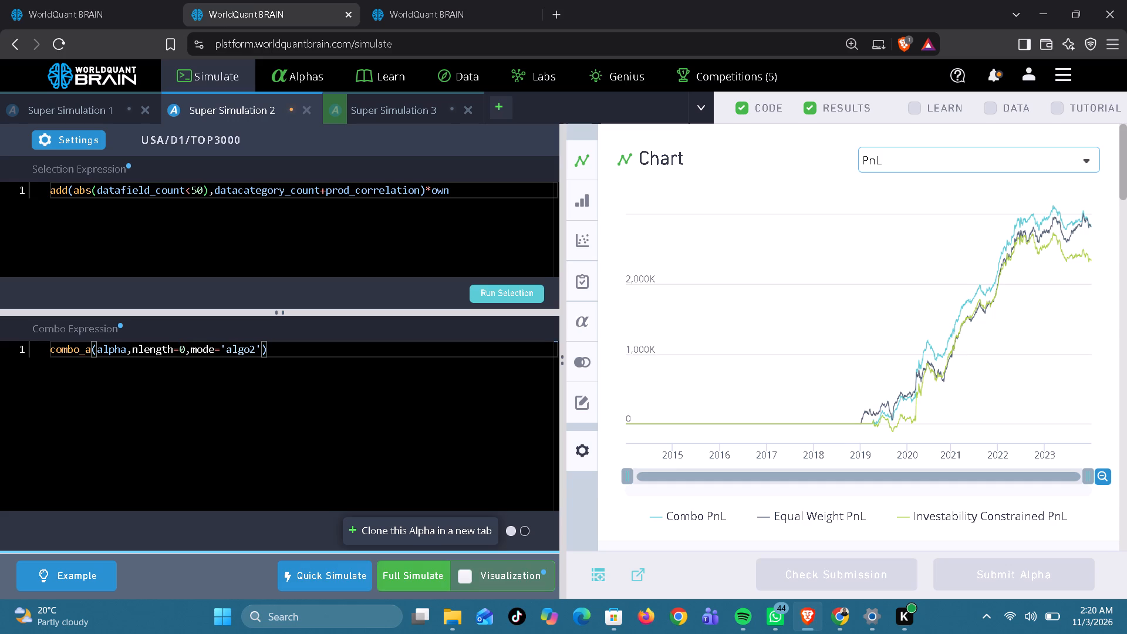
pyautogui.press('5')
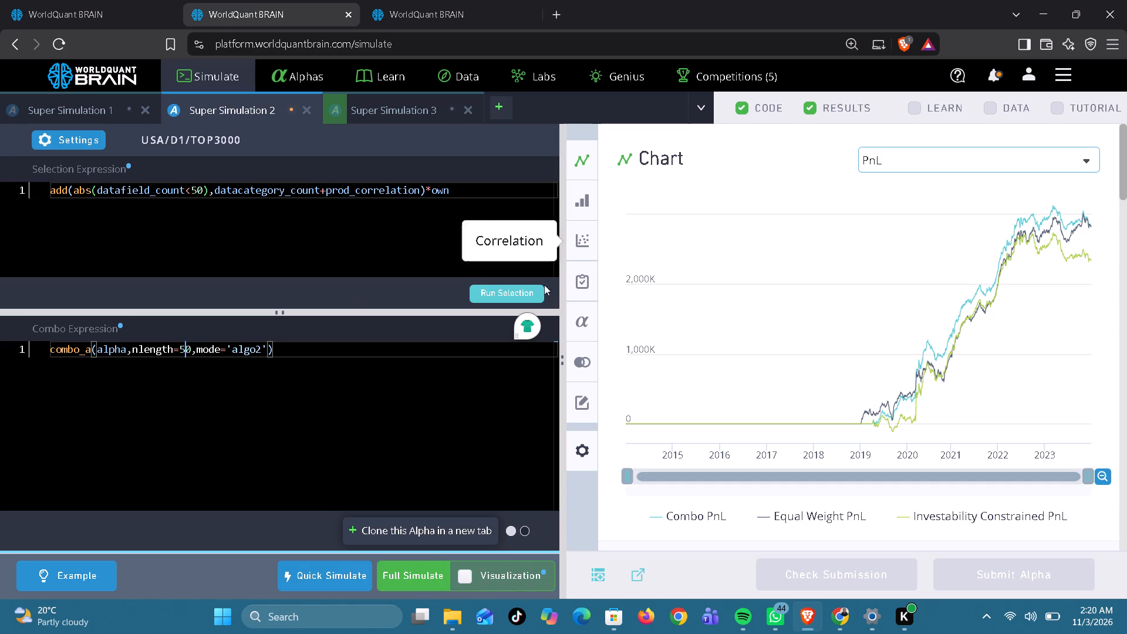
pyautogui.click(495, 295)
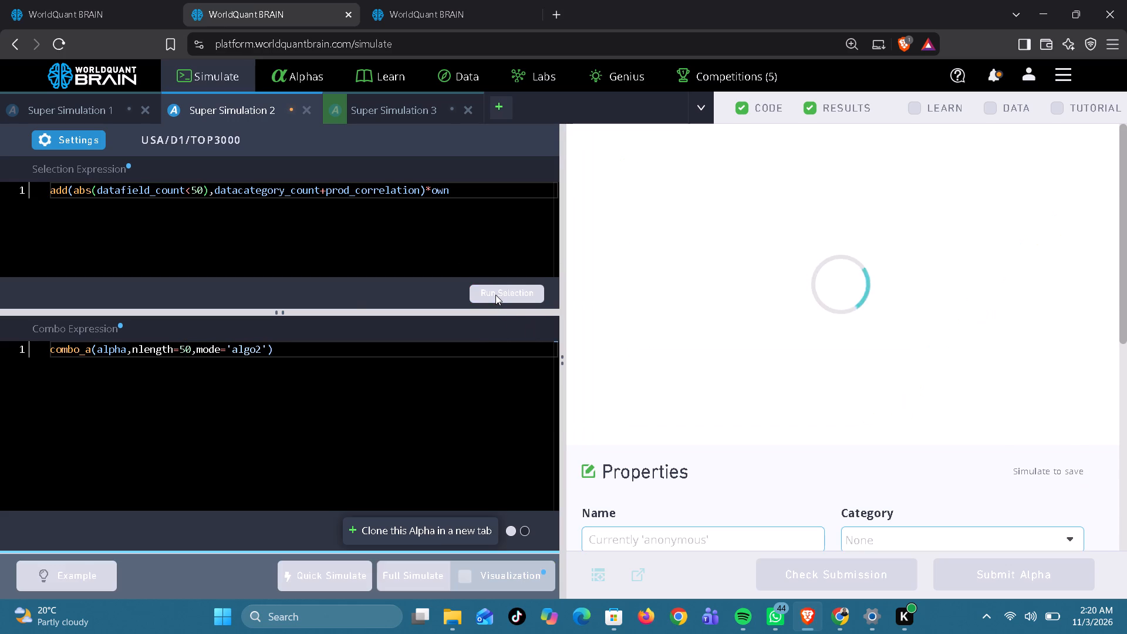
pyautogui.click(393, 566)
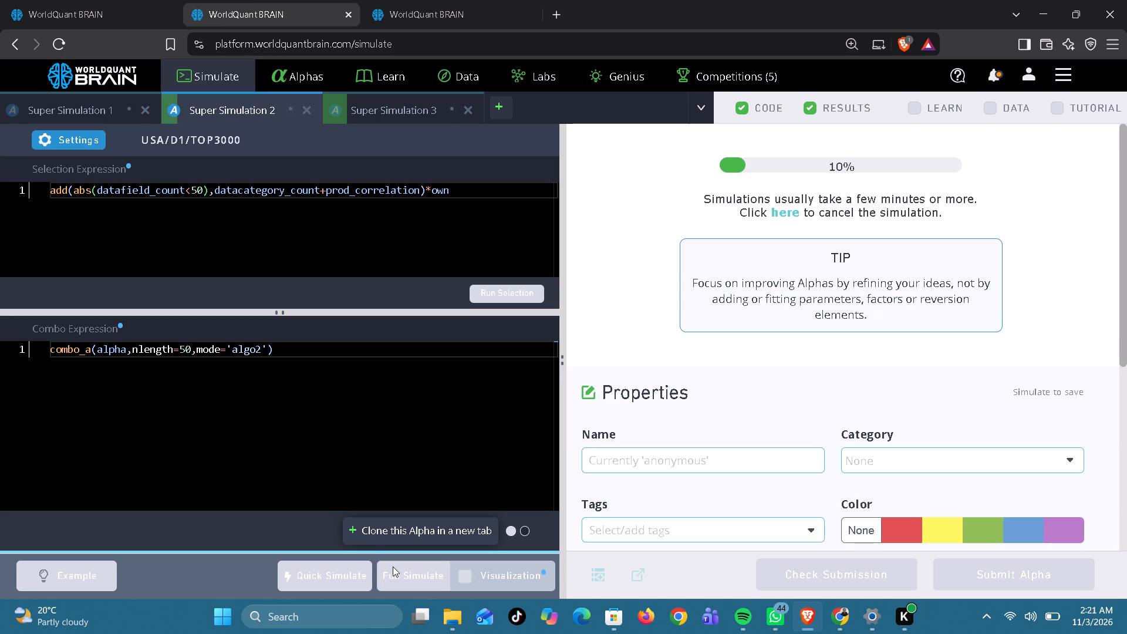
# In the second browser tab, set Super Simulation 1's combo nlength to 60, run the selection and start a full simulation.
pyautogui.click(97, 114)
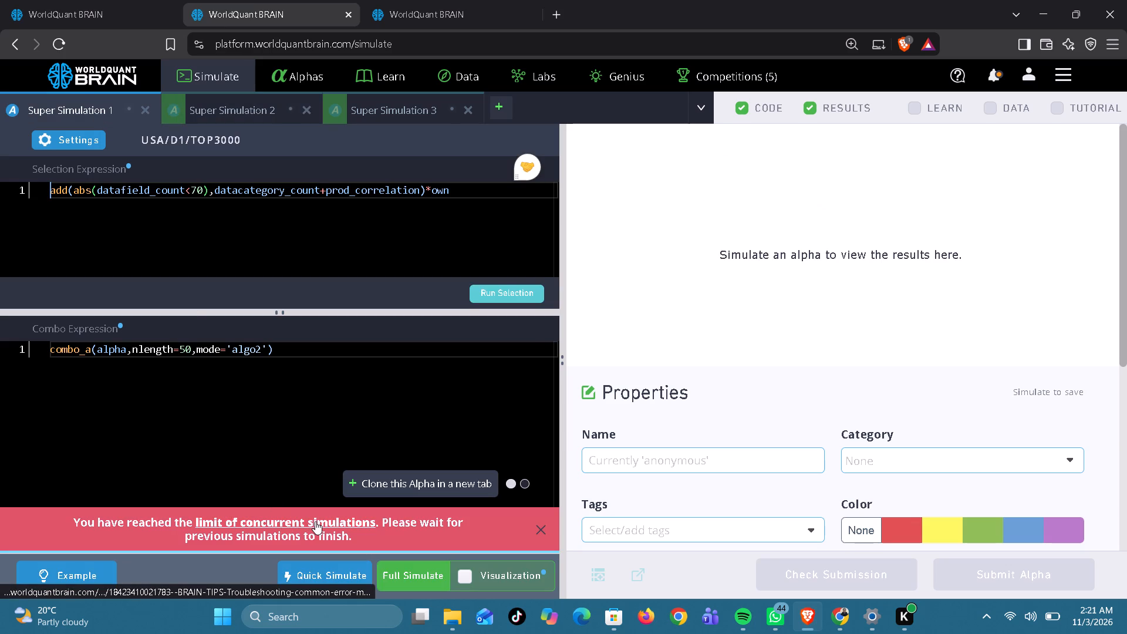
pyautogui.click(538, 528)
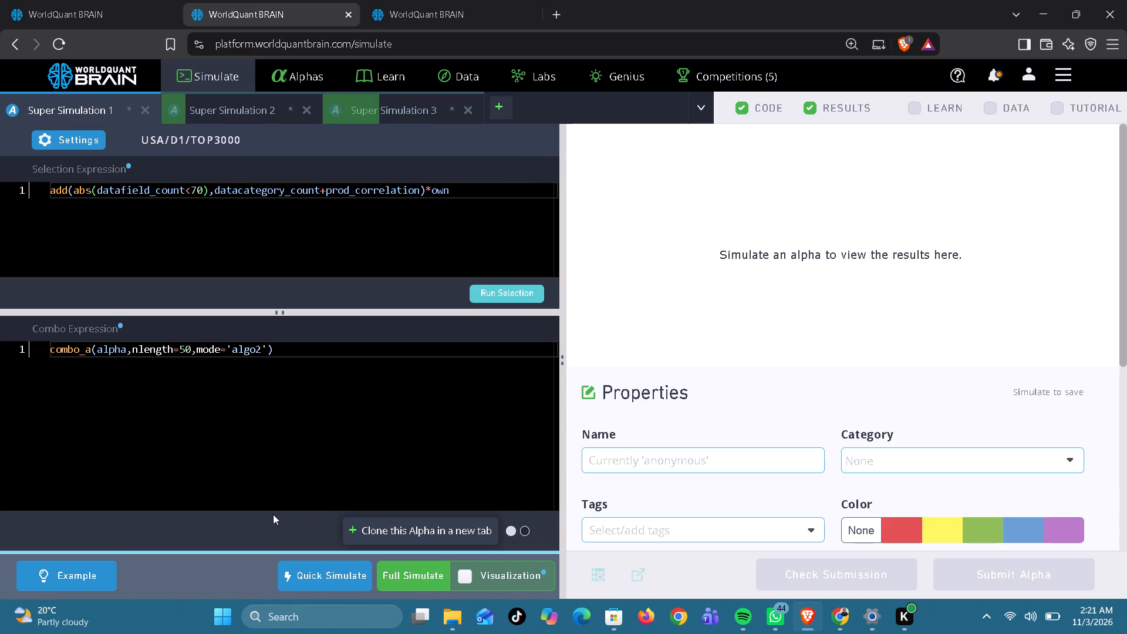
pyautogui.click(184, 352)
pyautogui.press('BackSpace')
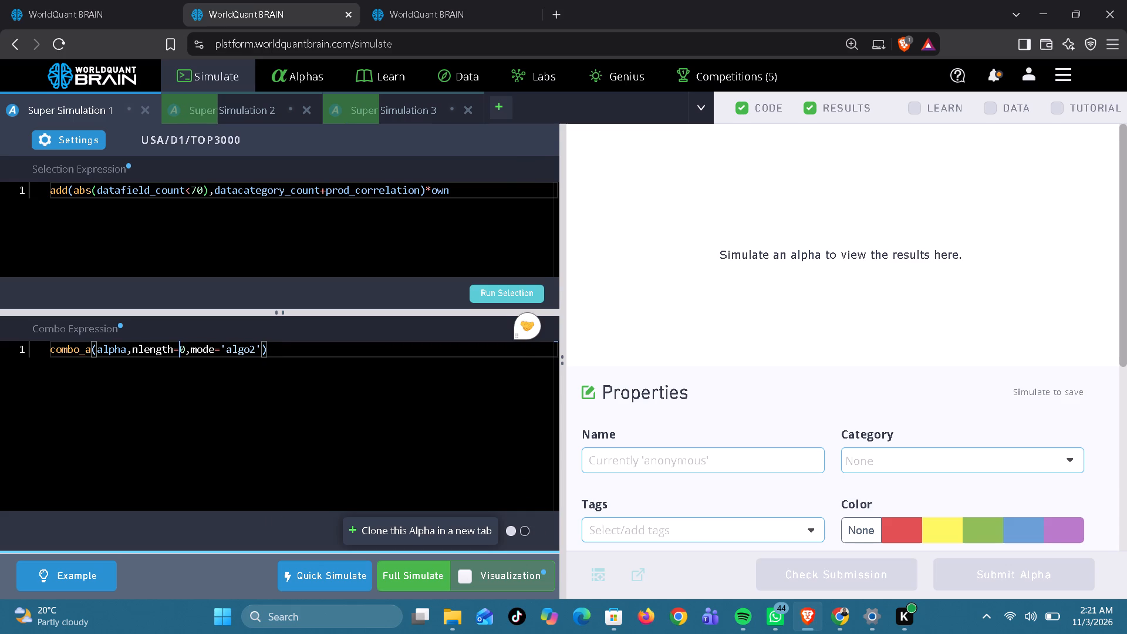
pyautogui.press('6')
pyautogui.click(470, 297)
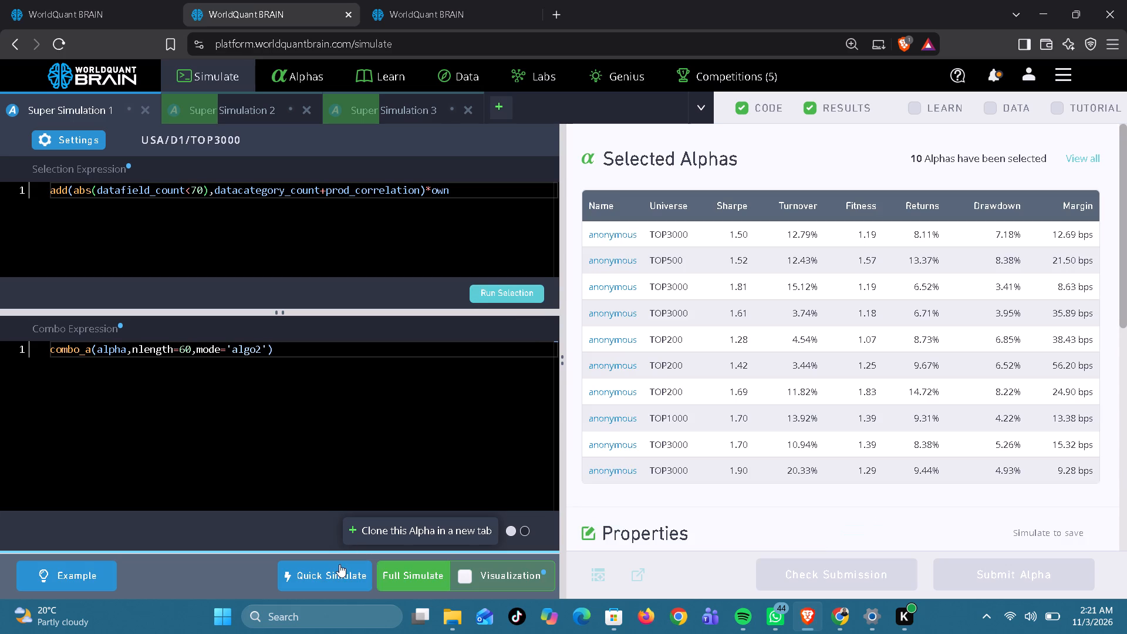
pyautogui.click(396, 576)
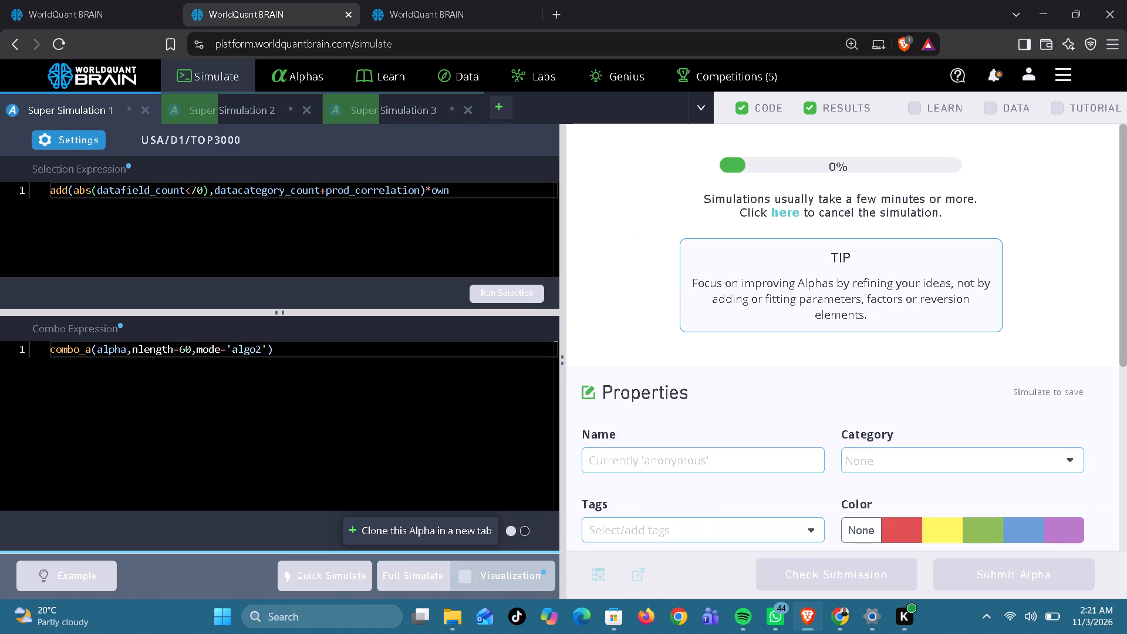
# In the first browser tab, set Super Simulation 1's datafield_count threshold to 50, run the selection and try to start a full simulation.
pyautogui.click(123, 11)
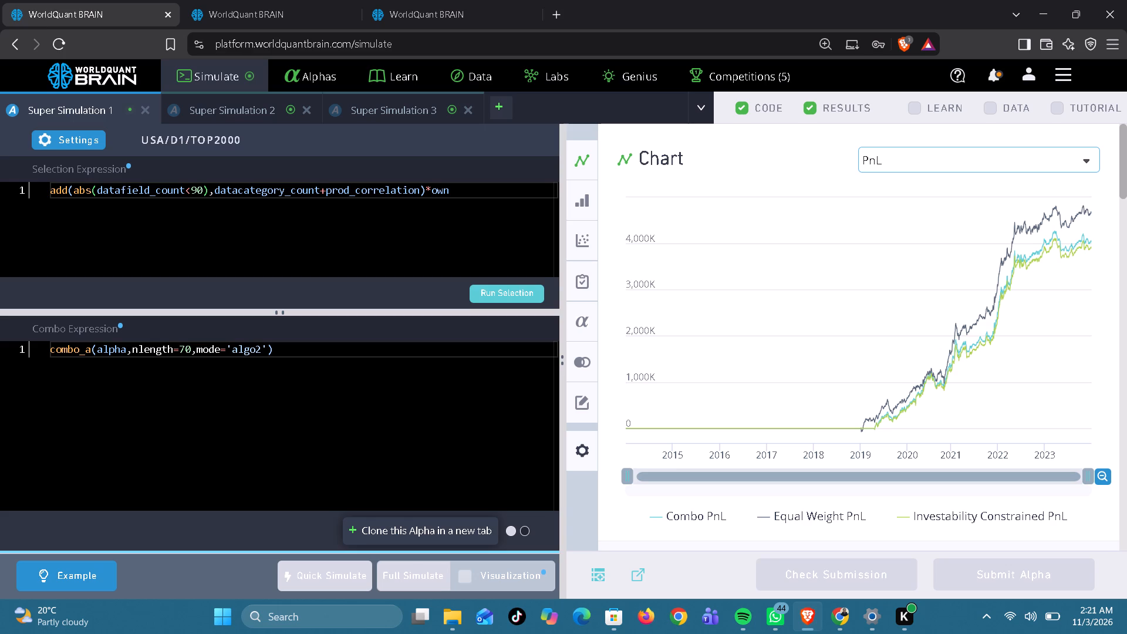
pyautogui.click(190, 192)
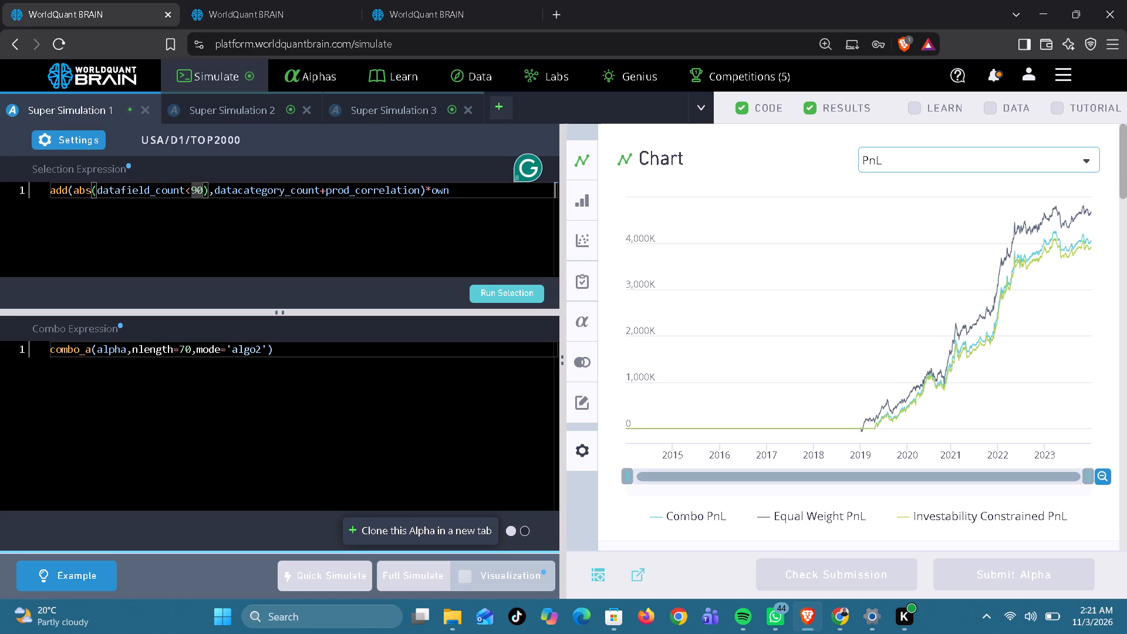
pyautogui.press('Delete')
pyautogui.press('5')
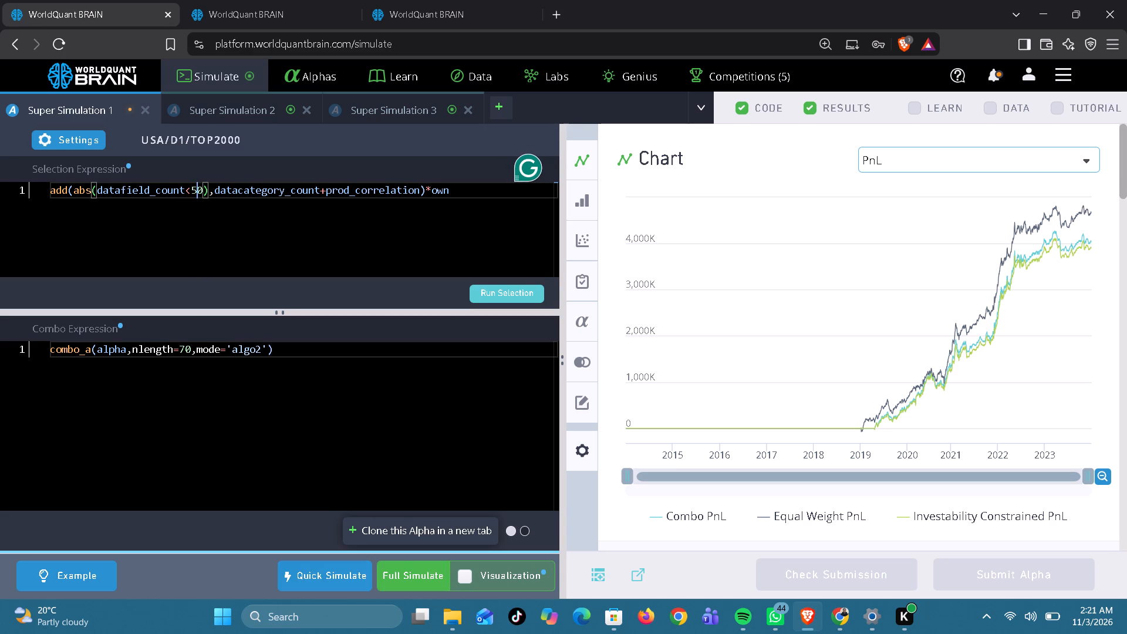
pyautogui.click(504, 292)
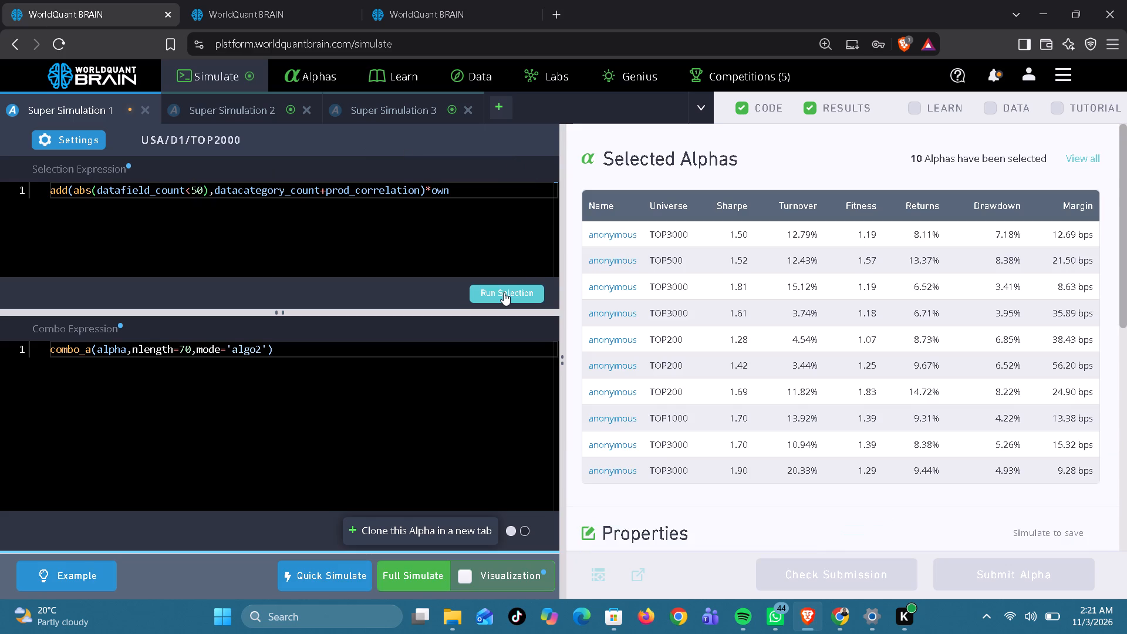
pyautogui.click(409, 574)
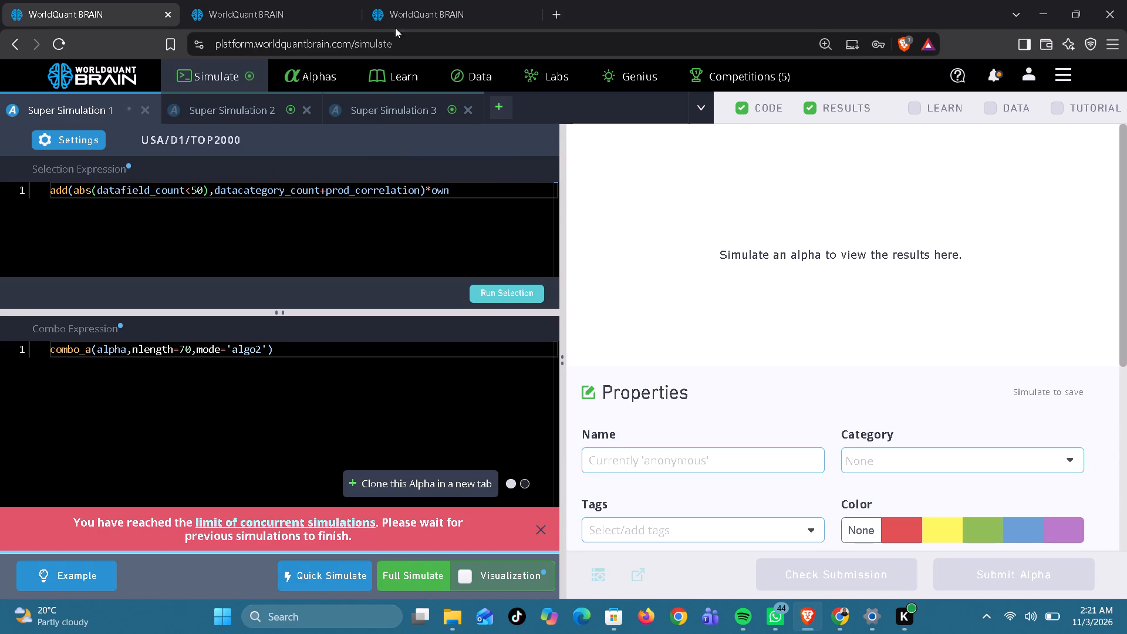
# Examine the PnL charts of Super Simulations 1, 2 and 3 in the third browser tab.
pyautogui.click(427, 14)
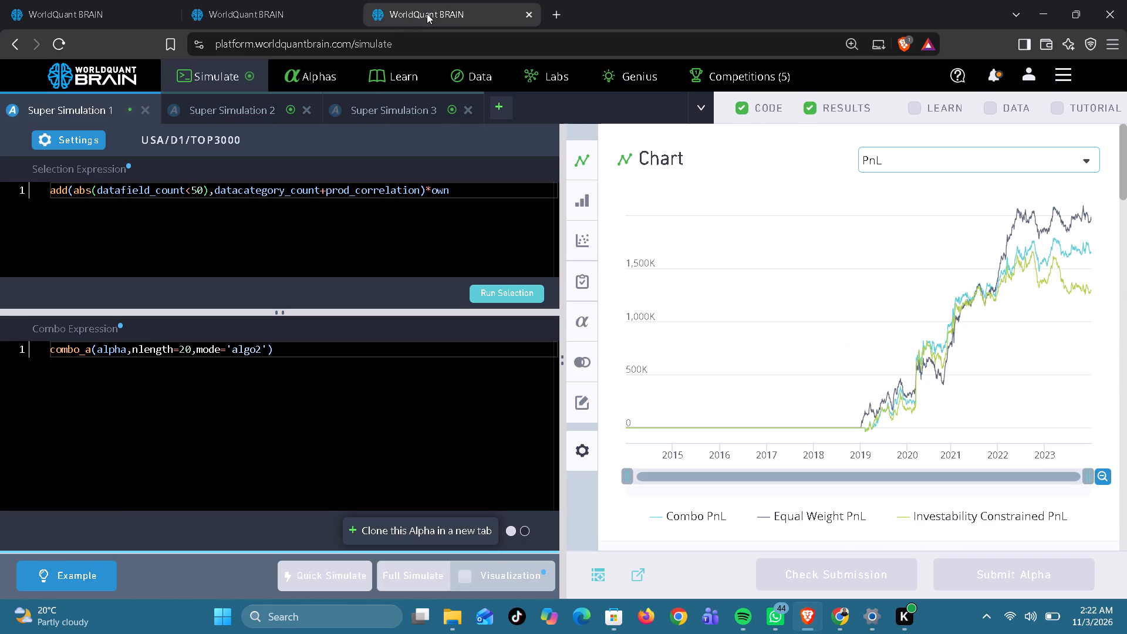
pyautogui.click(252, 110)
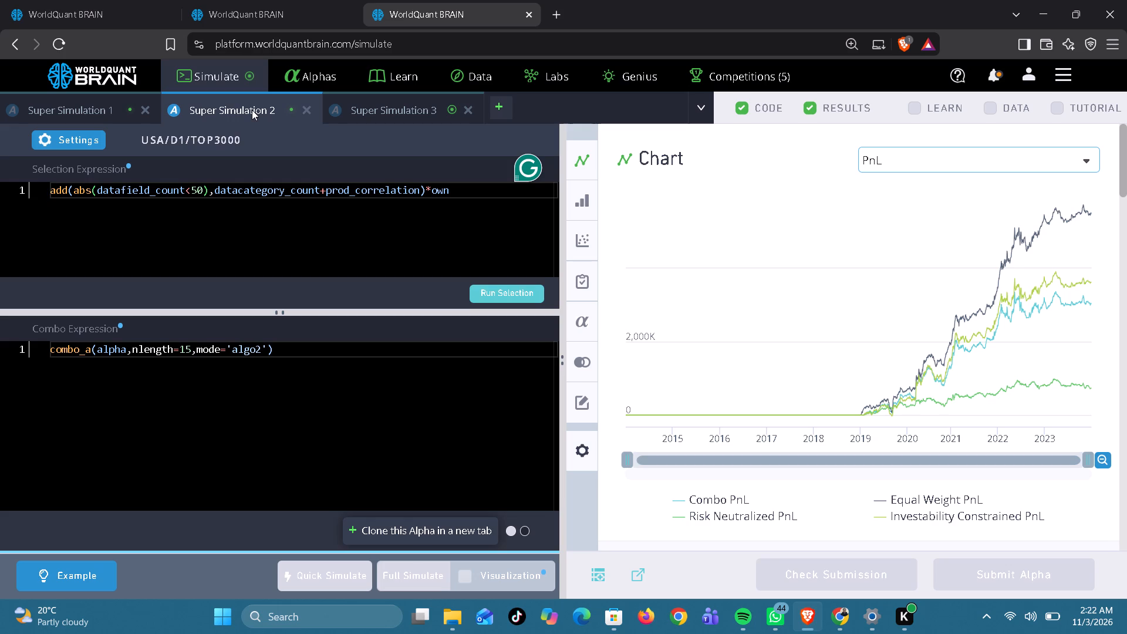
pyautogui.click(381, 102)
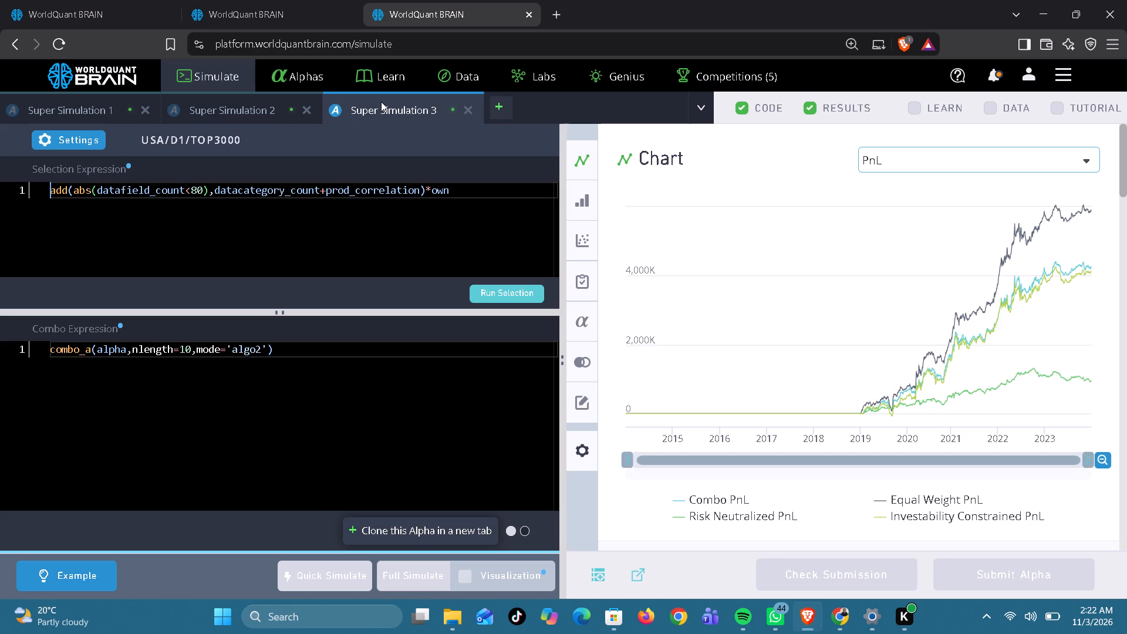
pyautogui.click(240, 105)
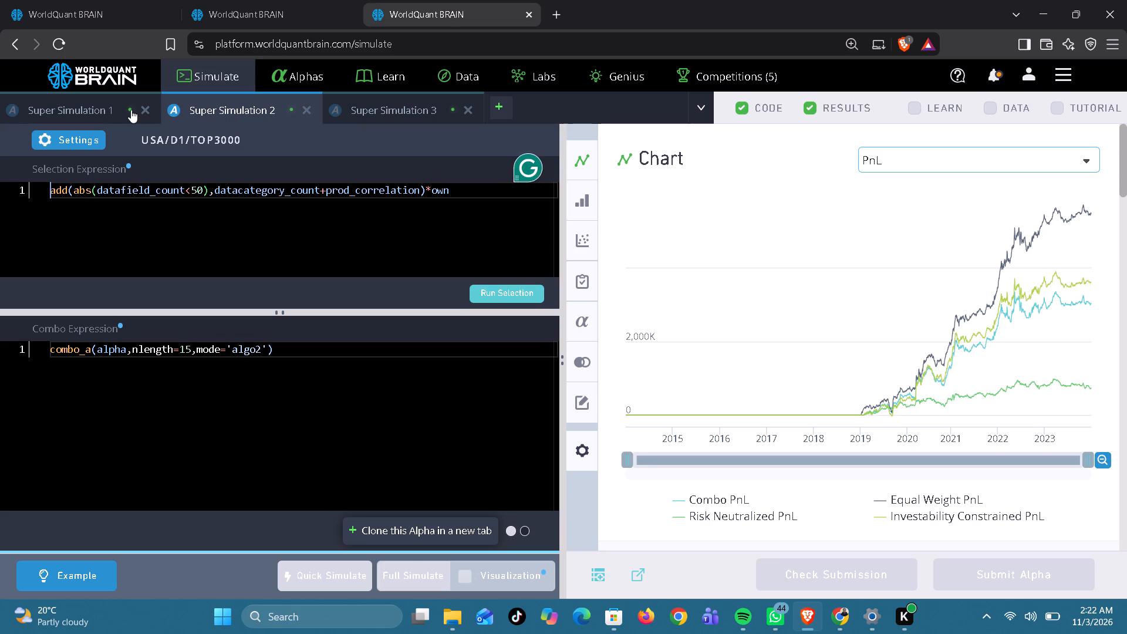
pyautogui.click(109, 109)
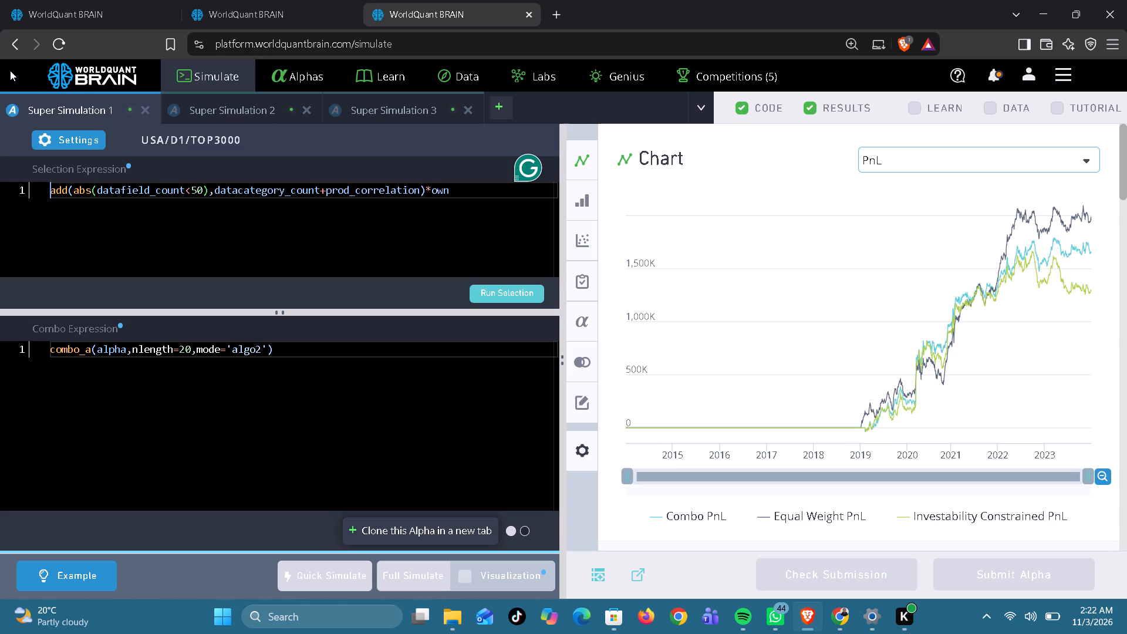
# Start the full simulation for Super Simulation 1 in the first browser tab.
pyautogui.click(75, 9)
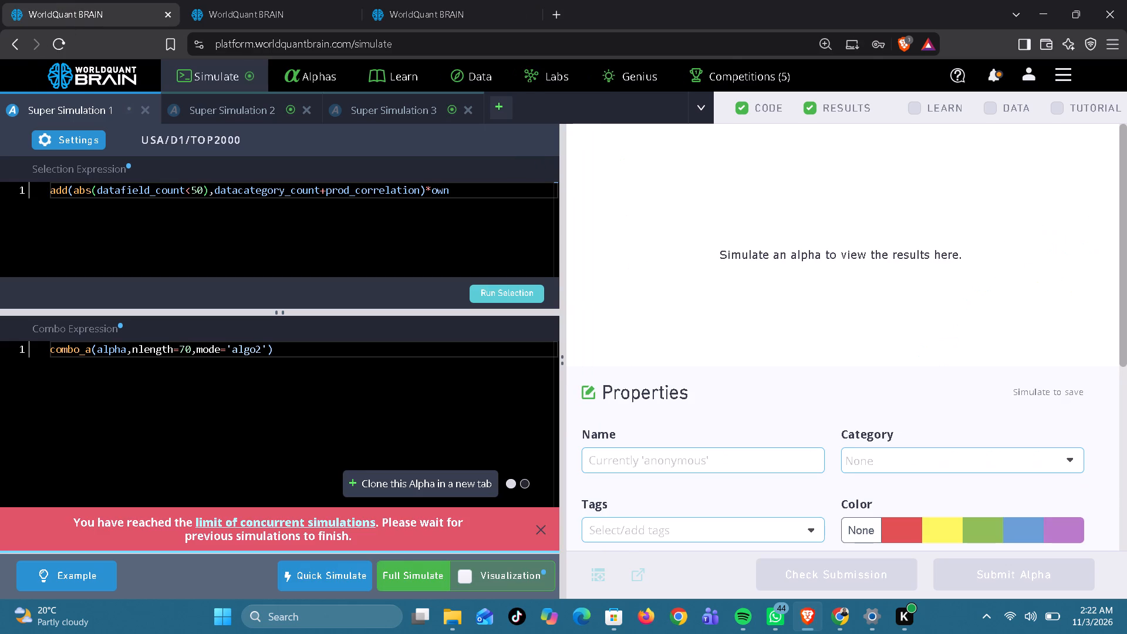
pyautogui.click(411, 575)
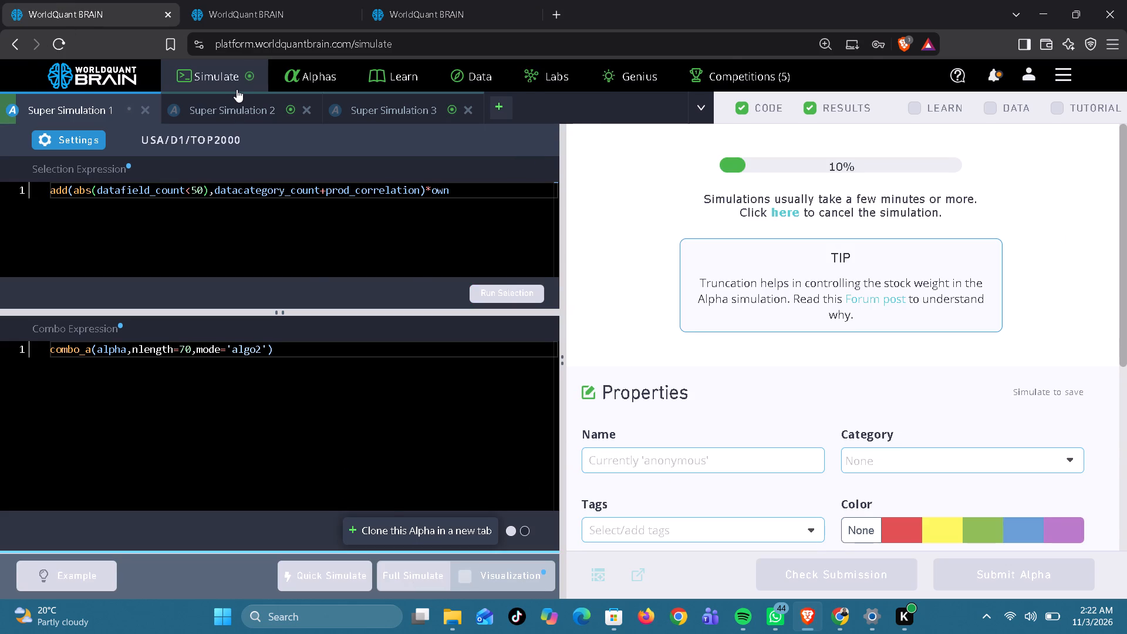
# In the first browser tab, set Super Simulation 2's combo nlength to 70, run the selection and start a full simulation.
pyautogui.click(244, 11)
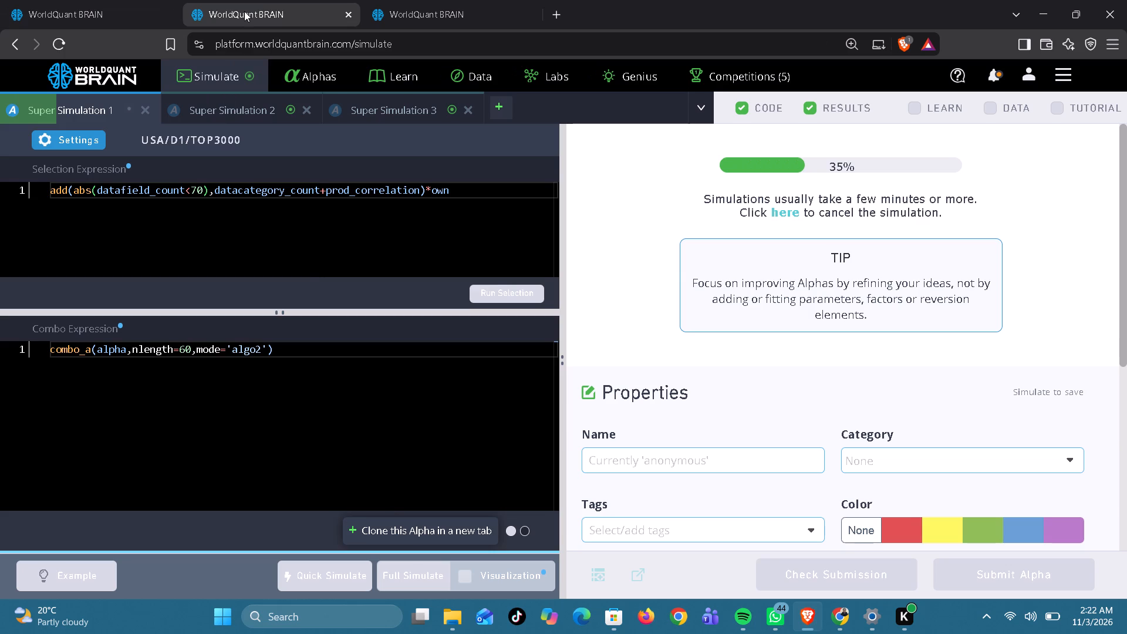
pyautogui.click(129, 8)
pyautogui.click(232, 103)
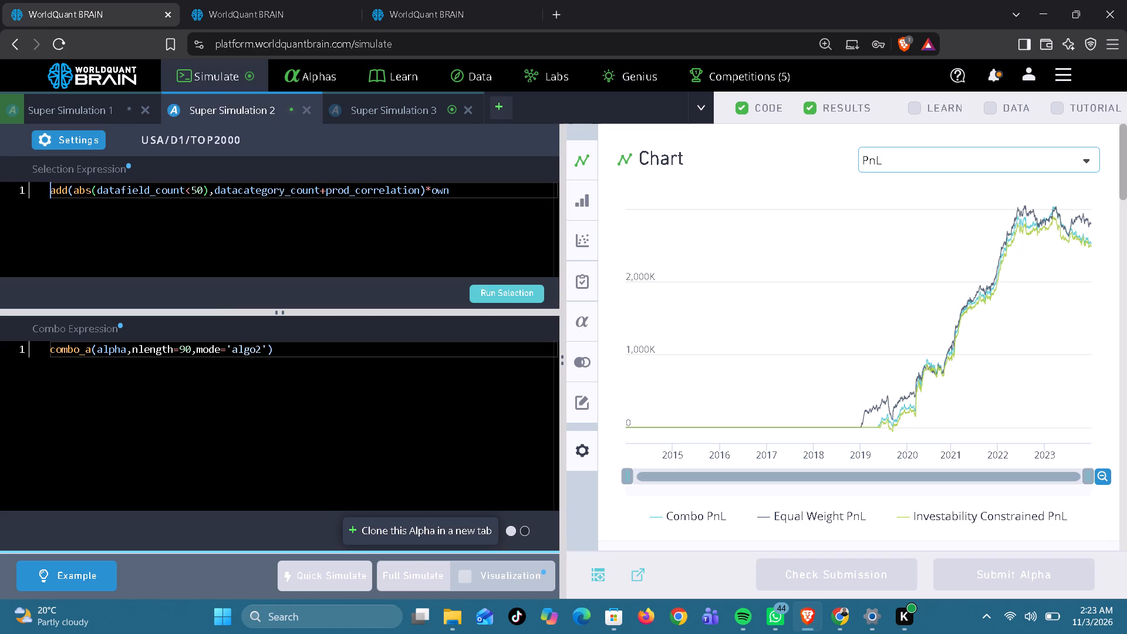
pyautogui.click(182, 345)
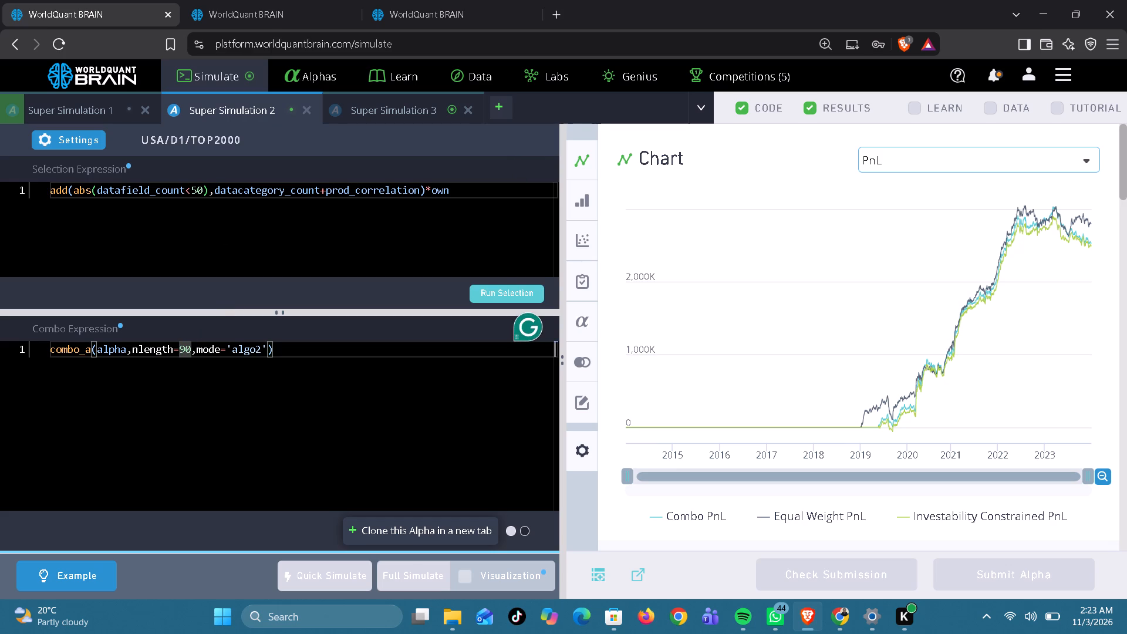
pyautogui.press('Delete')
pyautogui.press('7')
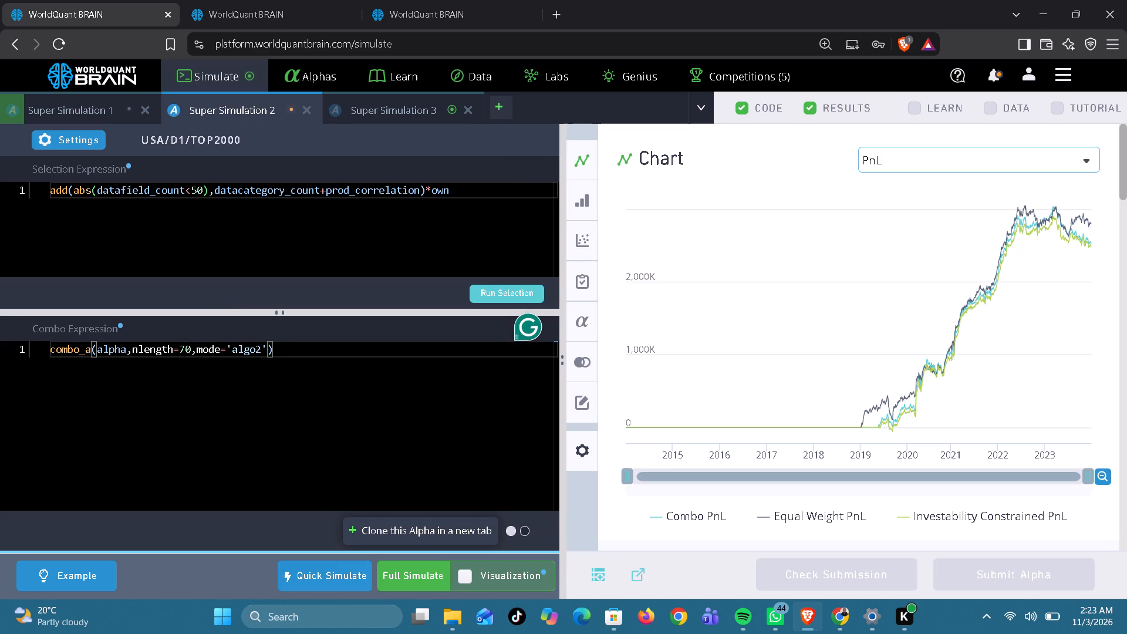
pyautogui.click(515, 294)
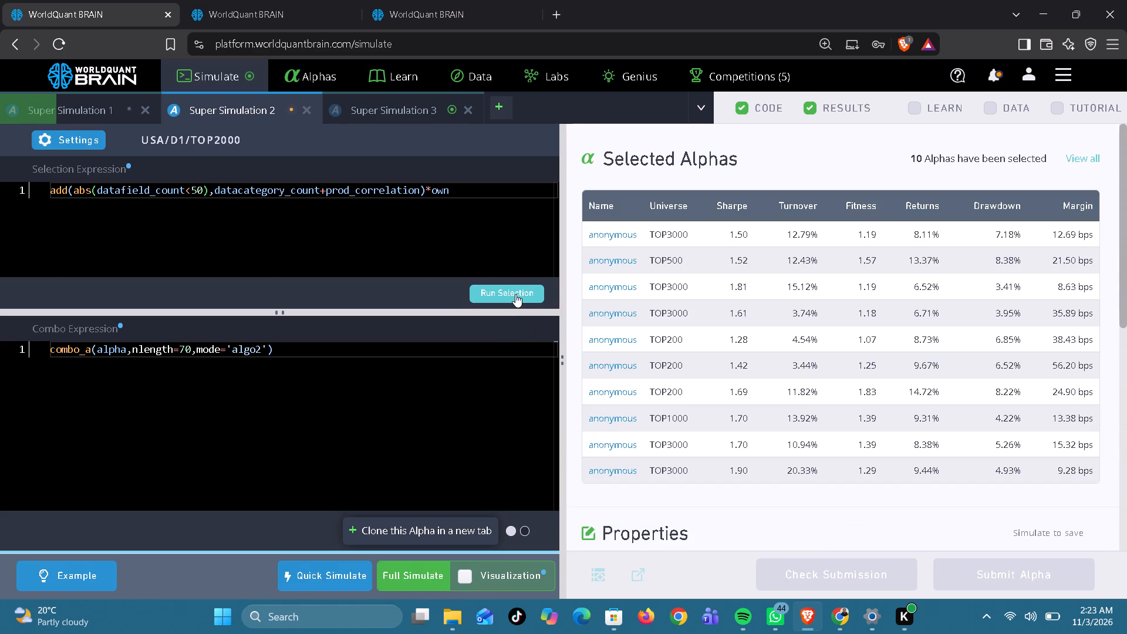
pyautogui.click(416, 571)
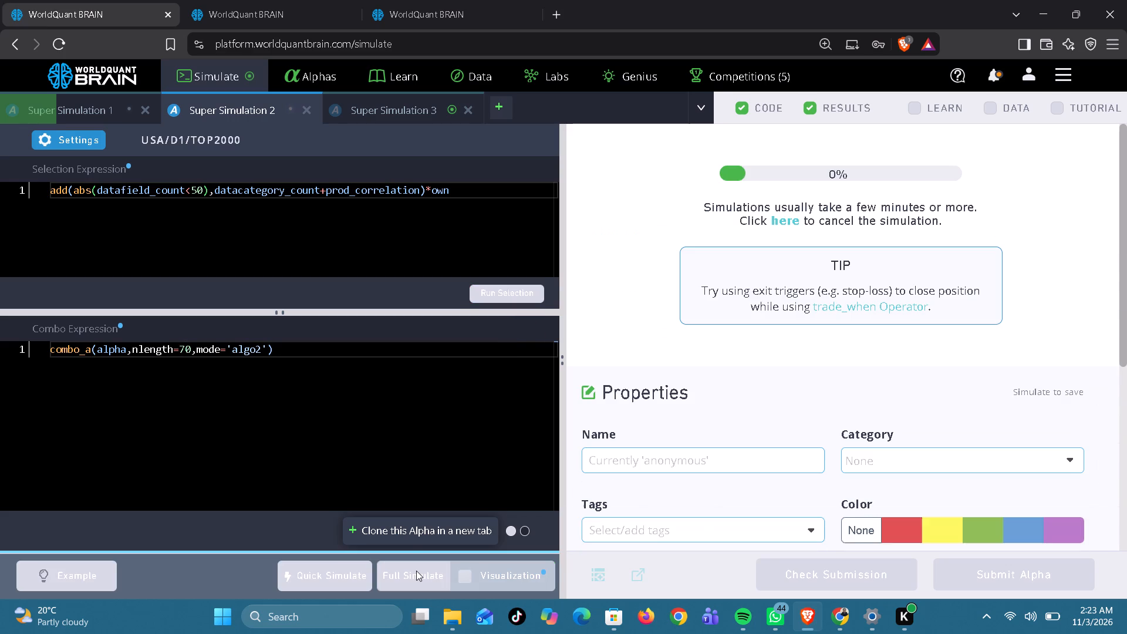
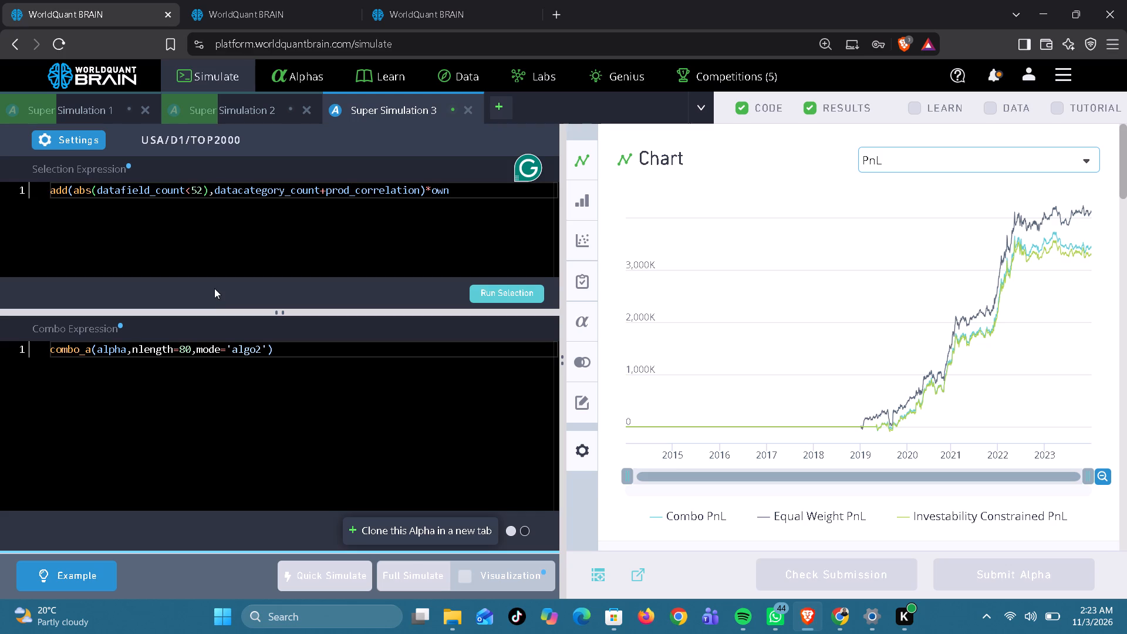
# In the first browser tab, set Super Simulation 3's combo nlength to 82, run the selection and start a full simulation.
pyautogui.click(190, 346)
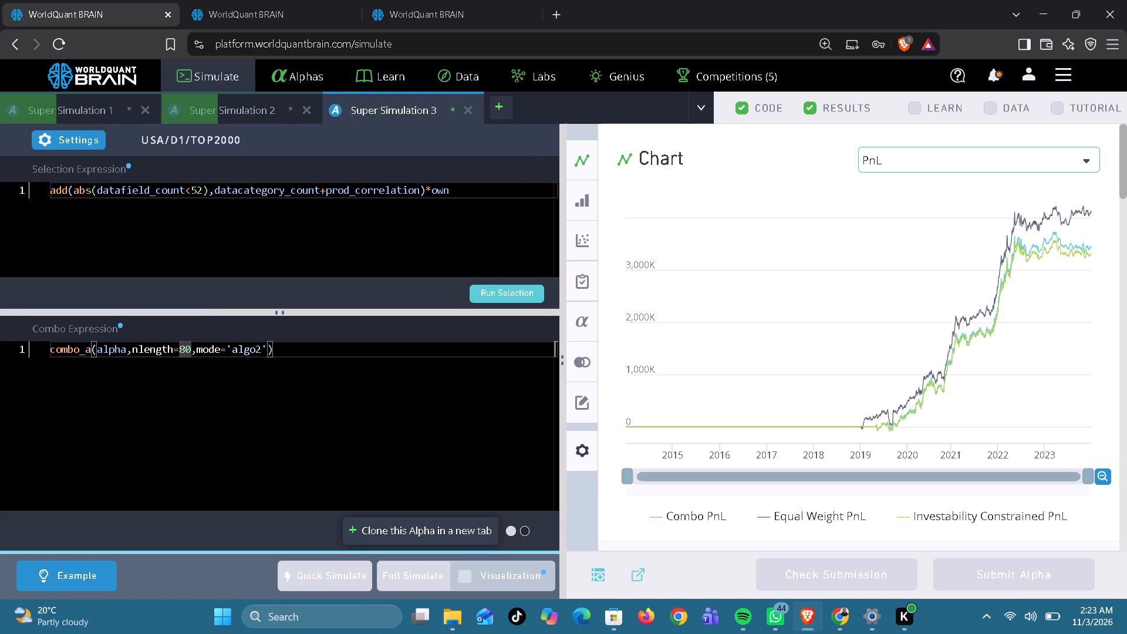
pyautogui.press('BackSpace')
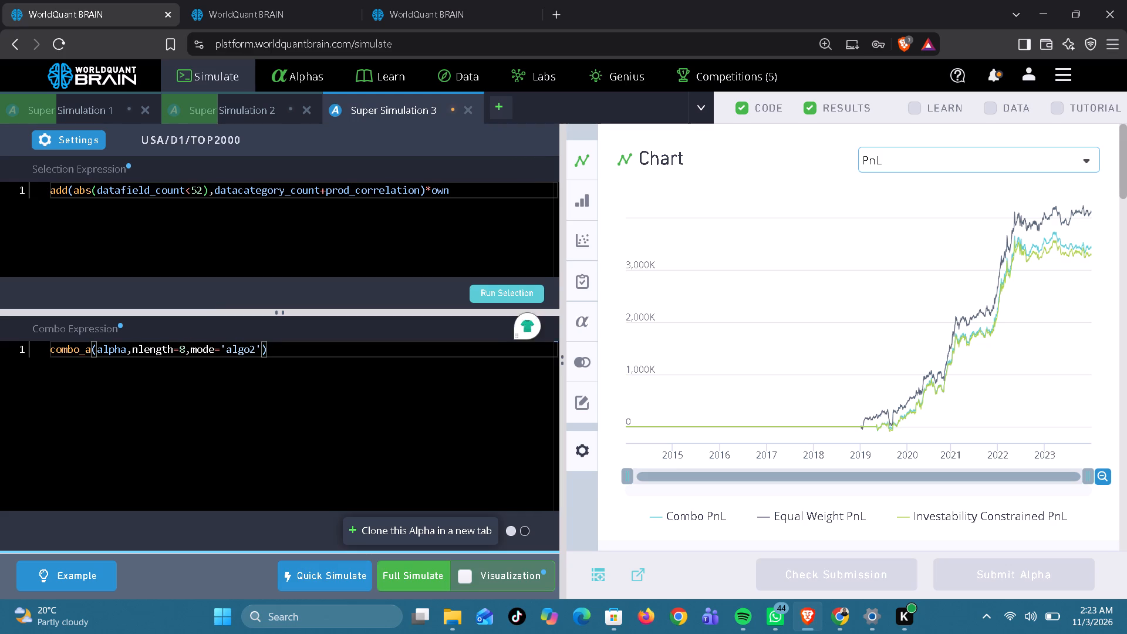
pyautogui.press('2')
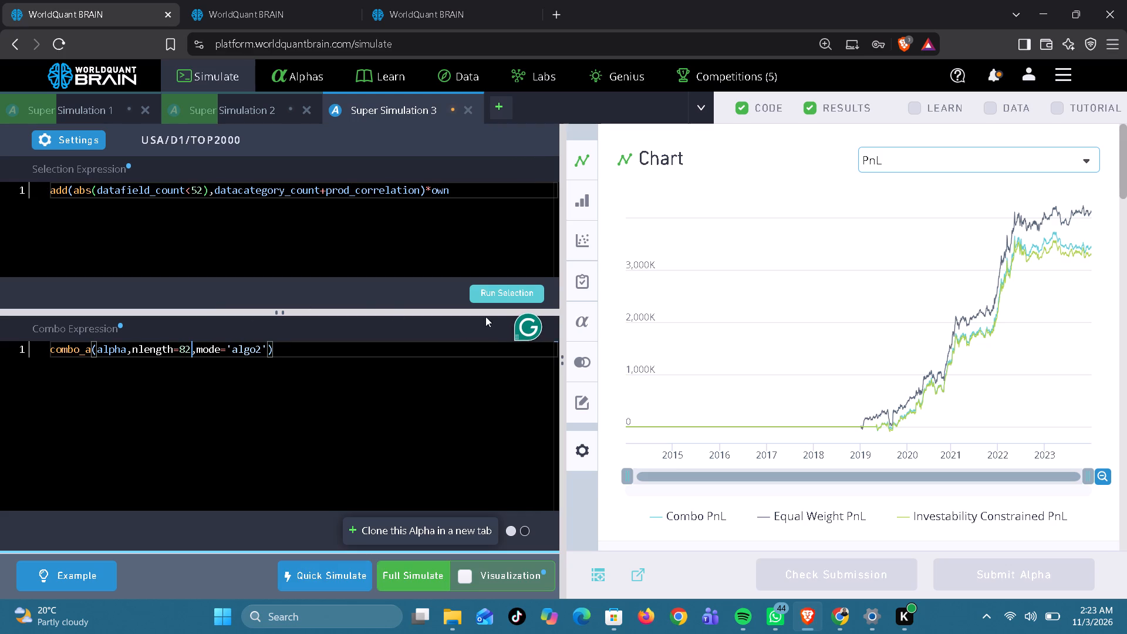
pyautogui.click(498, 299)
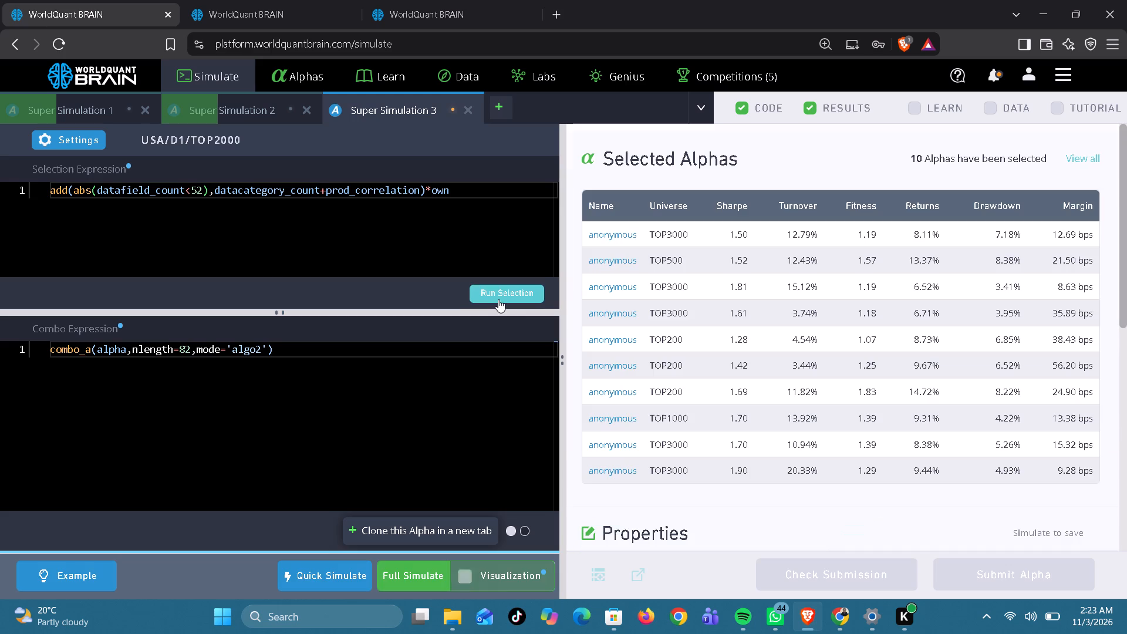
pyautogui.click(398, 566)
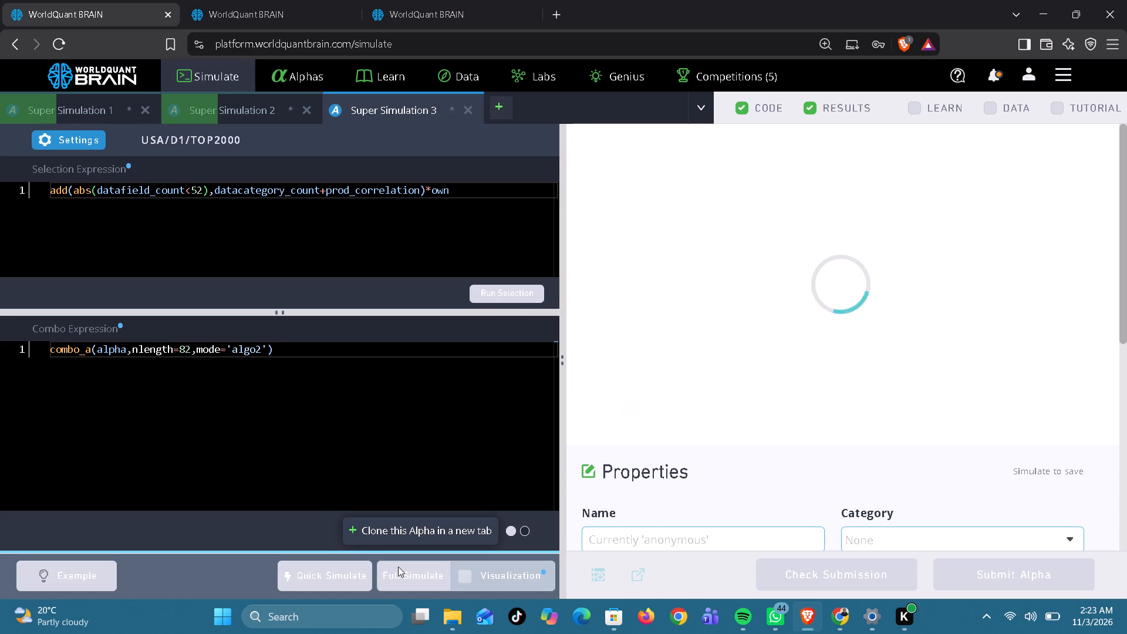
# In the second browser tab, set Super Simulation 1's combo nlength to 65, run the selection and start a full simulation.
pyautogui.click(267, 9)
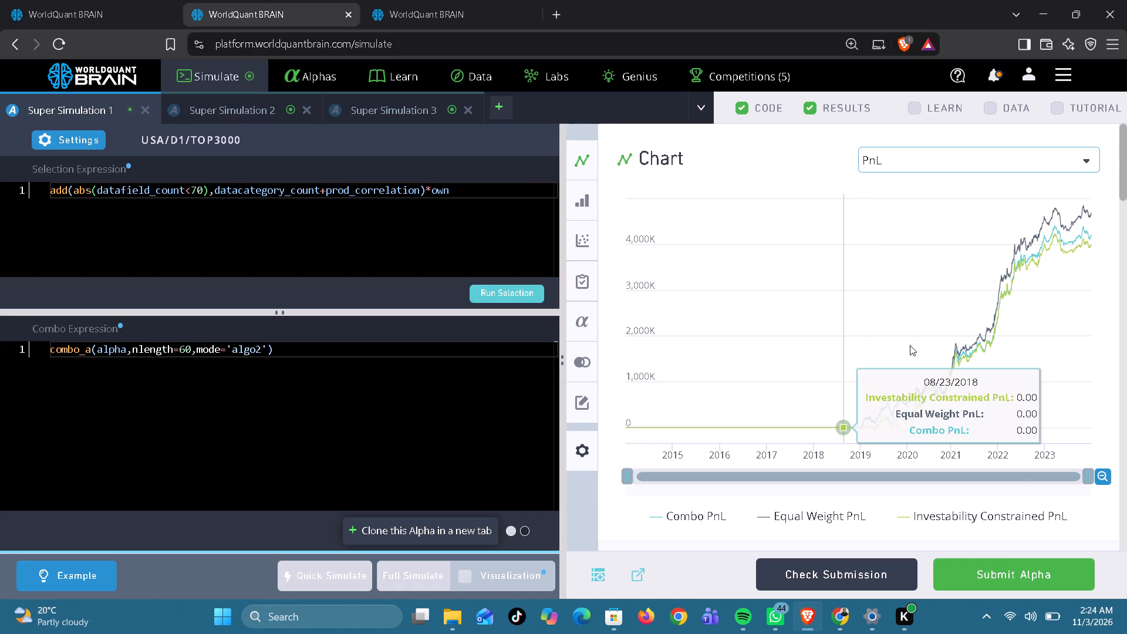
pyautogui.scroll(-5, 954, 370)
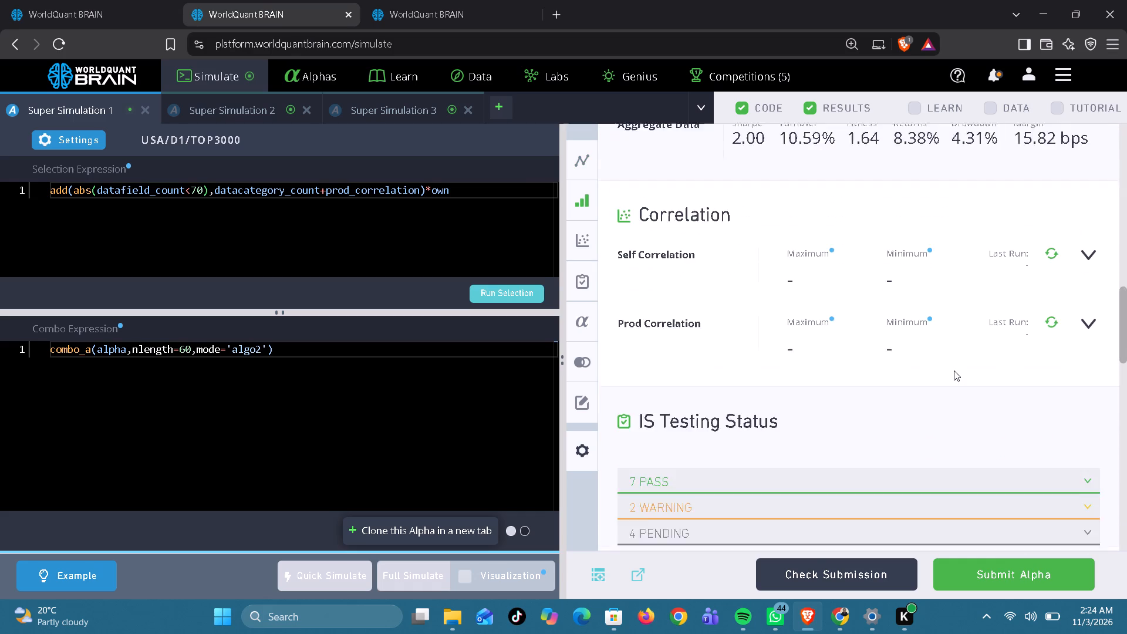
pyautogui.scroll(2, 954, 370)
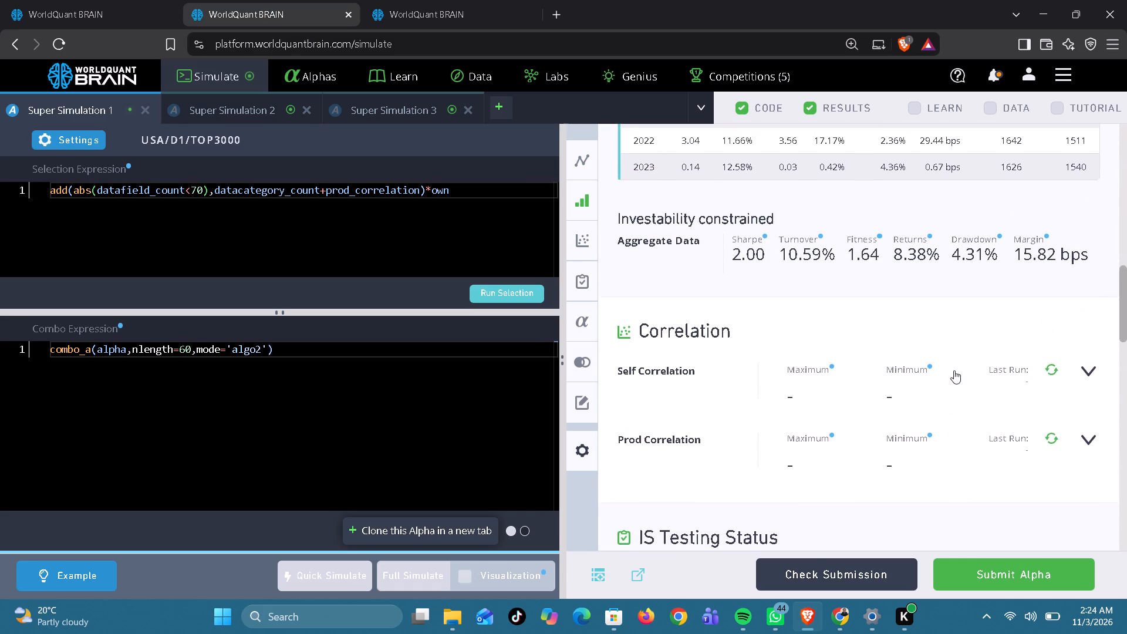
pyautogui.click(191, 349)
pyautogui.press('BackSpace')
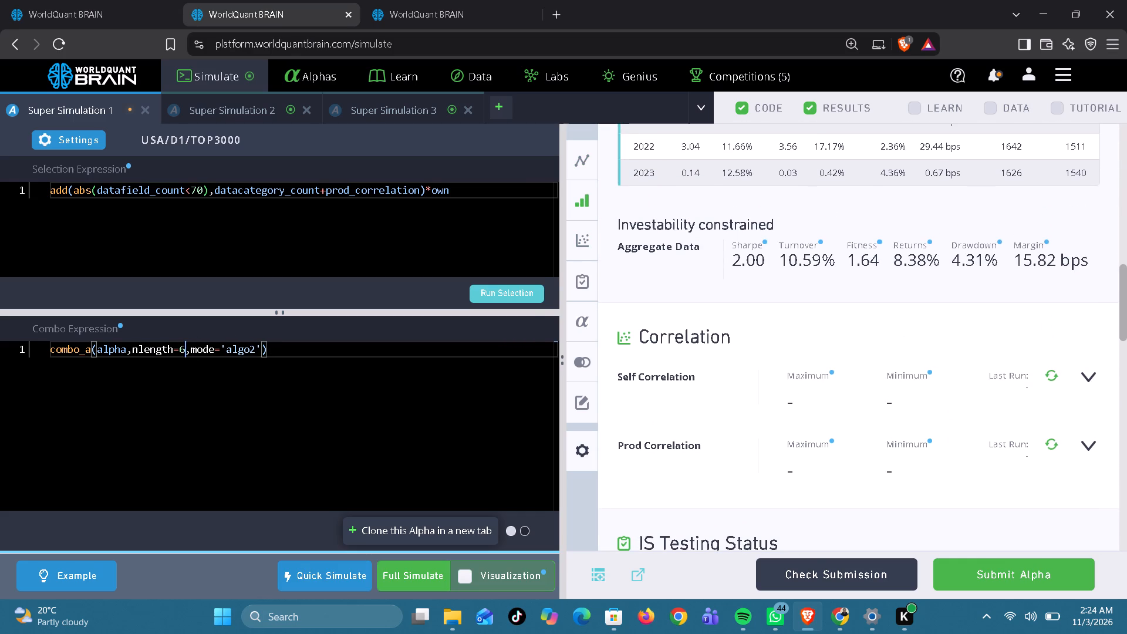
pyautogui.press('5')
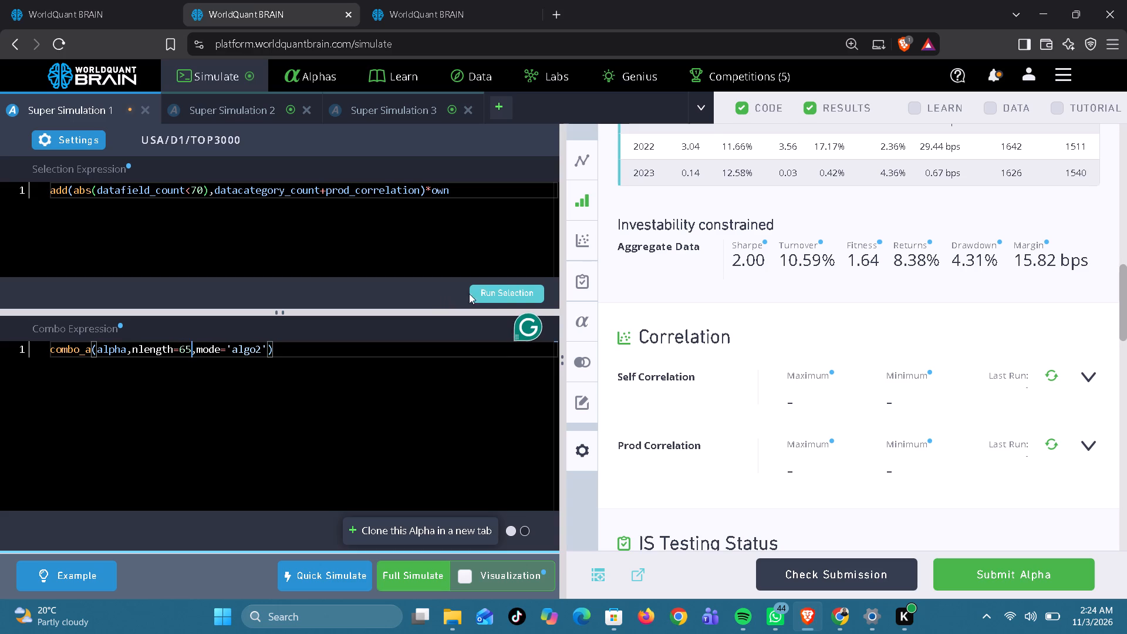
pyautogui.click(485, 294)
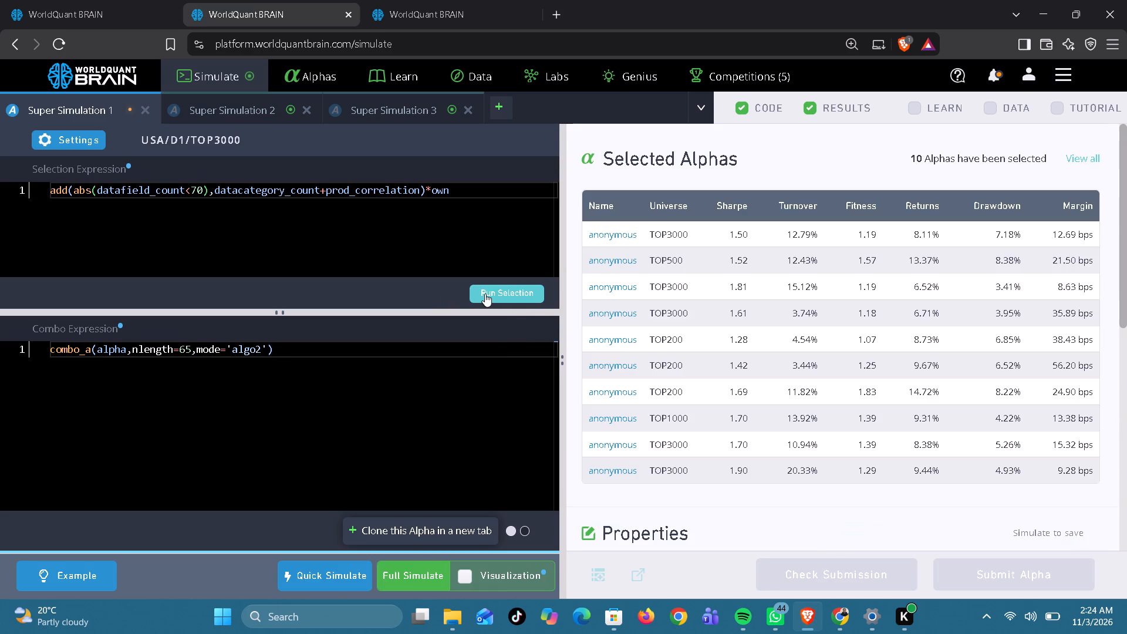
pyautogui.click(405, 579)
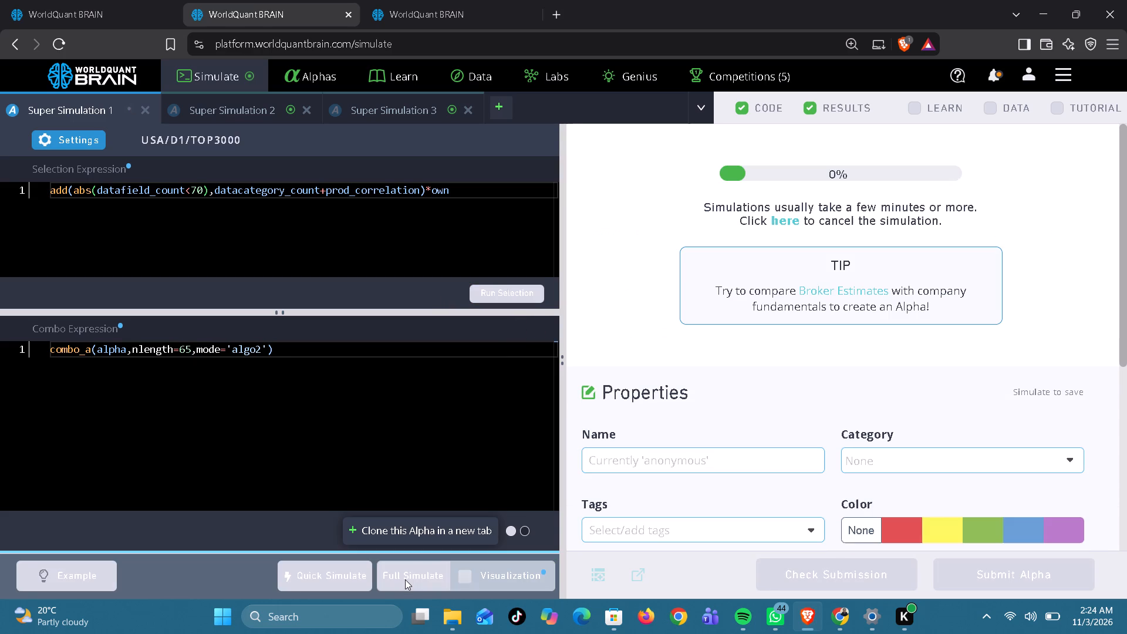
# In the second browser tab, set Super Simulation 2's combo nlength to 70, run the selection and start a full simulation.
pyautogui.click(244, 104)
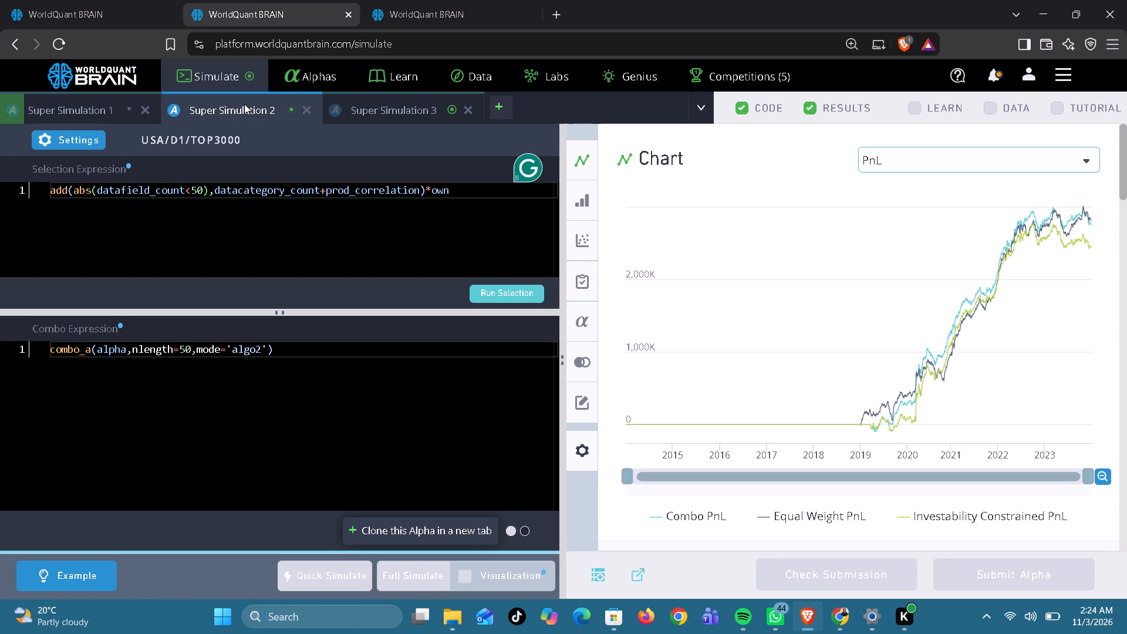
pyautogui.click(186, 343)
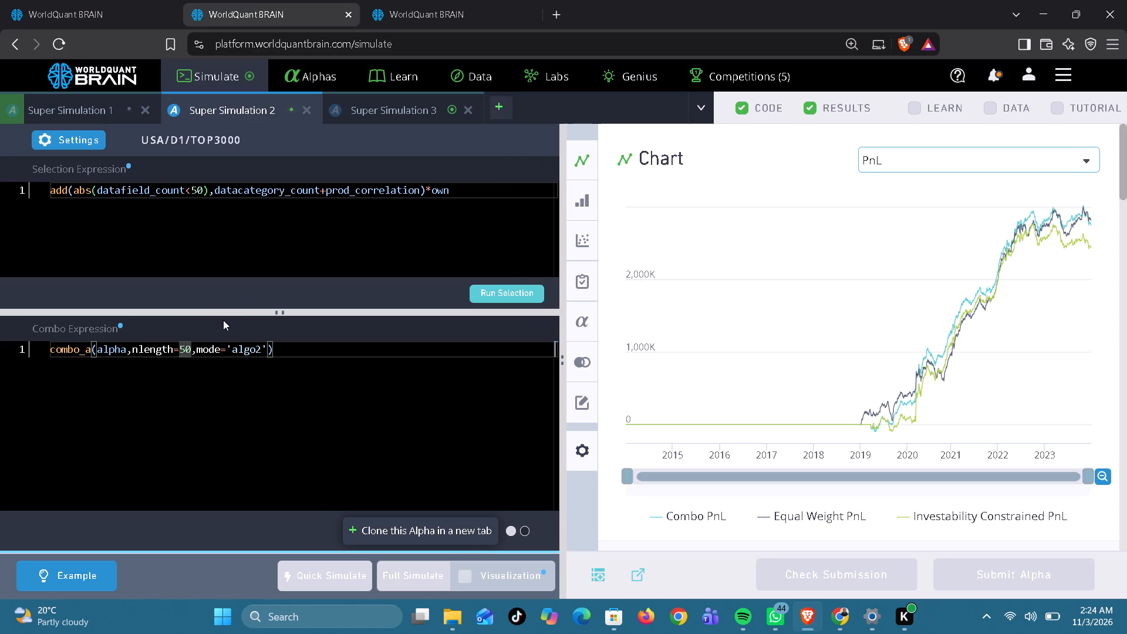
pyautogui.press('BackSpace')
pyautogui.press('7')
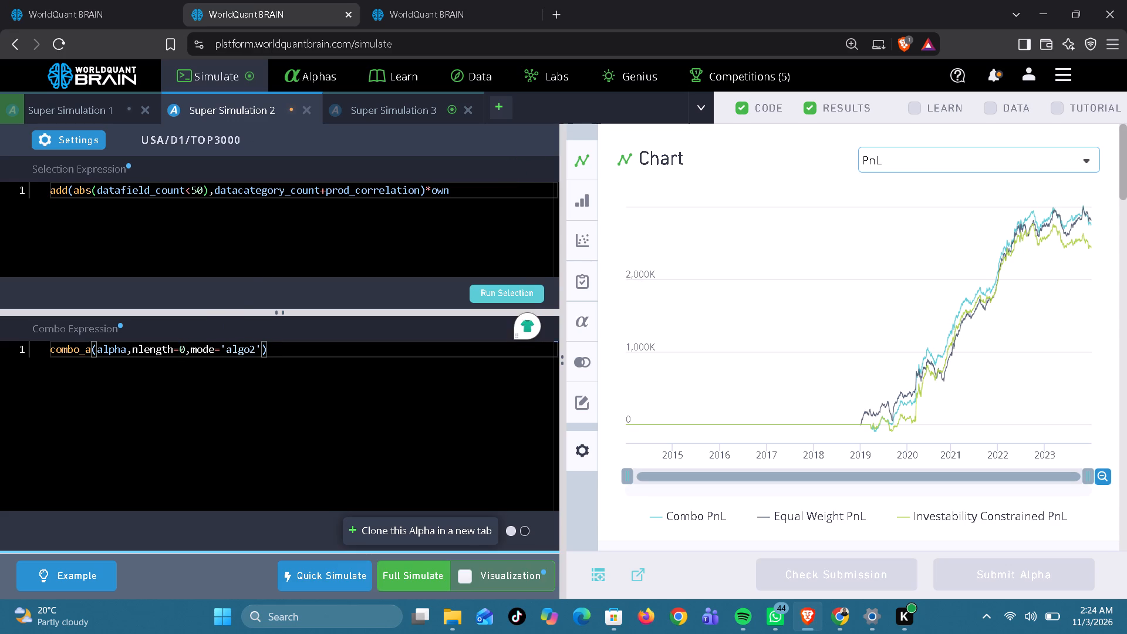
pyautogui.click(486, 300)
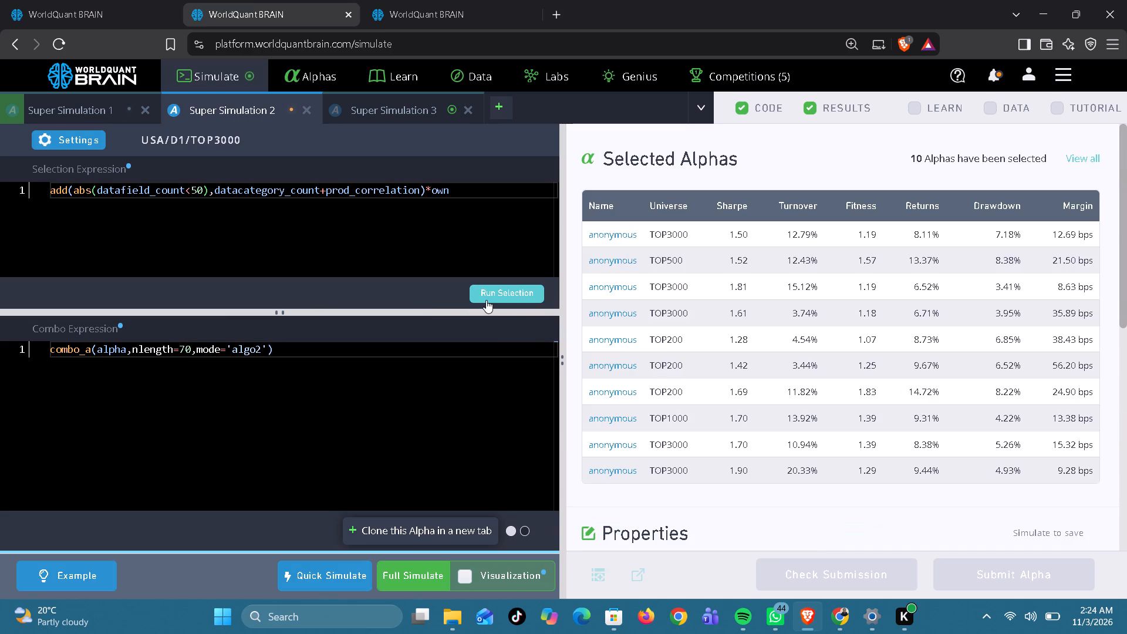
pyautogui.click(407, 571)
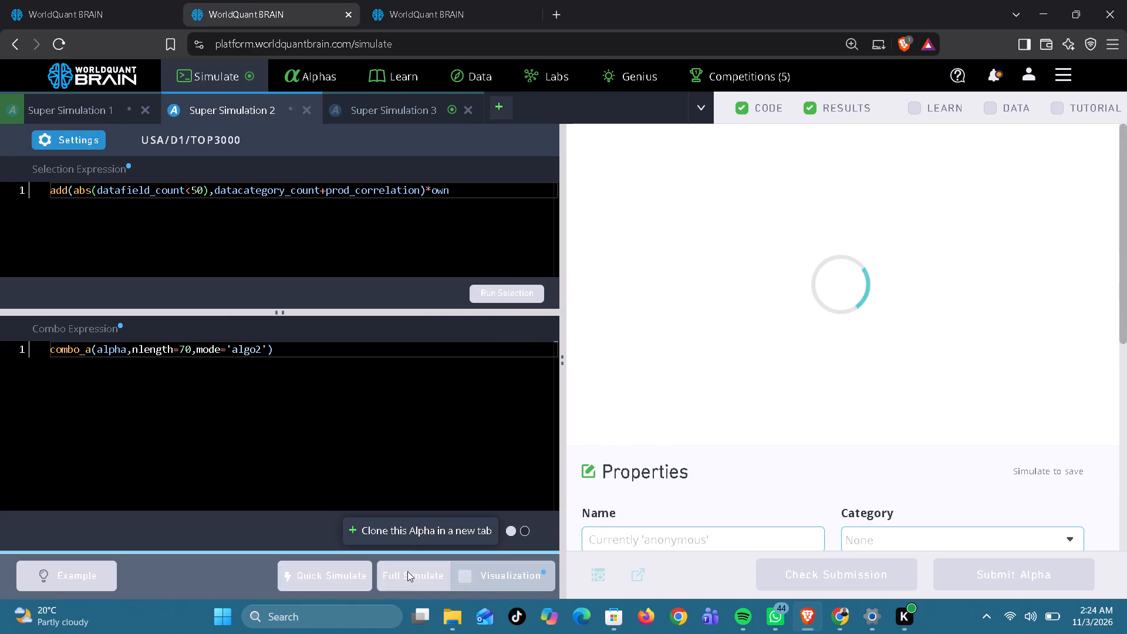
# In the second browser tab, set Super Simulation 3's combo nlength to 45, run the selection and try to start a full simulation.
pyautogui.click(394, 108)
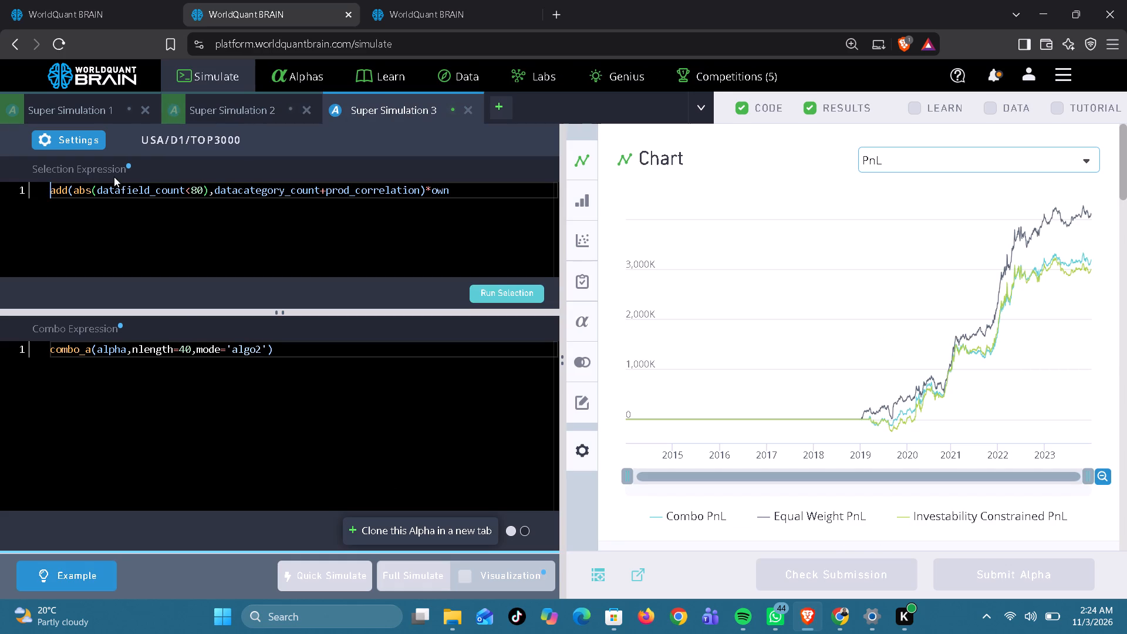
pyautogui.click(192, 348)
pyautogui.press('BackSpace')
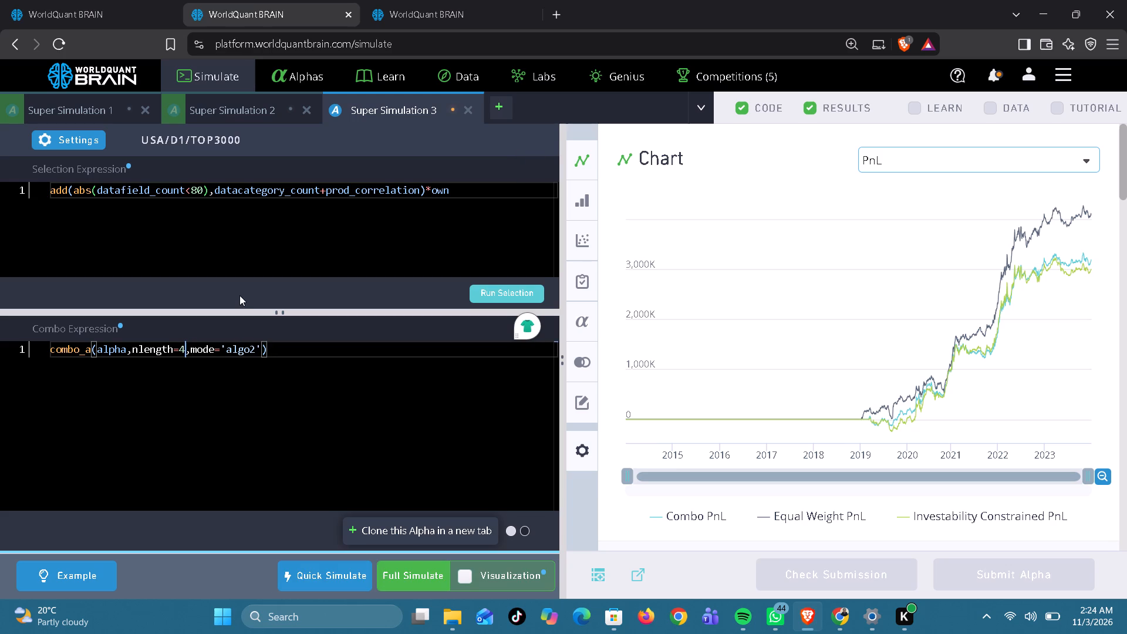
pyautogui.press('5')
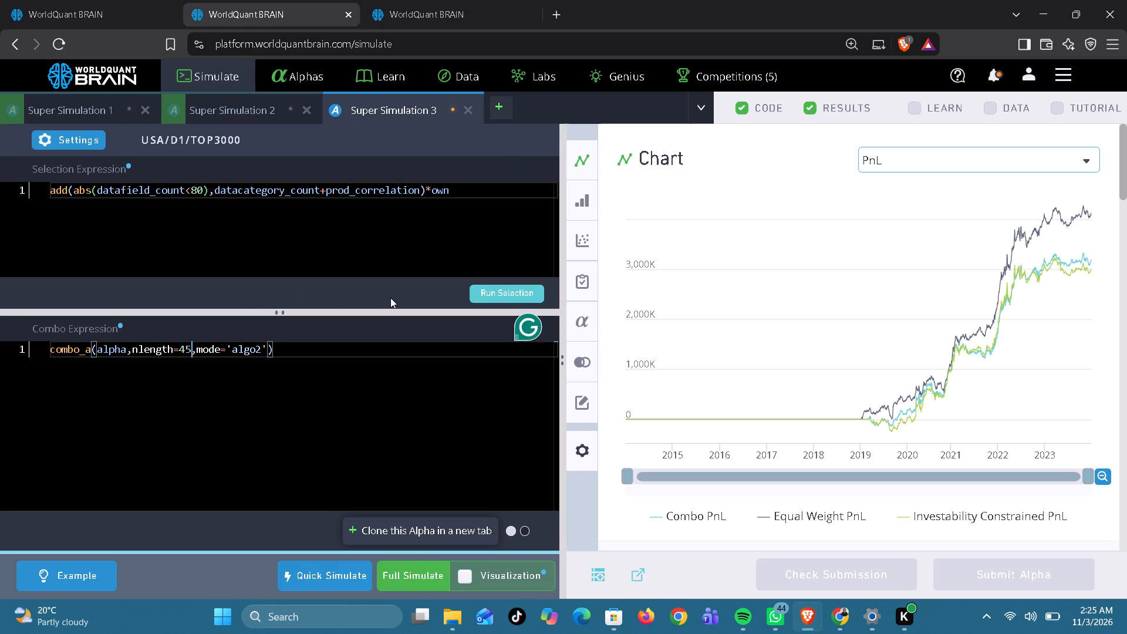
pyautogui.click(512, 299)
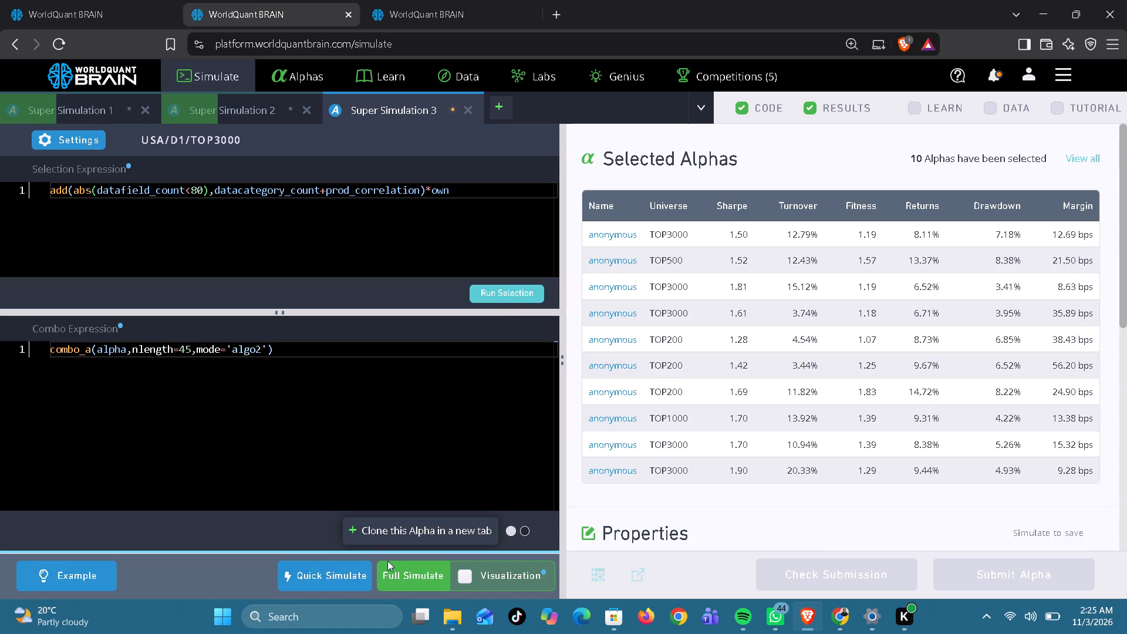
pyautogui.click(387, 565)
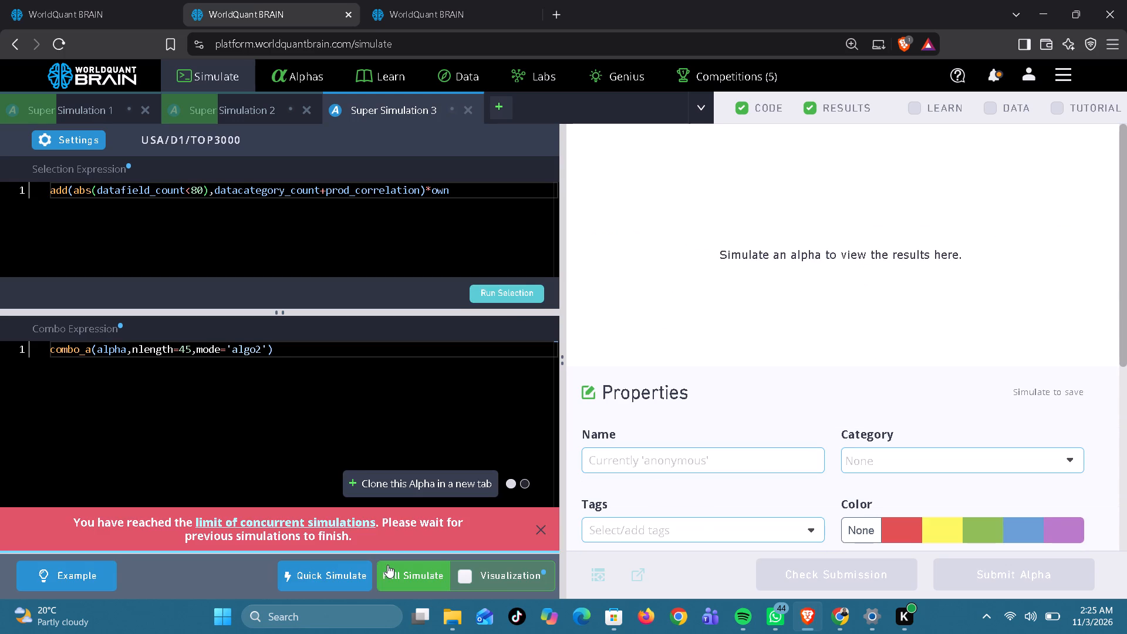
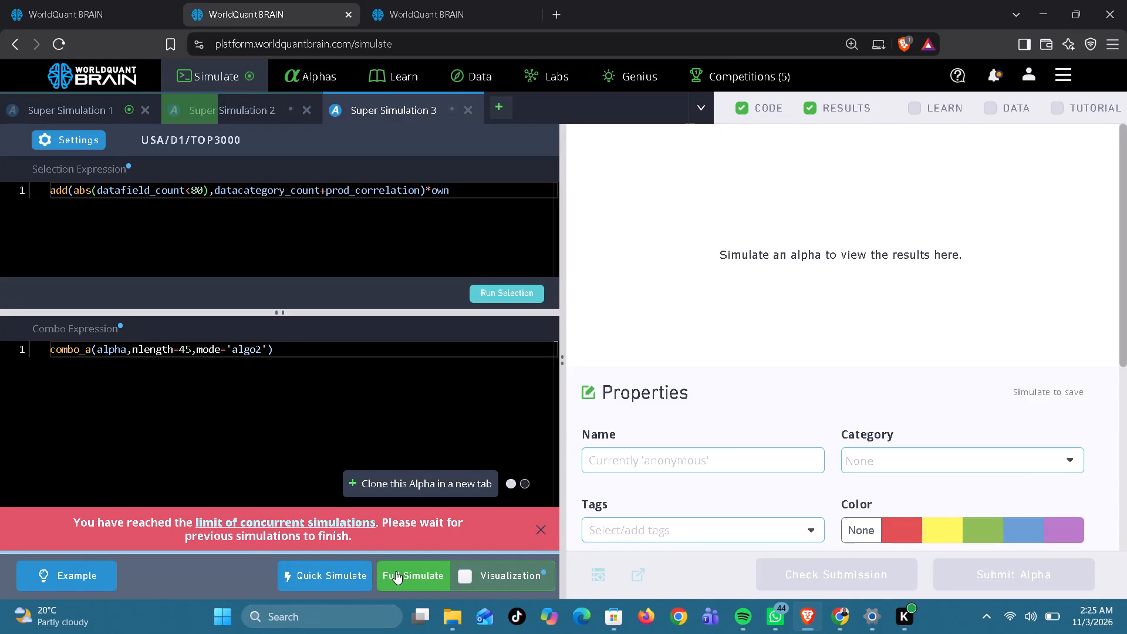
# Retry the full simulation of Super Simulation 3 in the second browser tab.
pyautogui.click(396, 571)
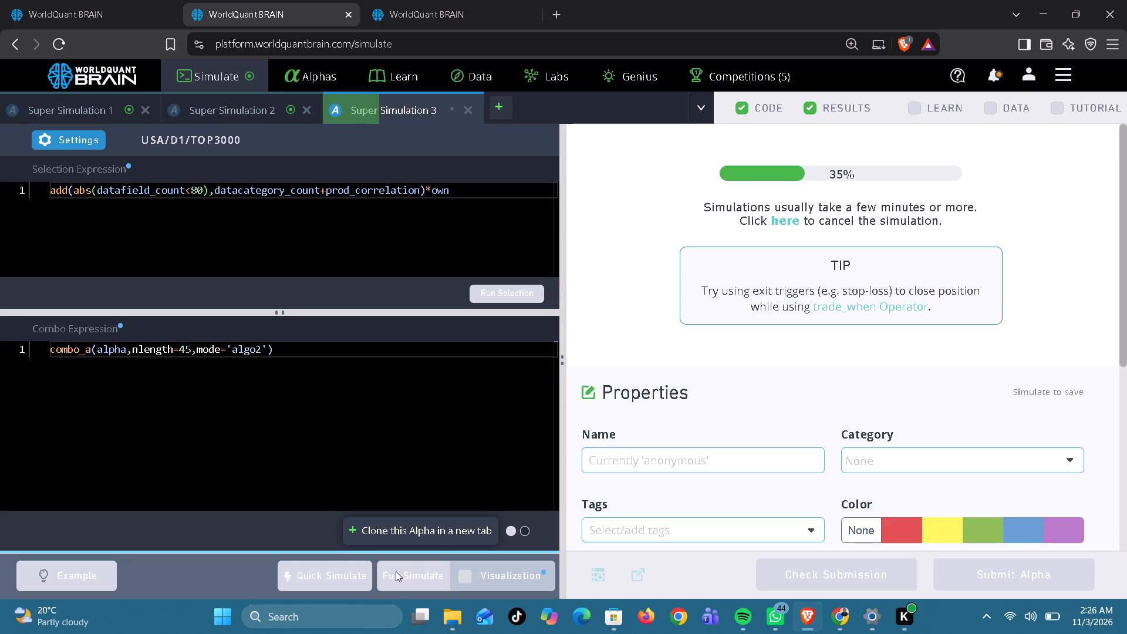
# In the third browser tab, set Super Simulation 1's combo nlength to 30, run the selection and start a full simulation.
pyautogui.click(462, 8)
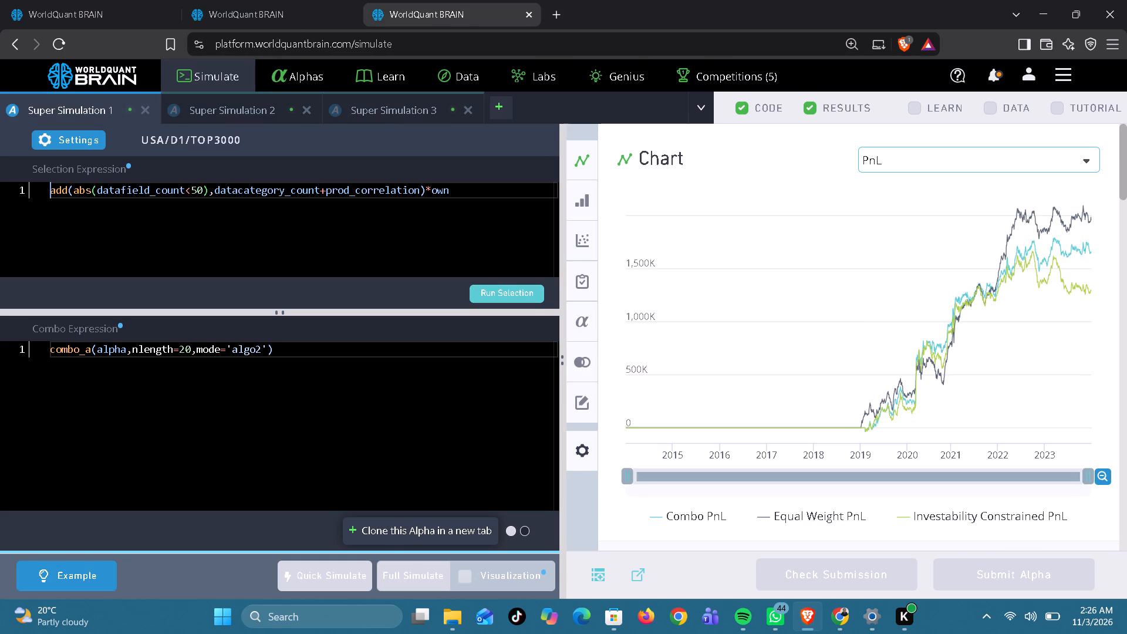
pyautogui.click(185, 345)
pyautogui.press('BackSpace')
pyautogui.press('3')
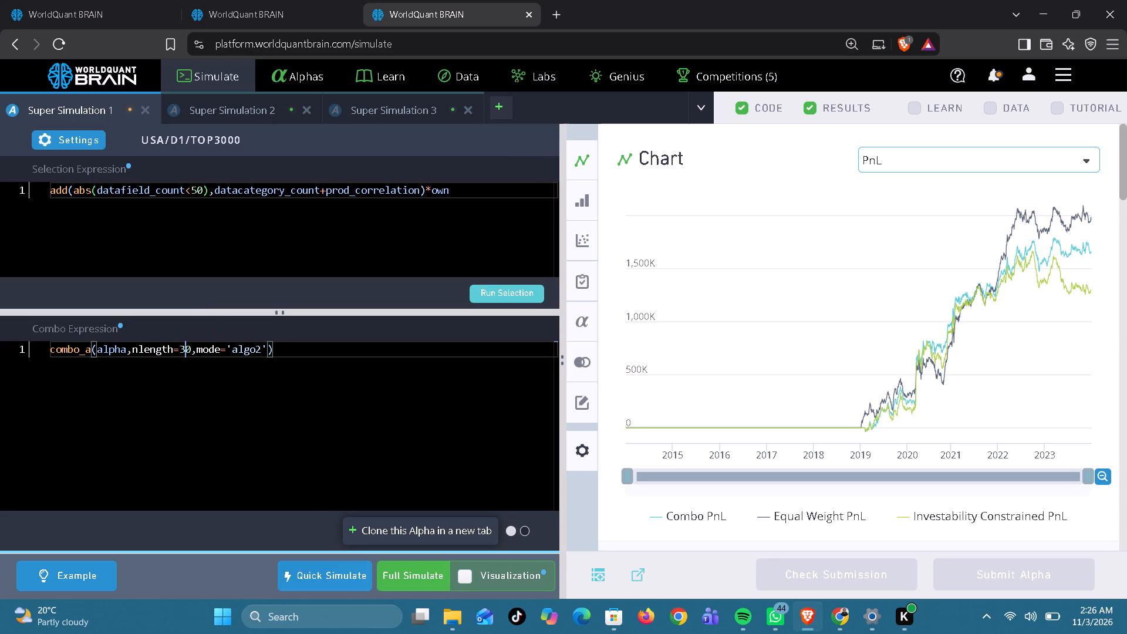
pyautogui.click(510, 294)
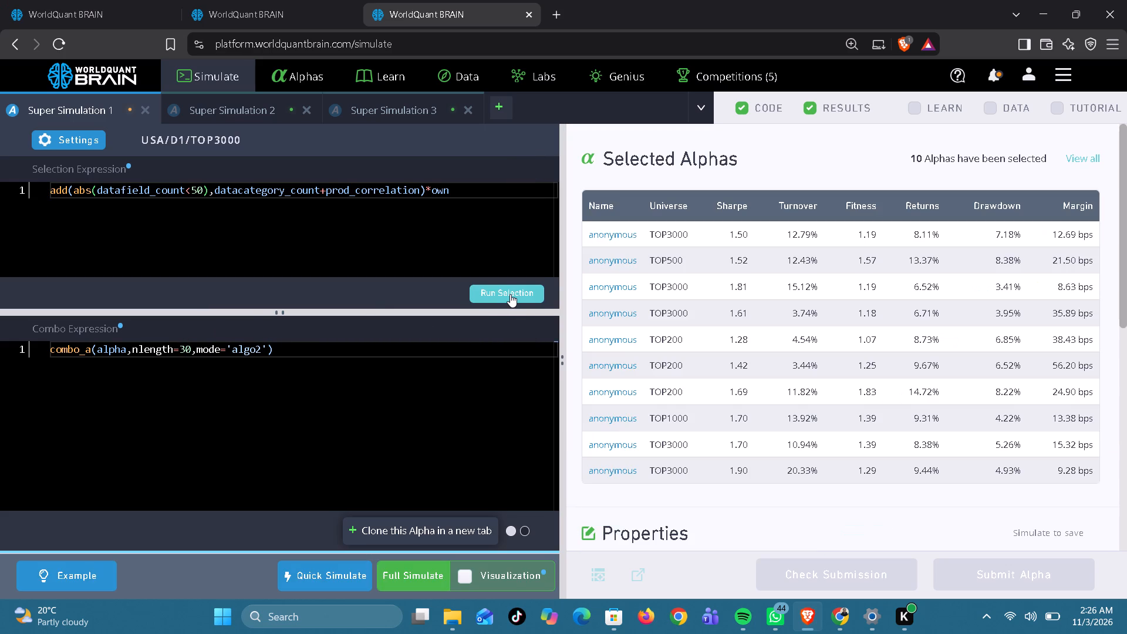
pyautogui.click(411, 569)
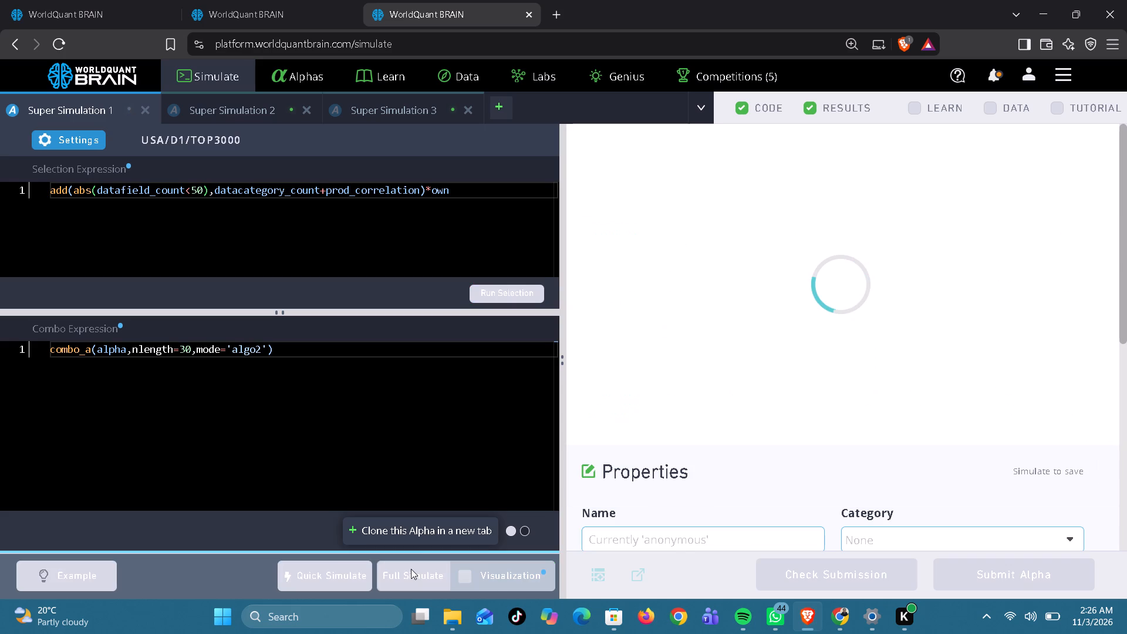
# In the third browser tab, set Super Simulation 2's combo nlength to 5, run the selection and start a full simulation.
pyautogui.click(257, 100)
pyautogui.click(254, 110)
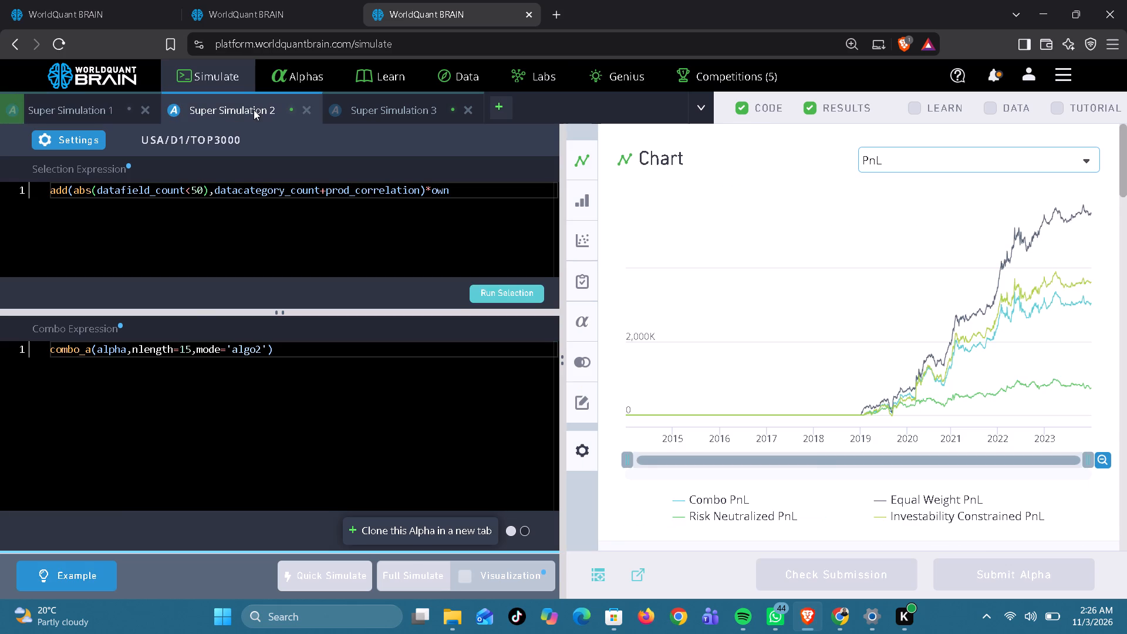
pyautogui.click(184, 346)
pyautogui.press('BackSpace')
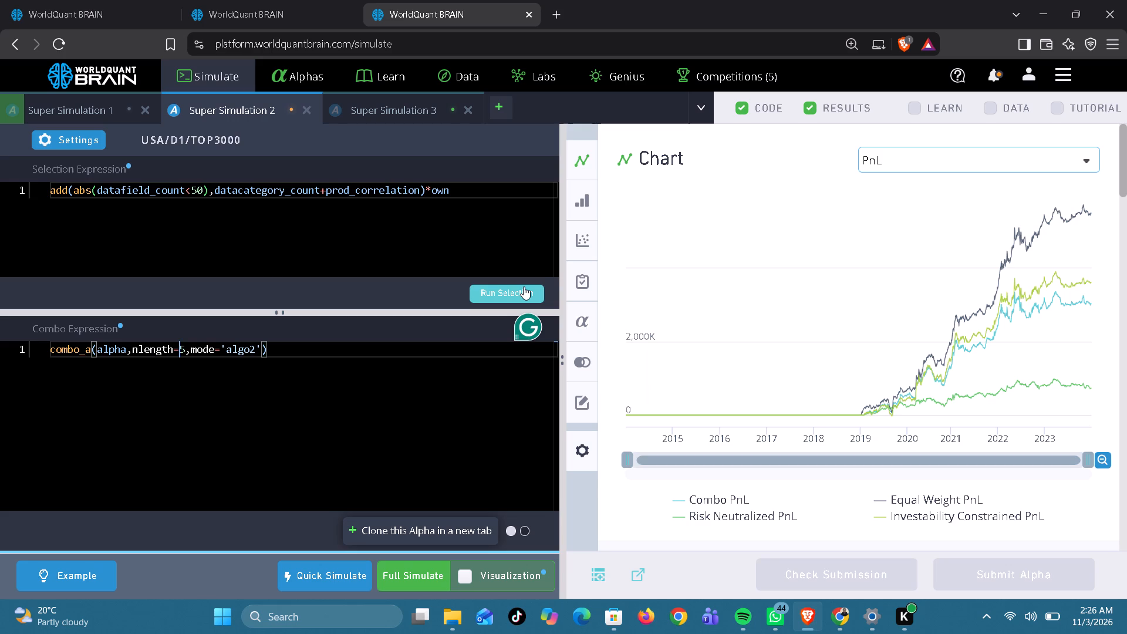
pyautogui.click(524, 286)
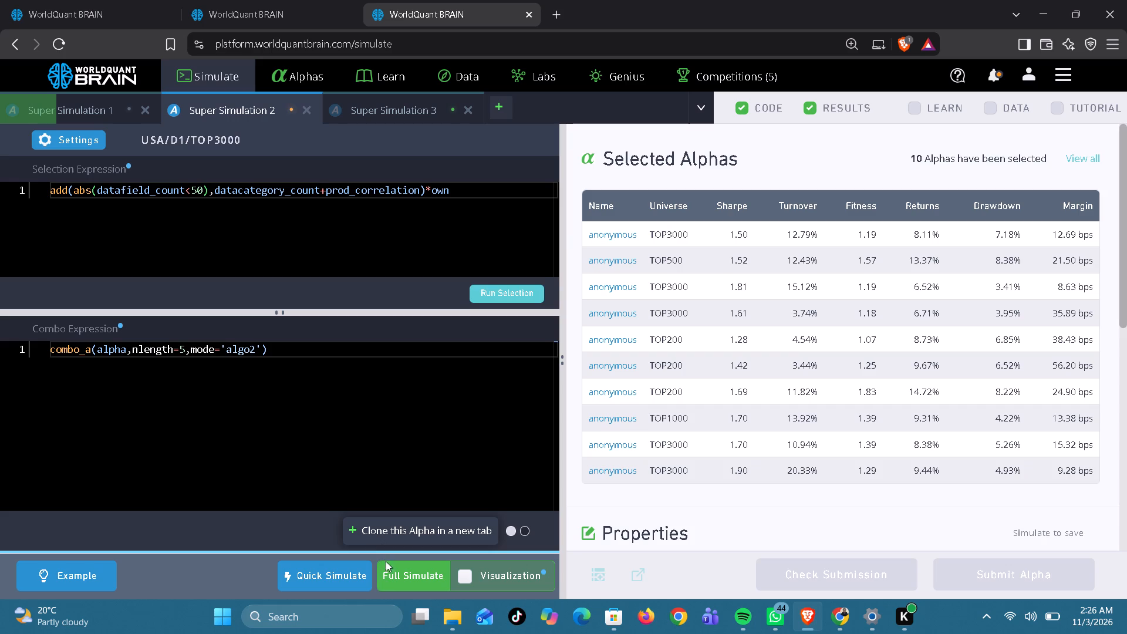
pyautogui.click(395, 571)
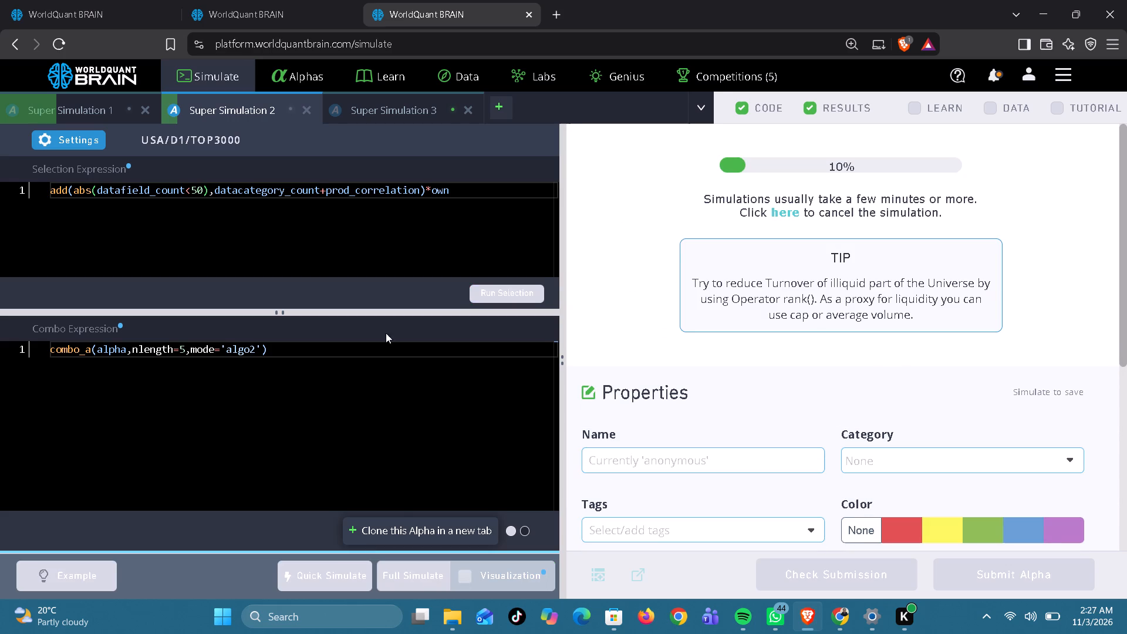
# In the third browser tab, set Super Simulation 3's combo nlength to 8, run the selection and start a full simulation, retrying as needed.
pyautogui.click(411, 104)
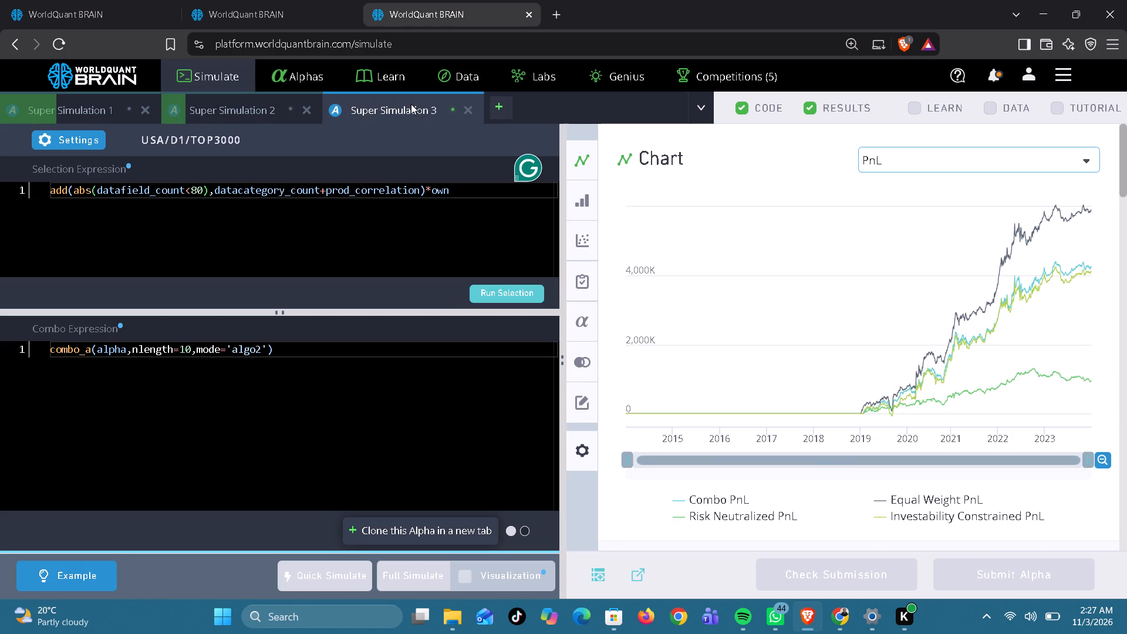
pyautogui.click(190, 346)
pyautogui.press('BackSpace')
pyautogui.press('BackSpace')
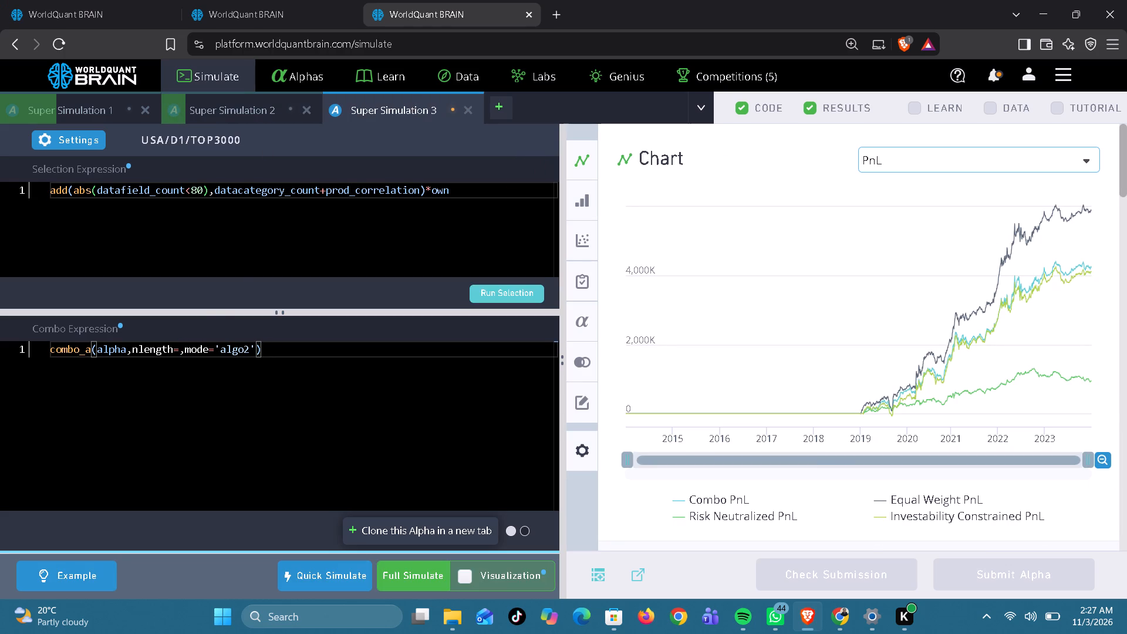
pyautogui.press('8')
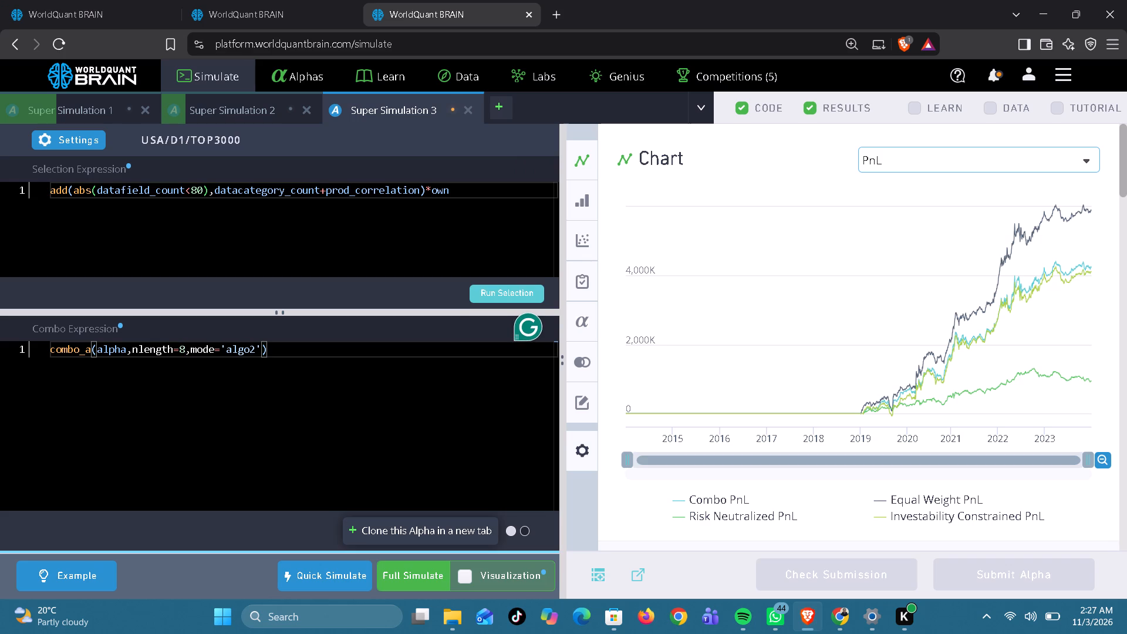
pyautogui.click(500, 291)
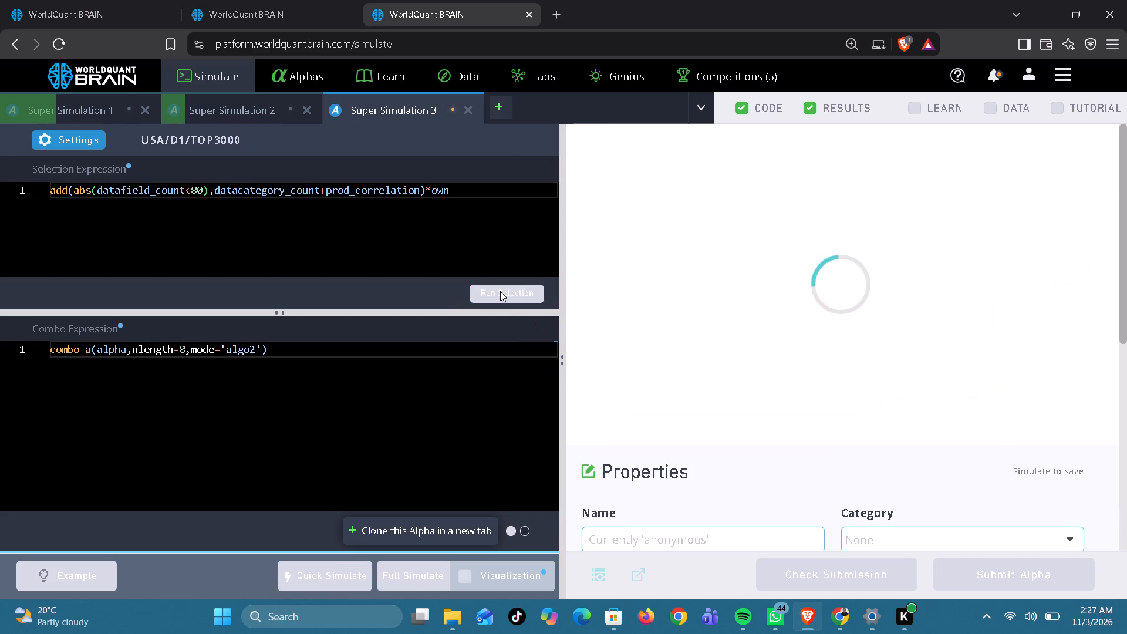
pyautogui.moveTo(500, 291); pyautogui.dragTo(407, 383)
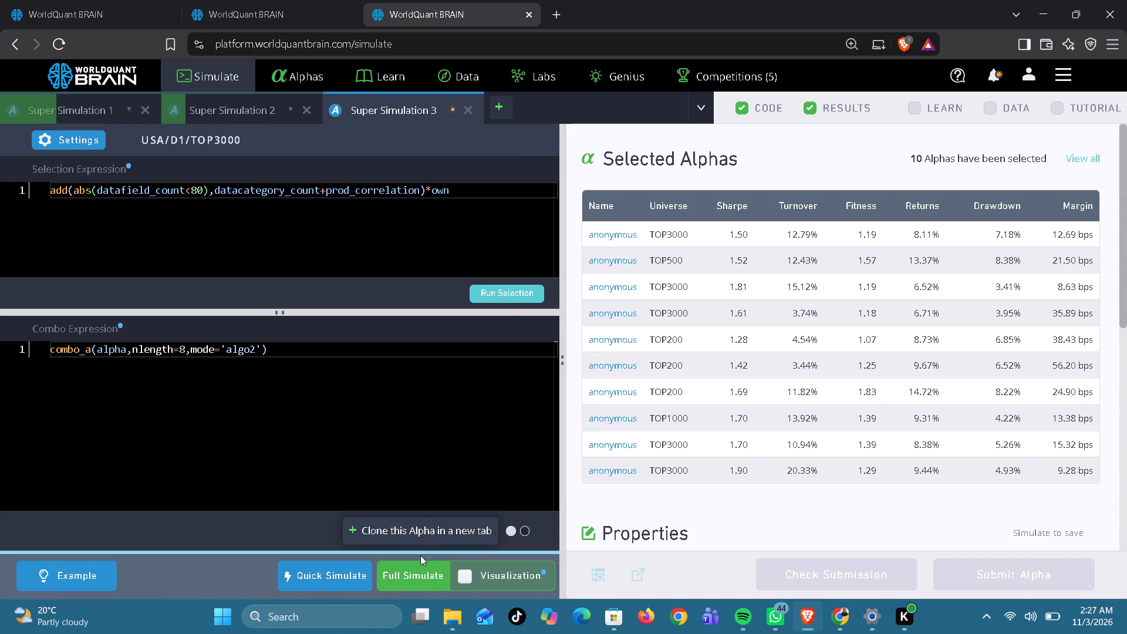
pyautogui.click(420, 568)
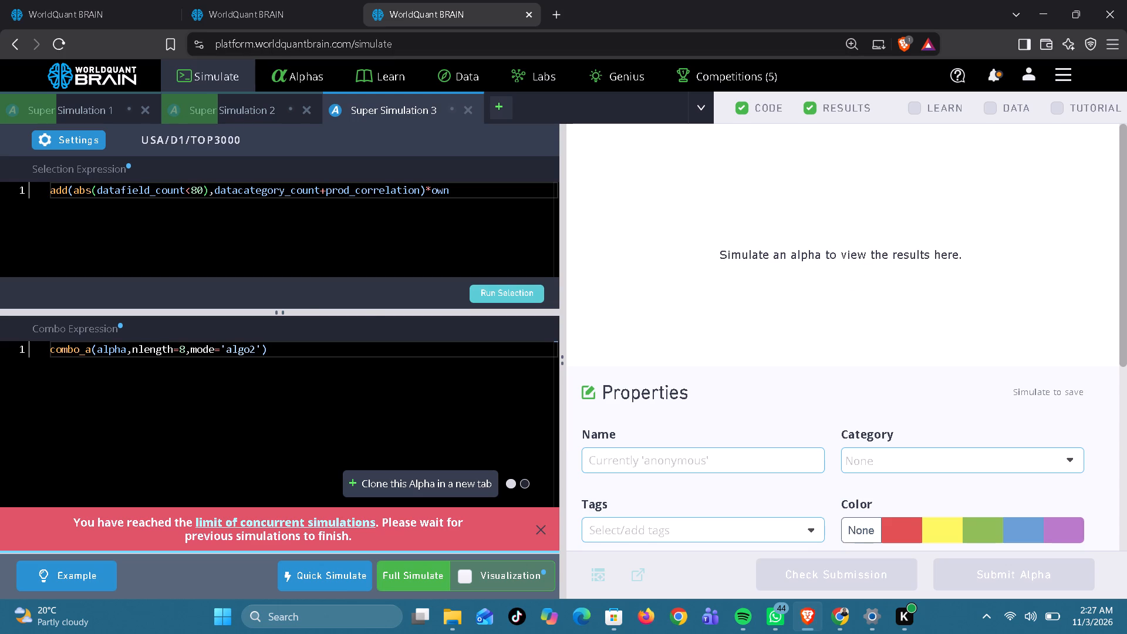
pyautogui.click(414, 577)
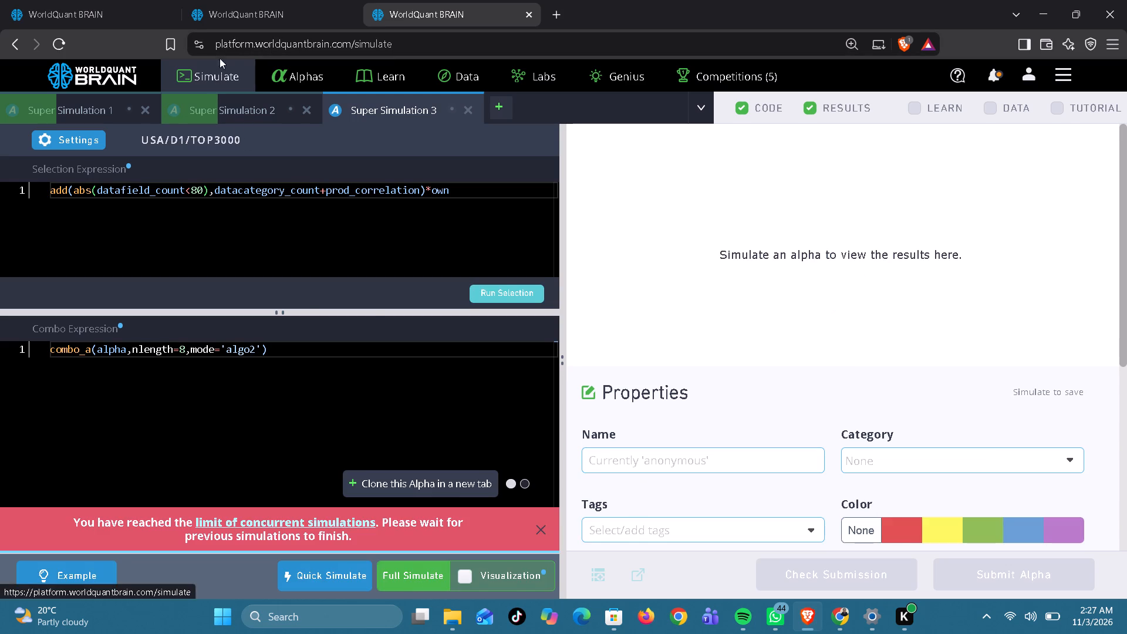
pyautogui.click(242, 15)
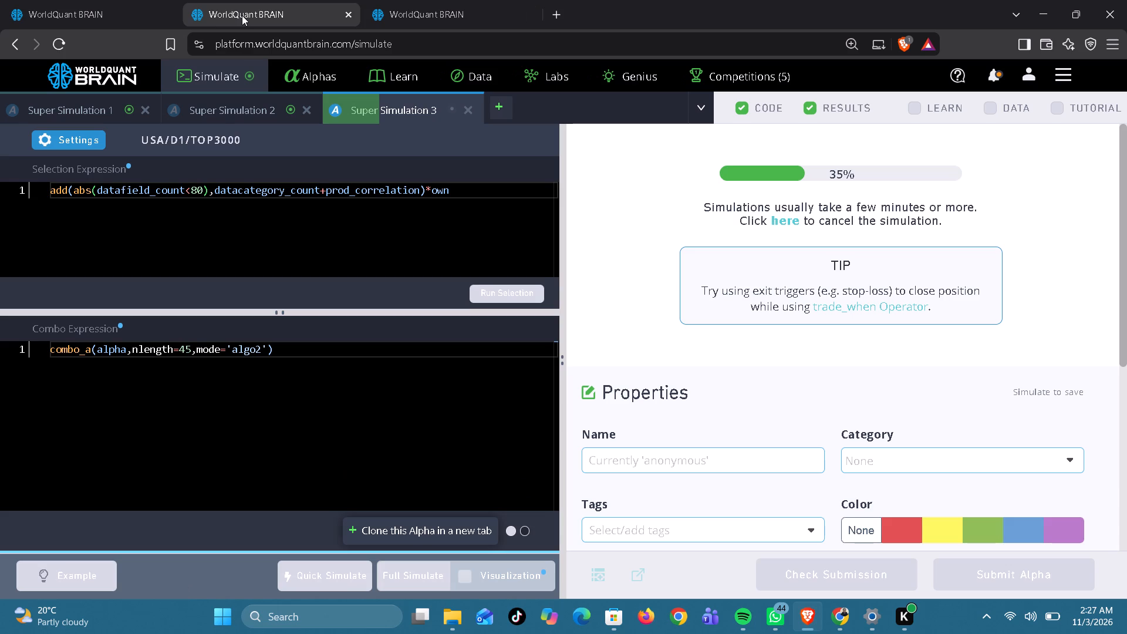
pyautogui.click(120, 9)
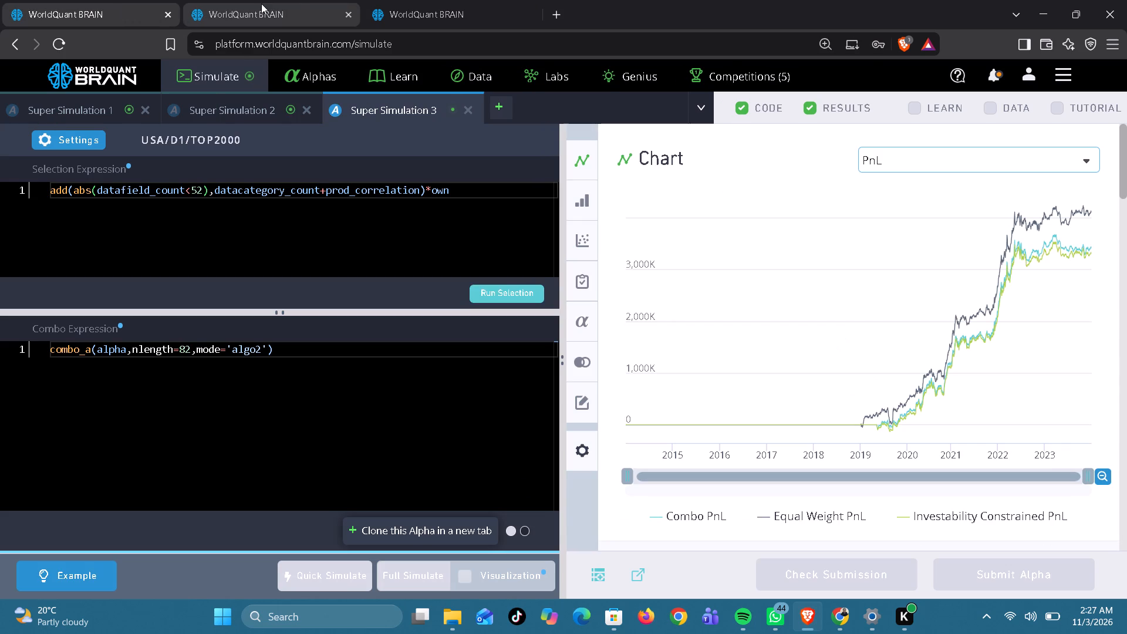
pyautogui.click(438, 10)
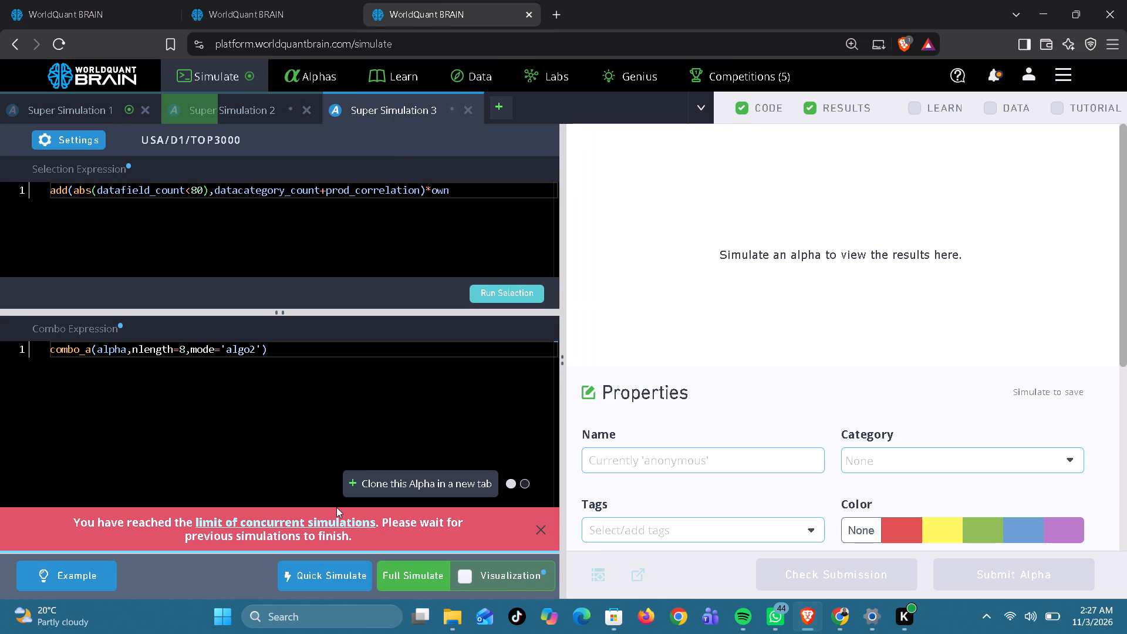
pyautogui.click(401, 575)
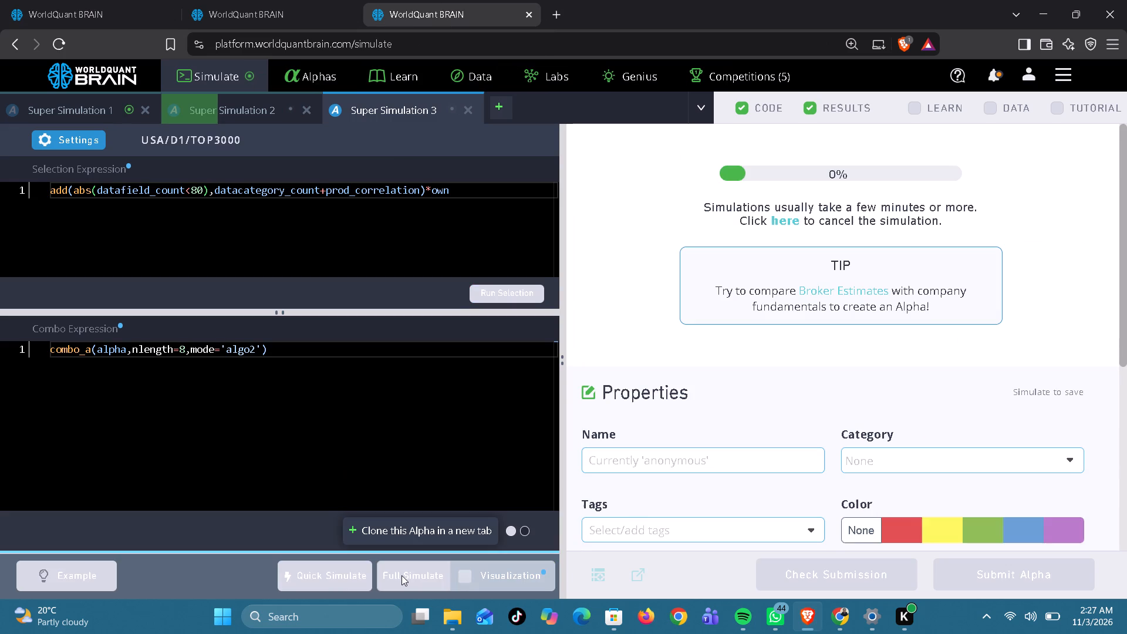
# In the first browser tab, set Super Simulation 2's combo nlength to 75, run the selection and start a full simulation.
pyautogui.click(85, 0)
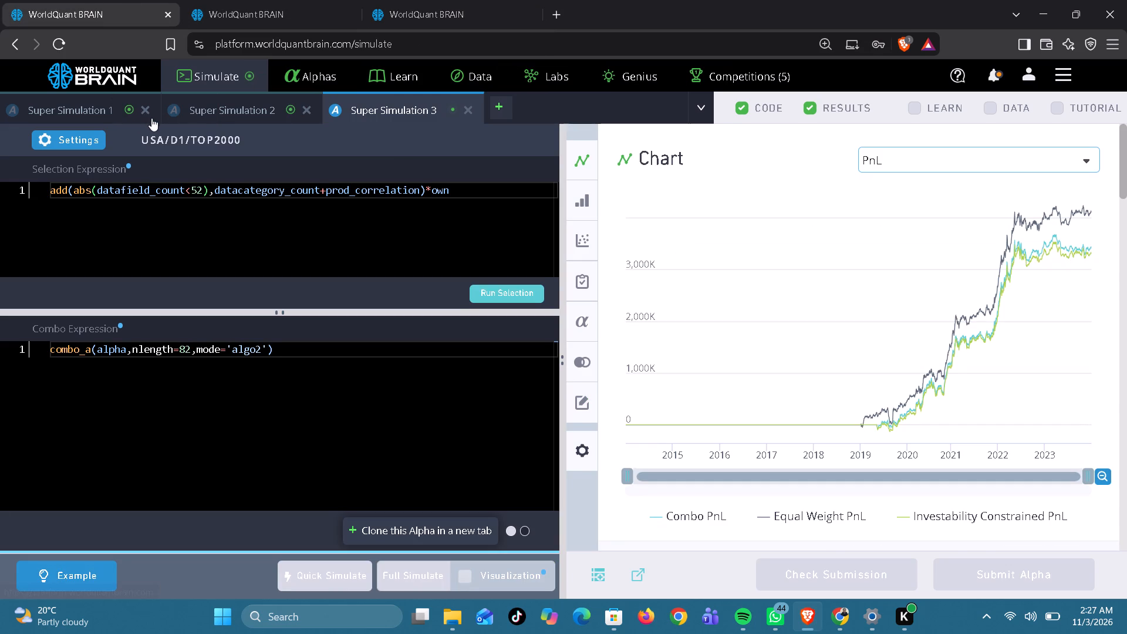
pyautogui.click(235, 120)
pyautogui.click(92, 139)
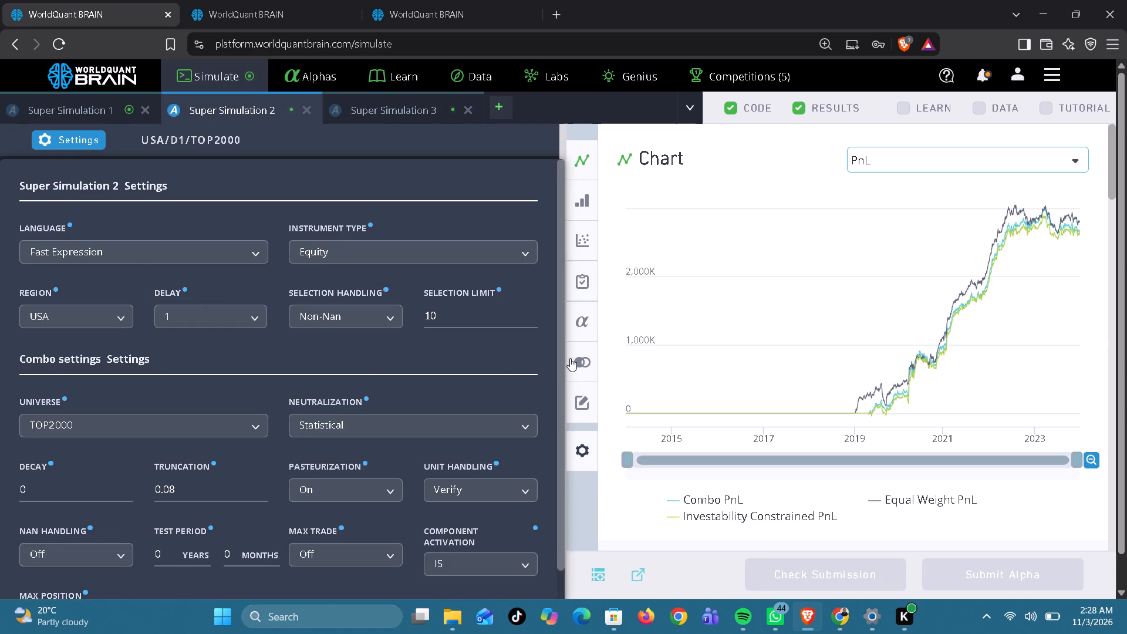
pyautogui.click(590, 521)
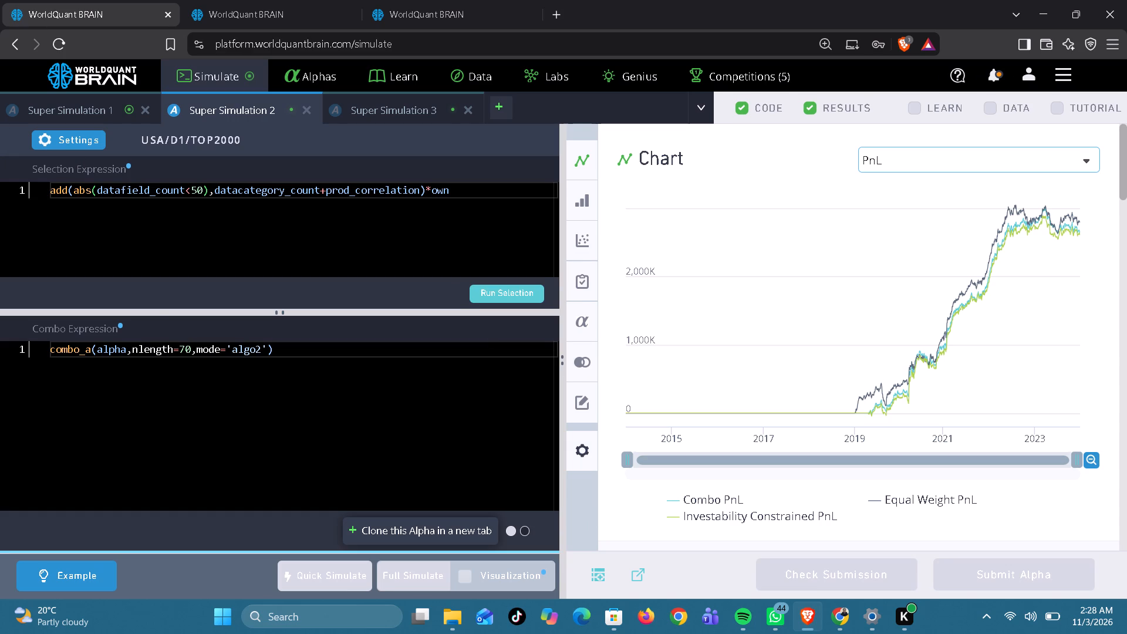
pyautogui.click(187, 353)
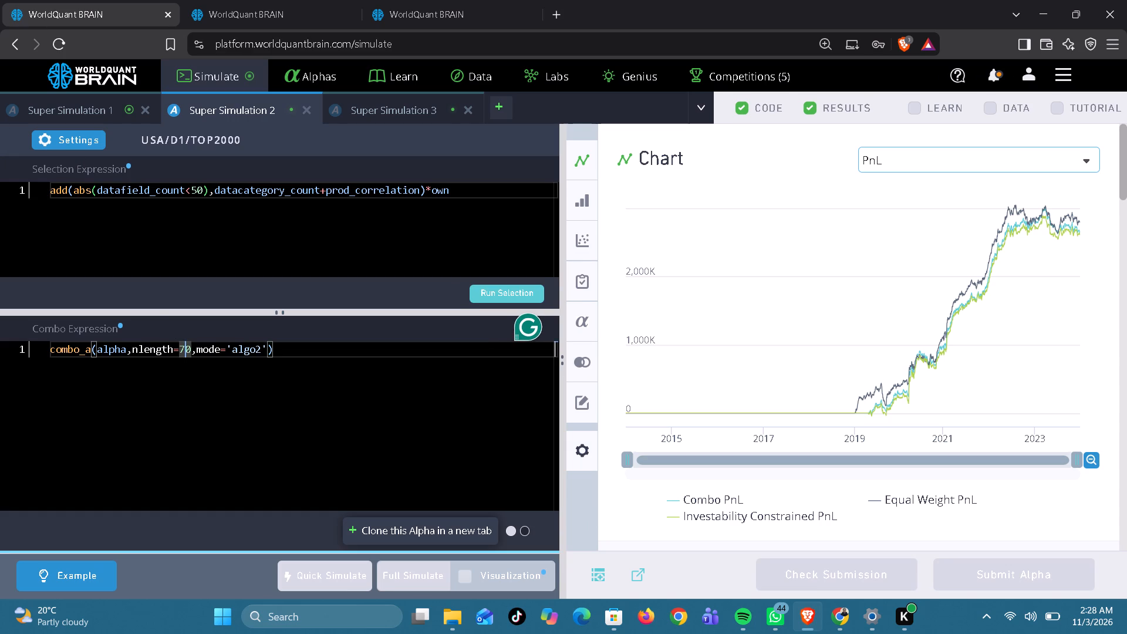
pyautogui.press('Delete')
pyautogui.press('5')
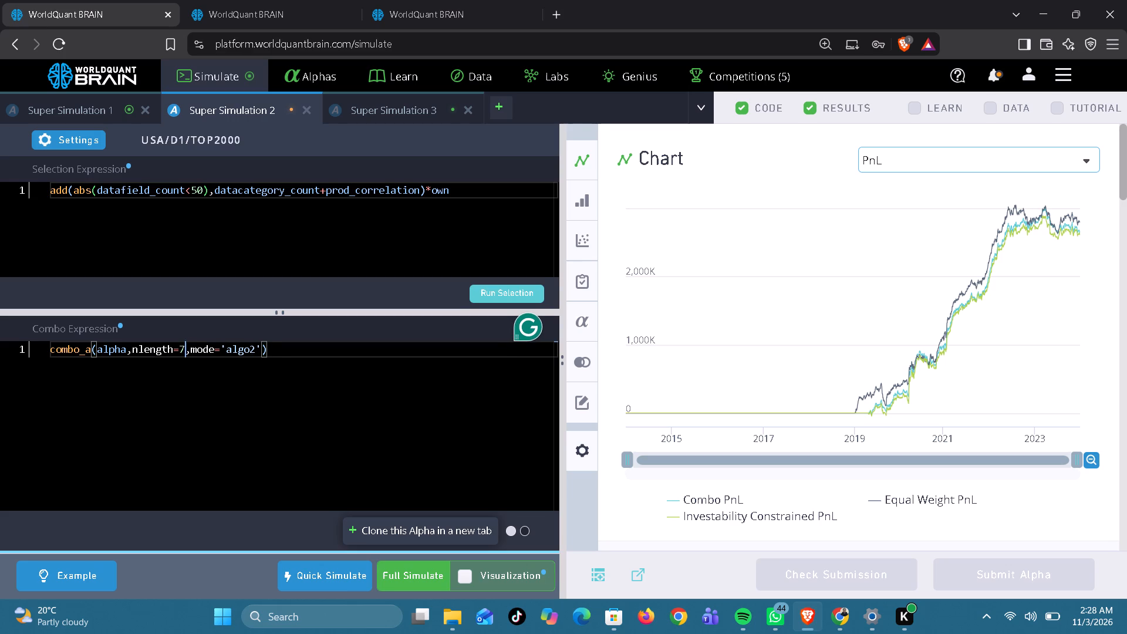
pyautogui.click(506, 294)
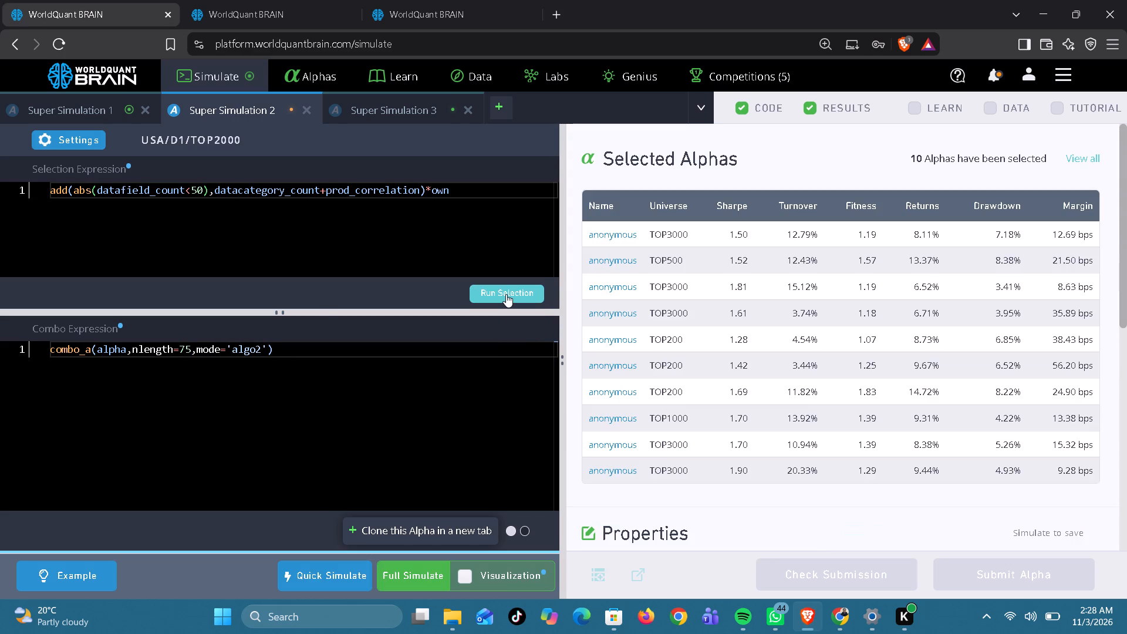
pyautogui.click(406, 575)
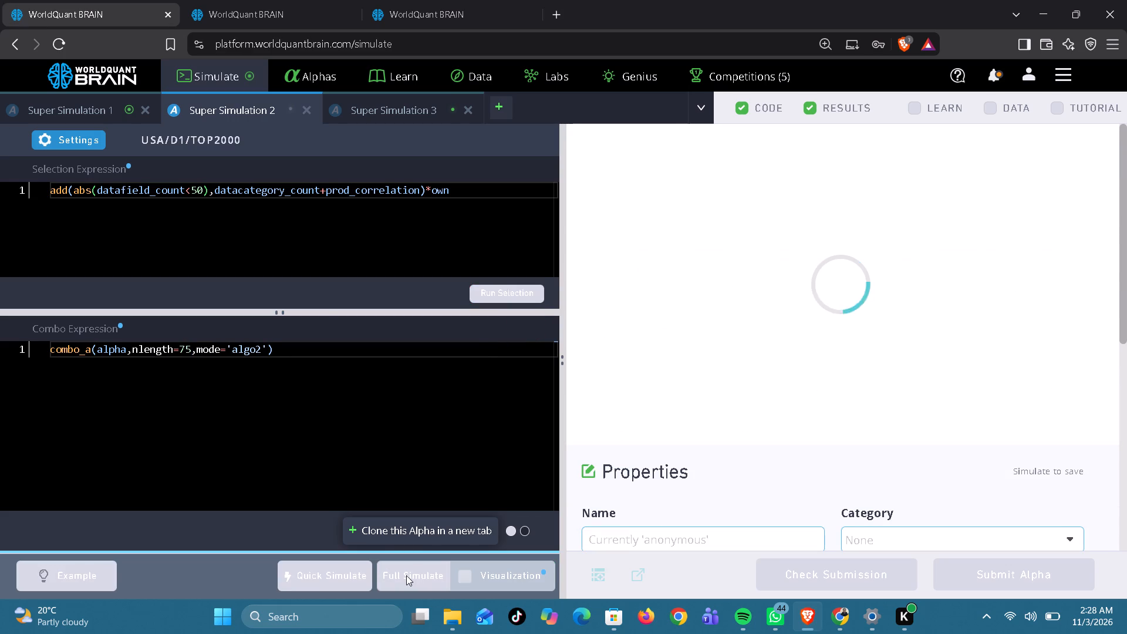
# In the first browser tab, set Super Simulation 3's combo nlength to 62, run the selection and try to start a full simulation.
pyautogui.click(428, 109)
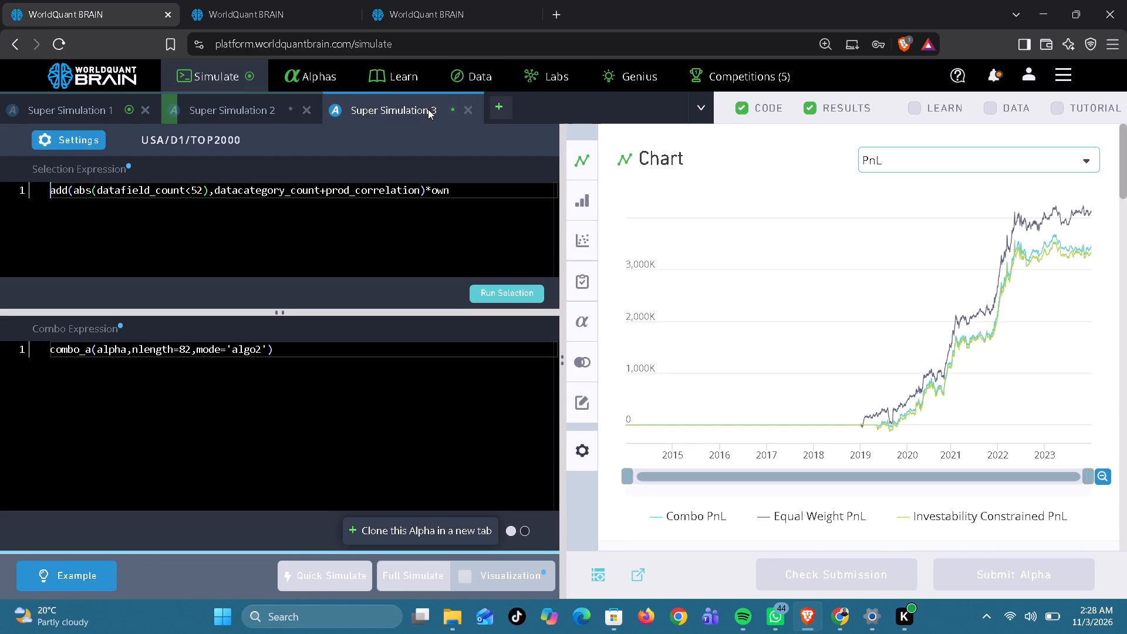
pyautogui.click(187, 348)
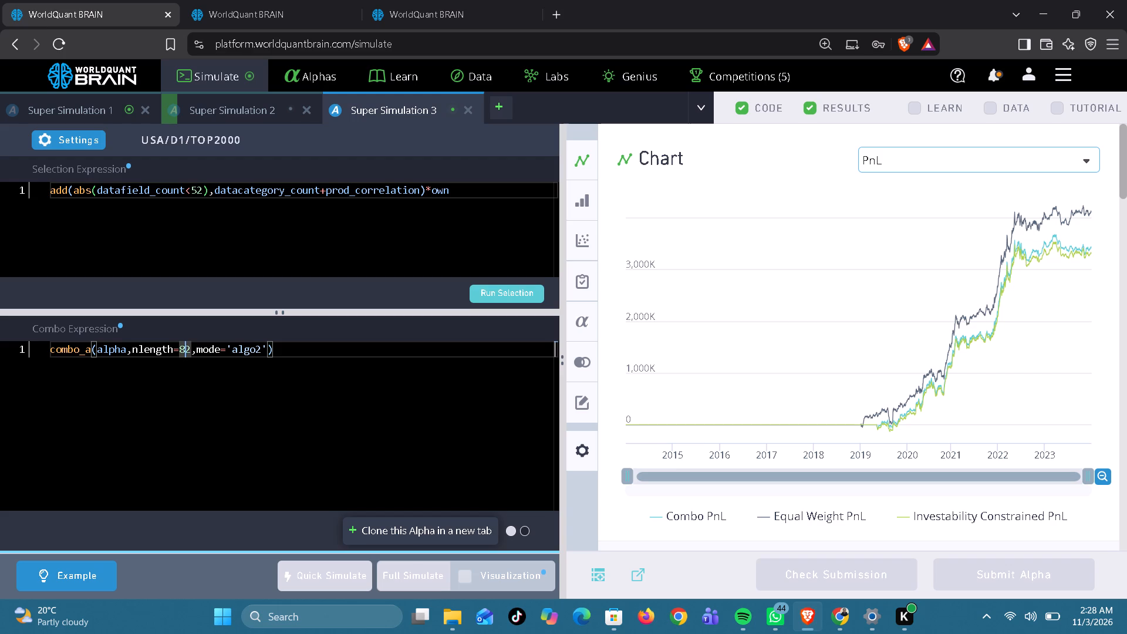
pyautogui.press('BackSpace')
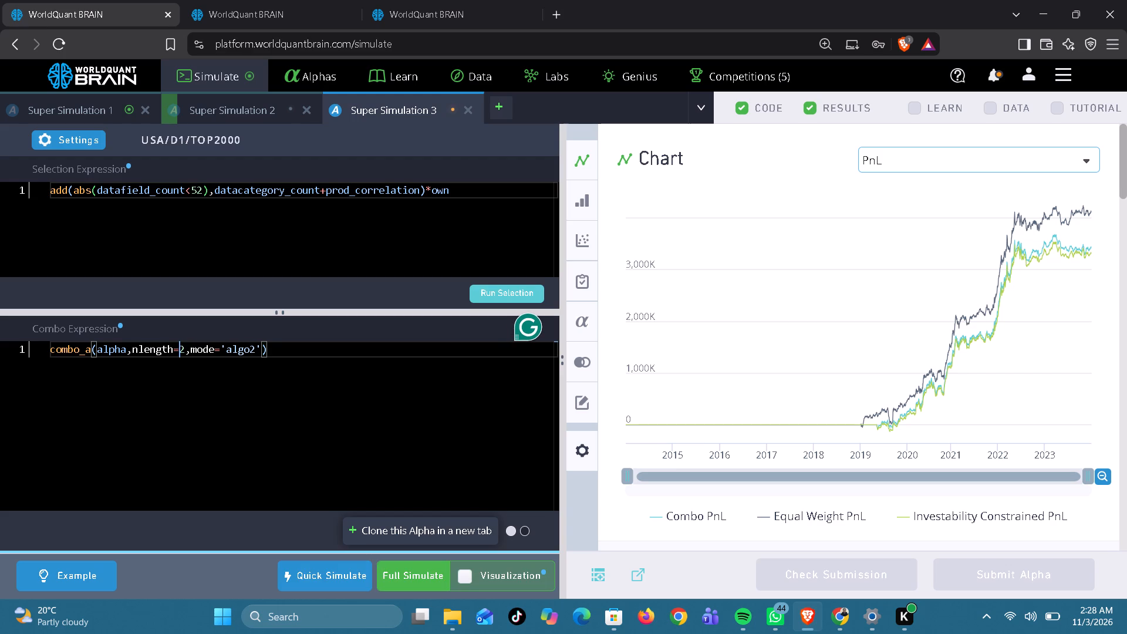
pyautogui.press('6')
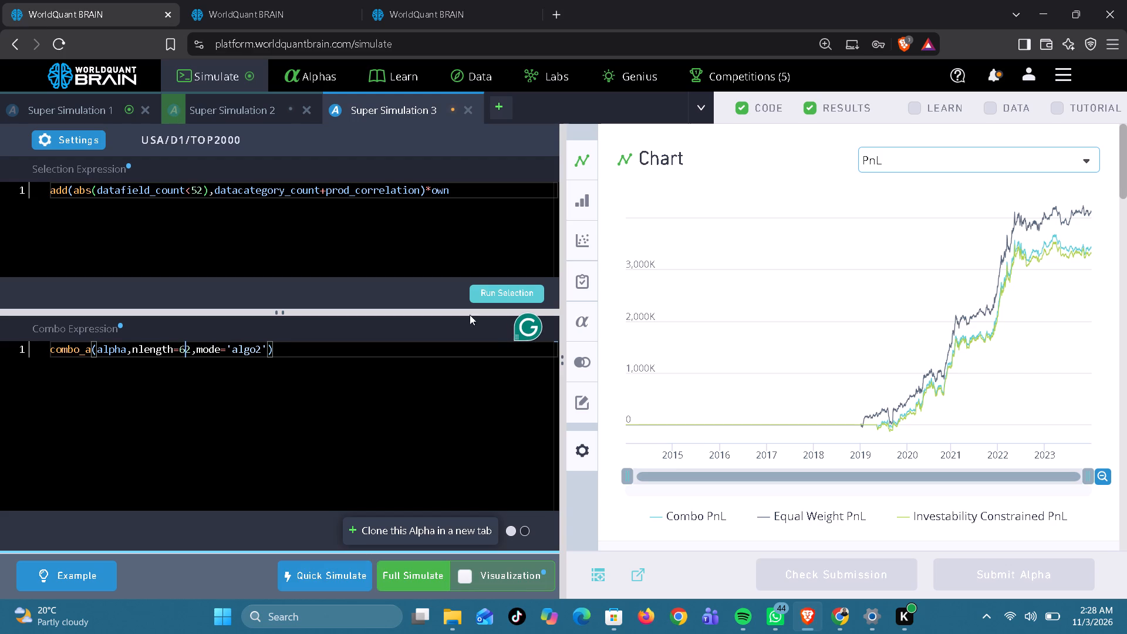
pyautogui.click(515, 299)
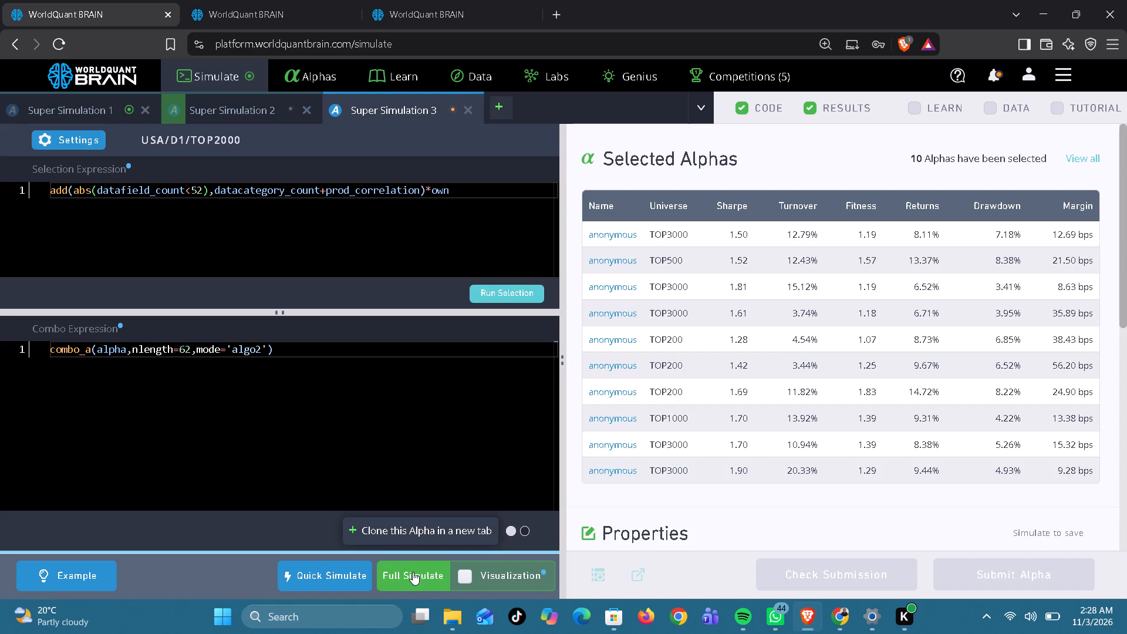
pyautogui.click(413, 576)
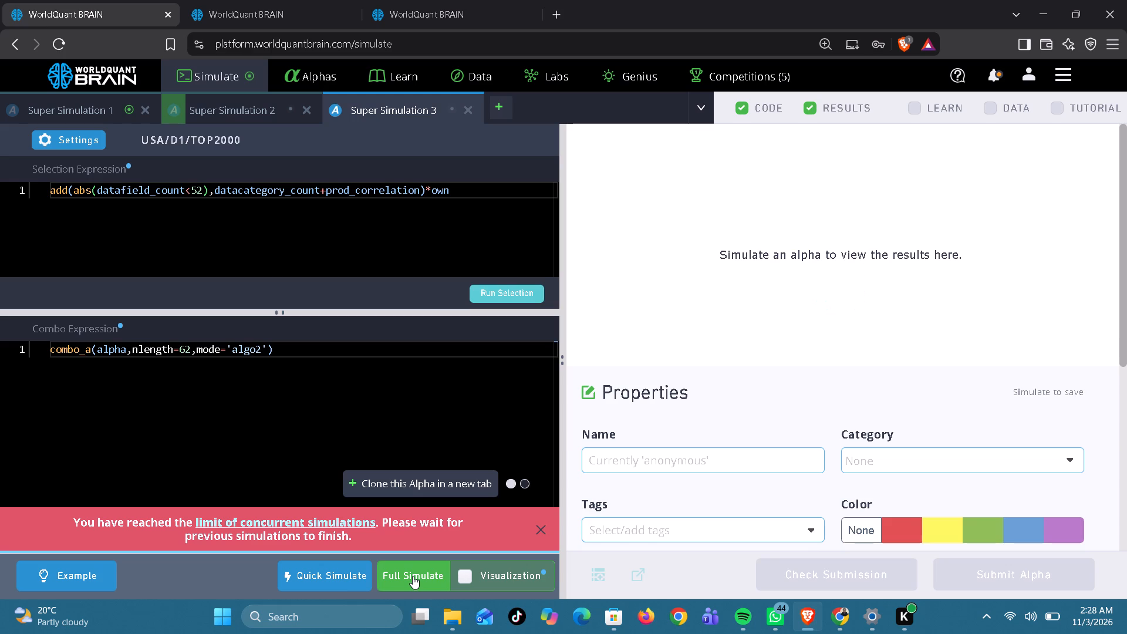
pyautogui.click(413, 576)
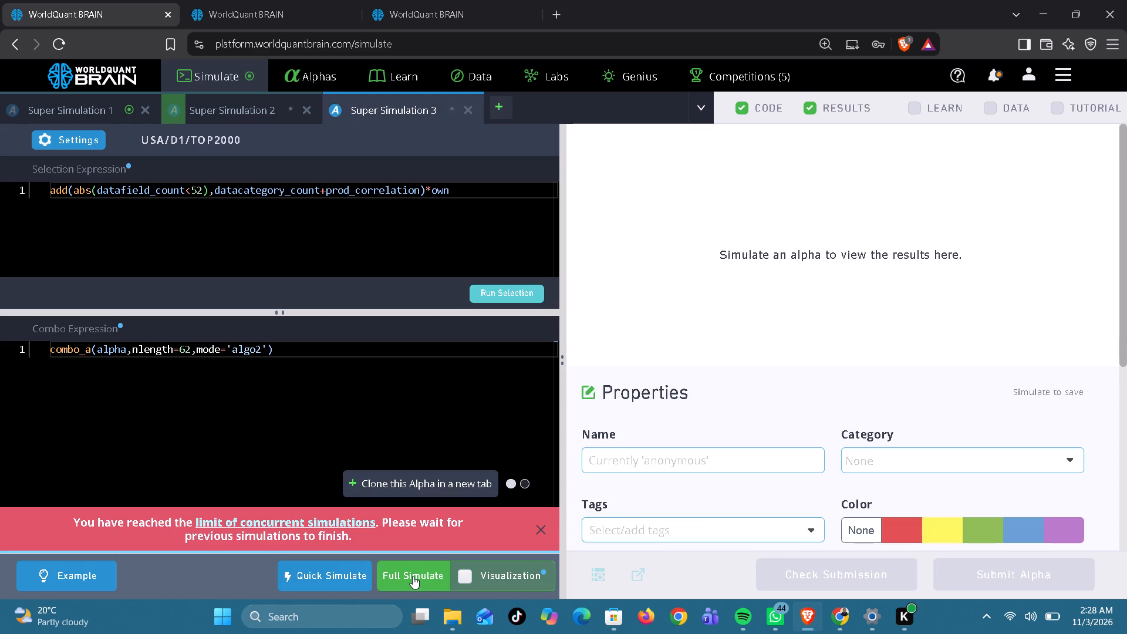
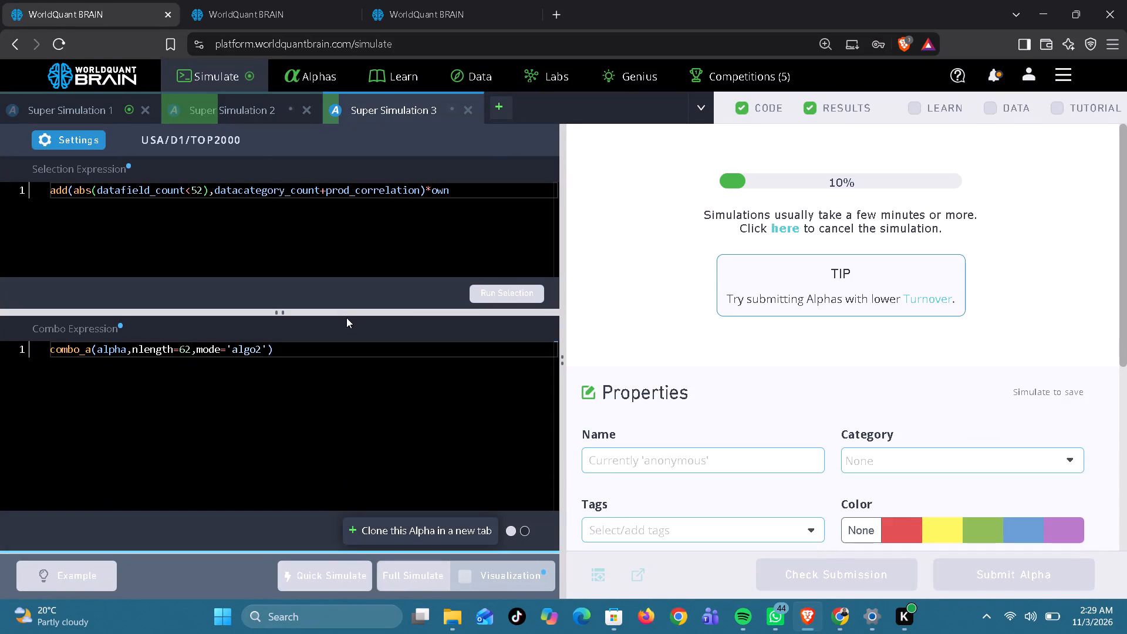
# In the first browser tab, set Super Simulation 1's combo nlength to 71, run the selection and start a full simulation.
pyautogui.click(92, 108)
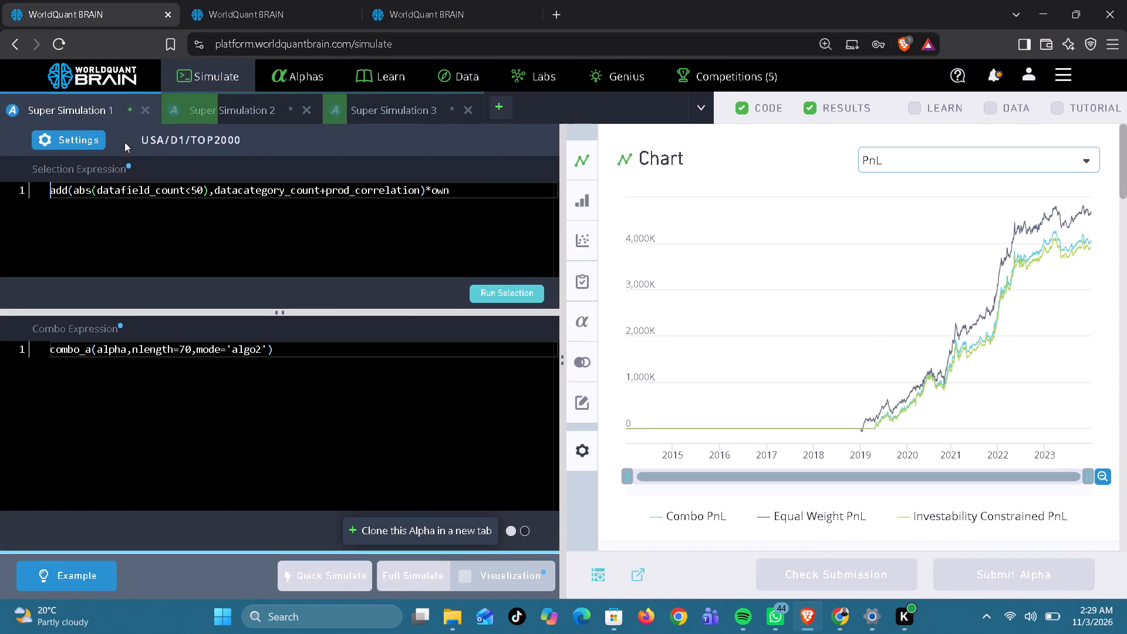
pyautogui.click(191, 355)
pyautogui.press('BackSpace')
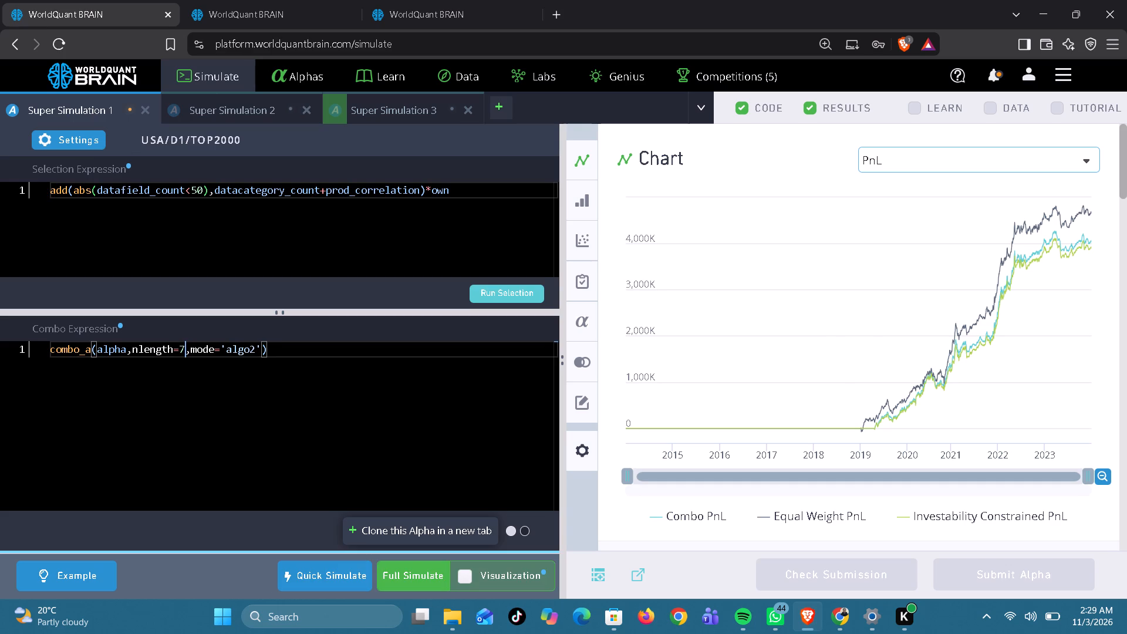
pyautogui.press('1')
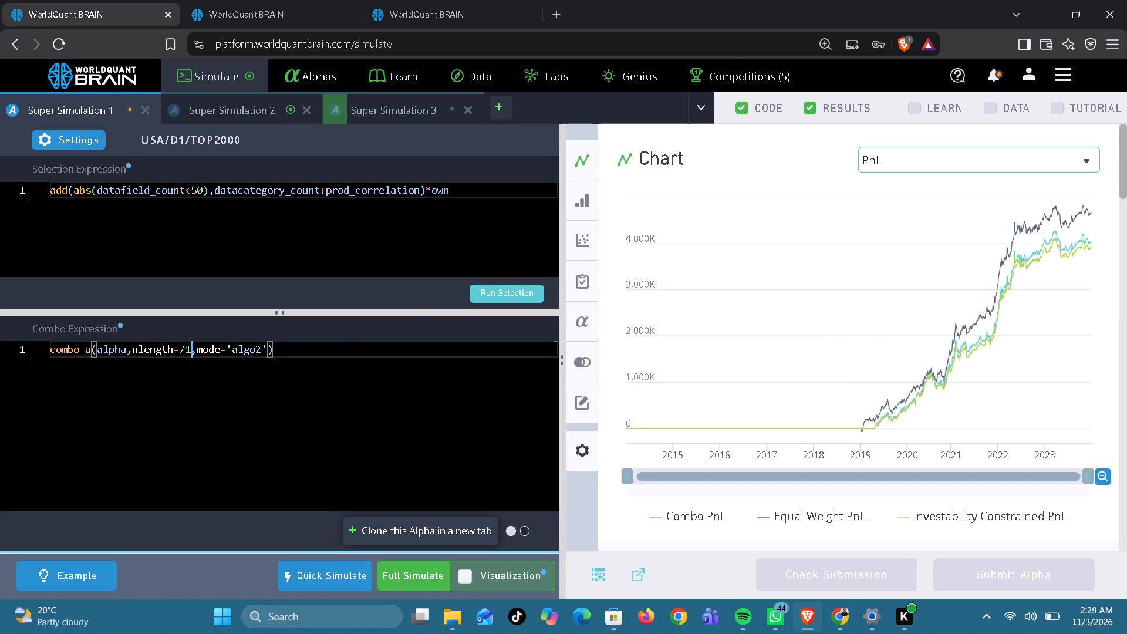
pyautogui.click(484, 291)
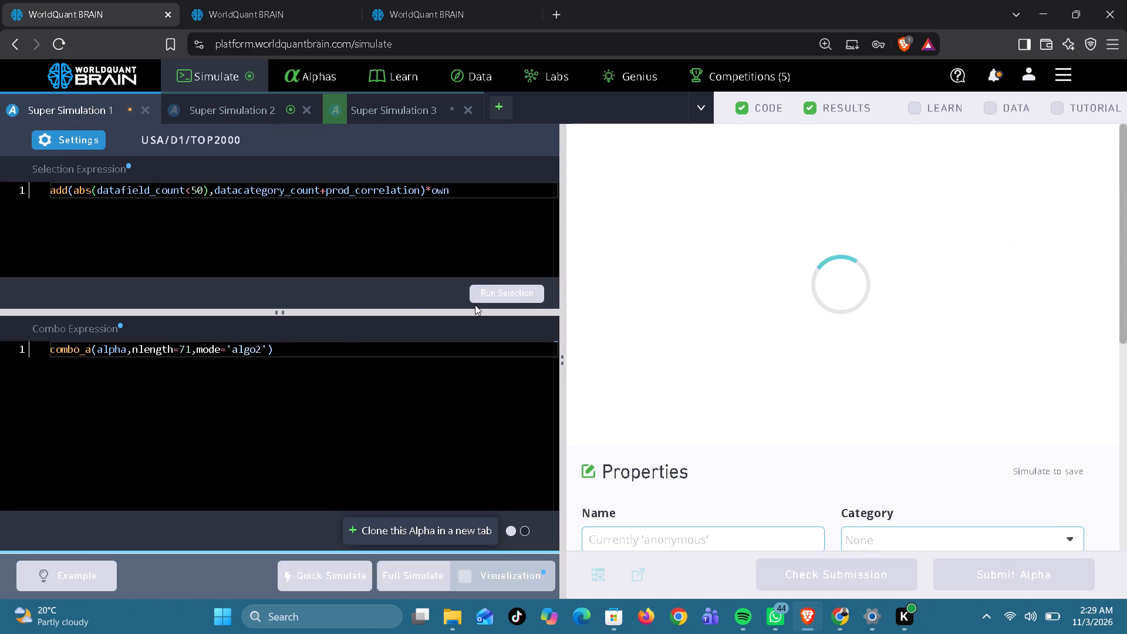
pyautogui.click(401, 574)
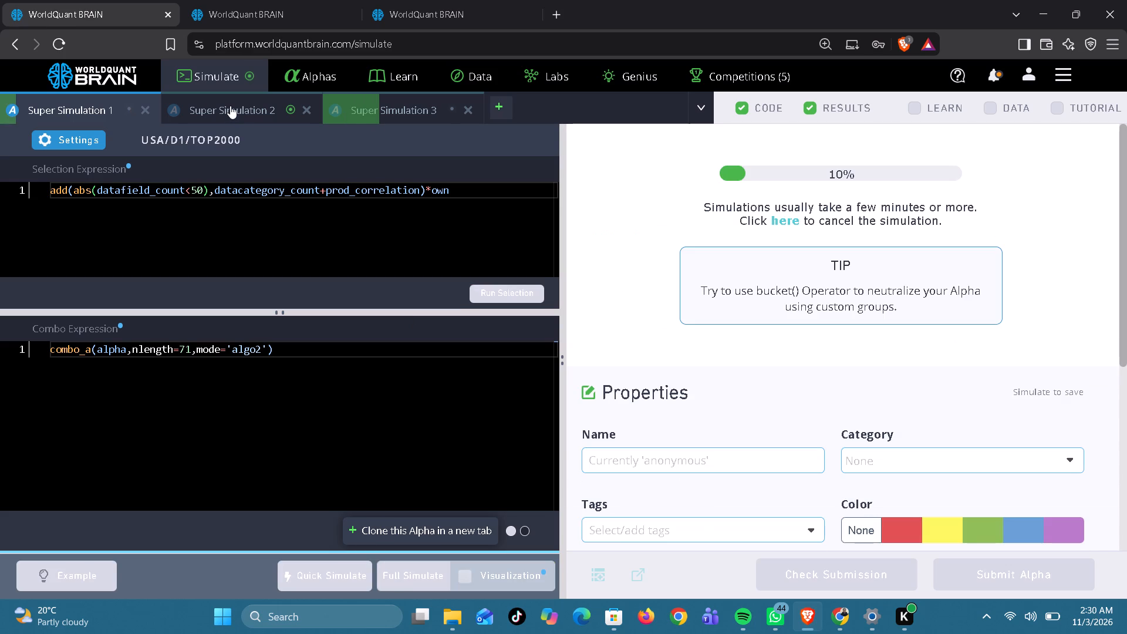
# In the first browser tab, set Super Simulation 2's combo nlength to 35, run the selection and start a full simulation.
pyautogui.click(230, 106)
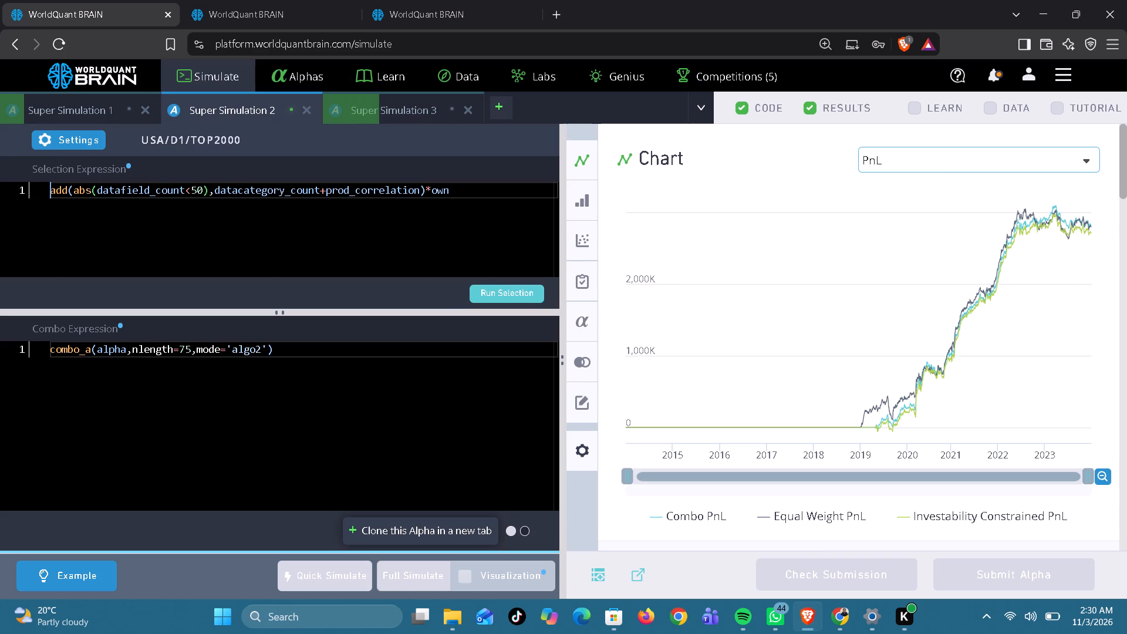
pyautogui.click(183, 348)
pyautogui.press('BackSpace')
pyautogui.press('3')
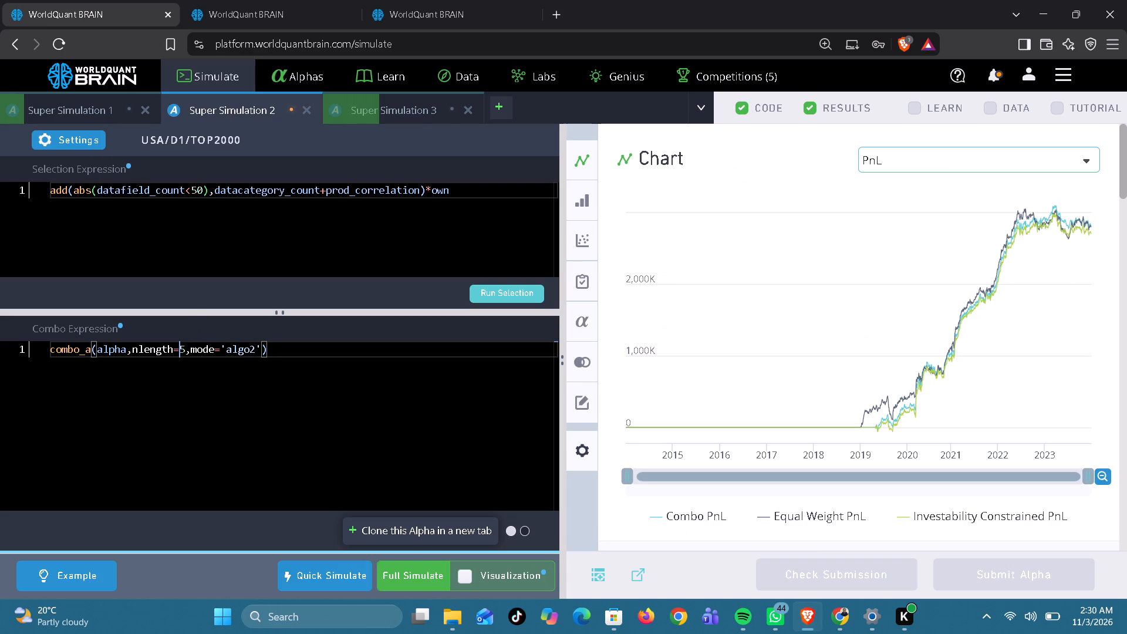
pyautogui.click(500, 292)
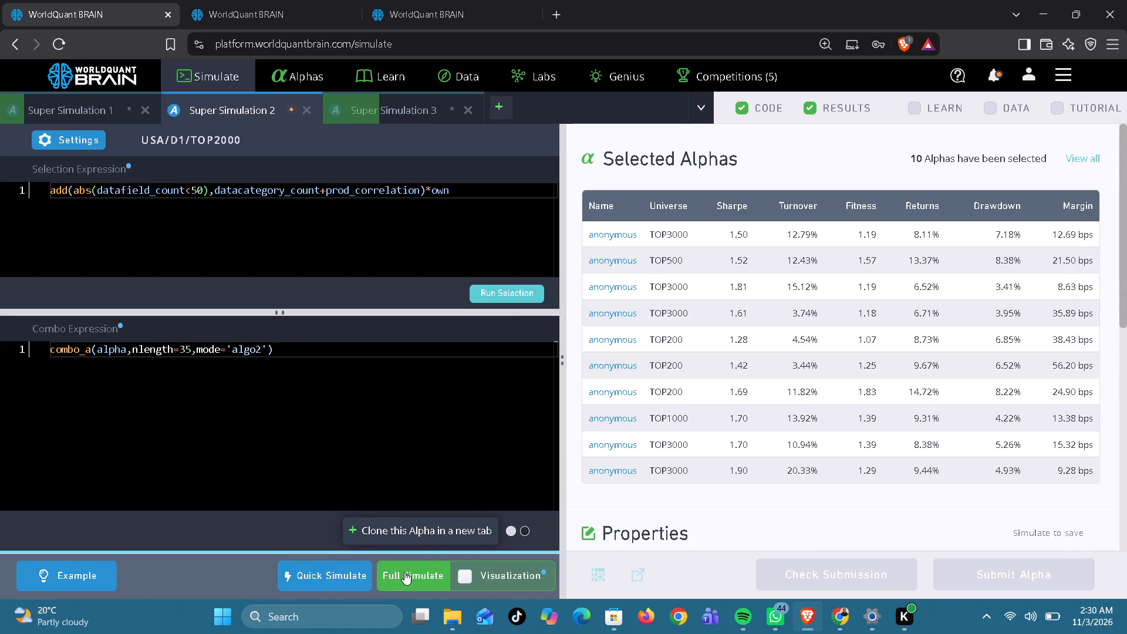
pyautogui.click(404, 572)
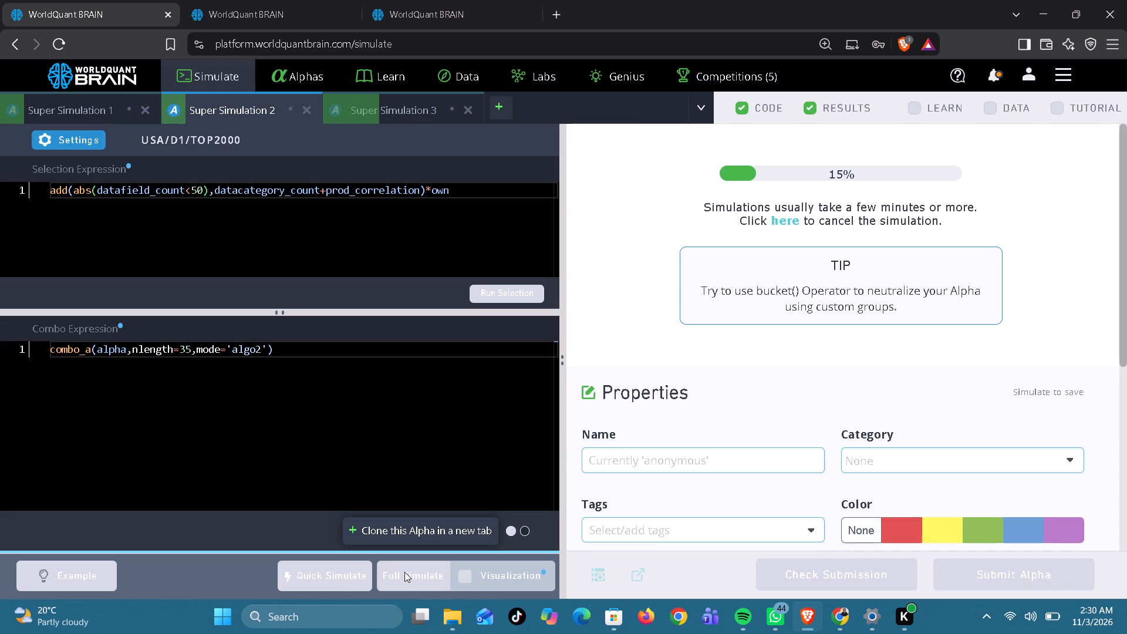
# In the second browser tab, set Super Simulation 3's combo nlength to 35, run the selection and try to start a full simulation.
pyautogui.click(272, 5)
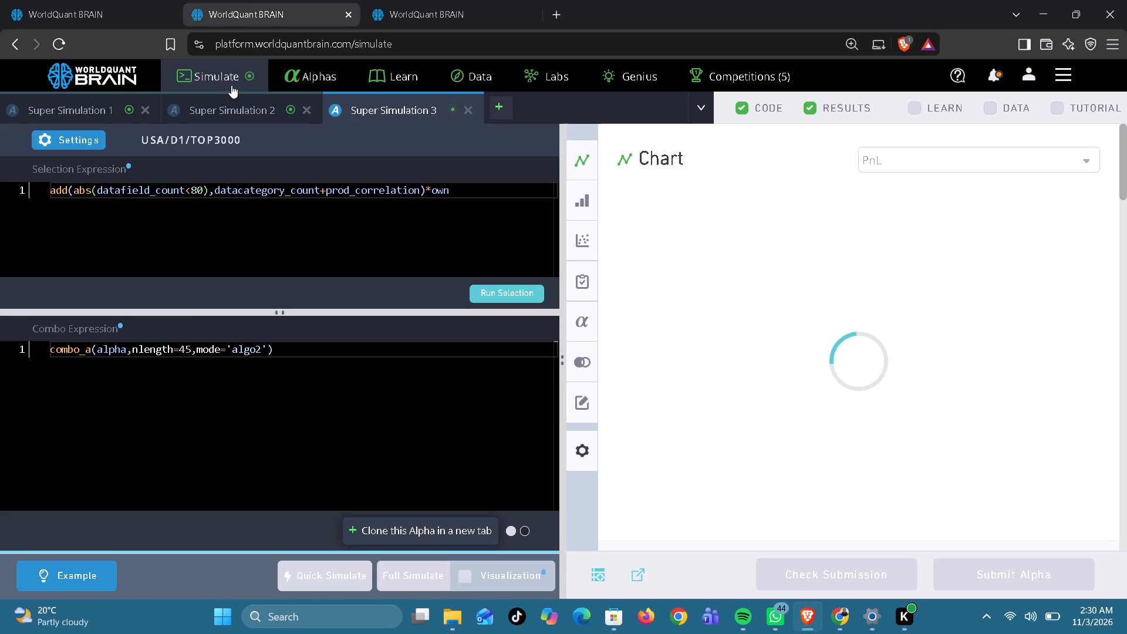
pyautogui.click(185, 348)
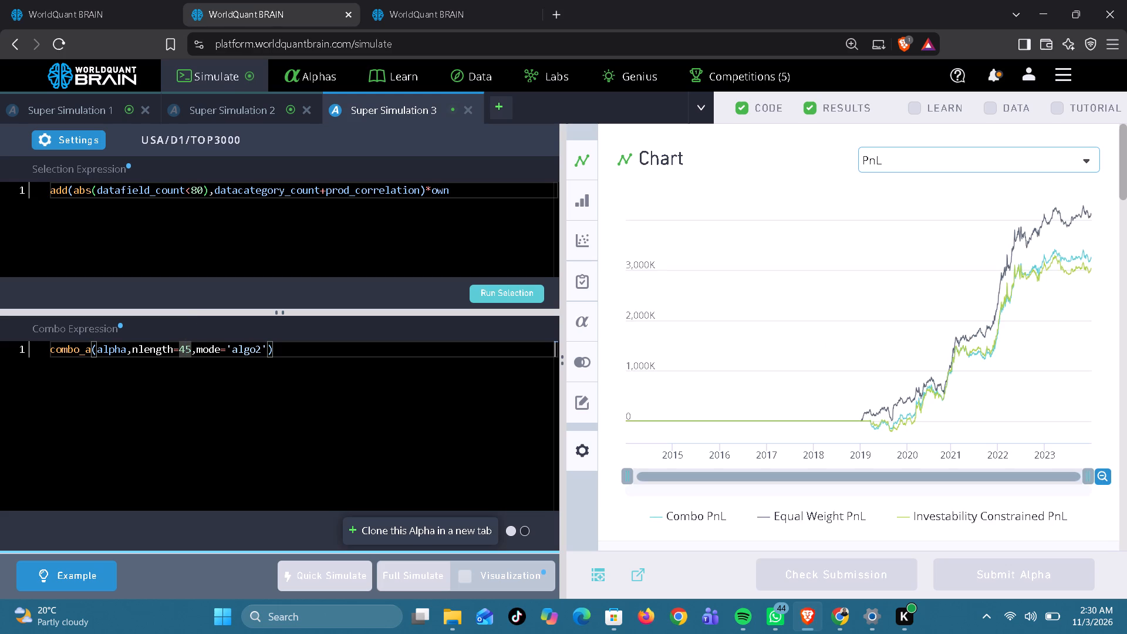
pyautogui.press('BackSpace')
pyautogui.press('3')
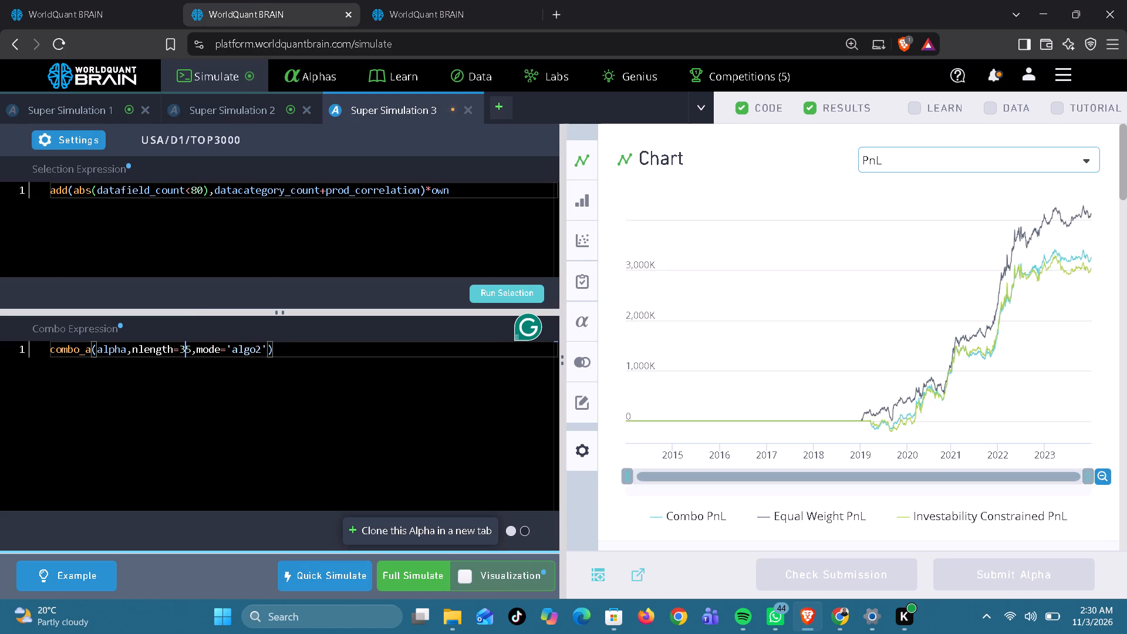
pyautogui.click(491, 298)
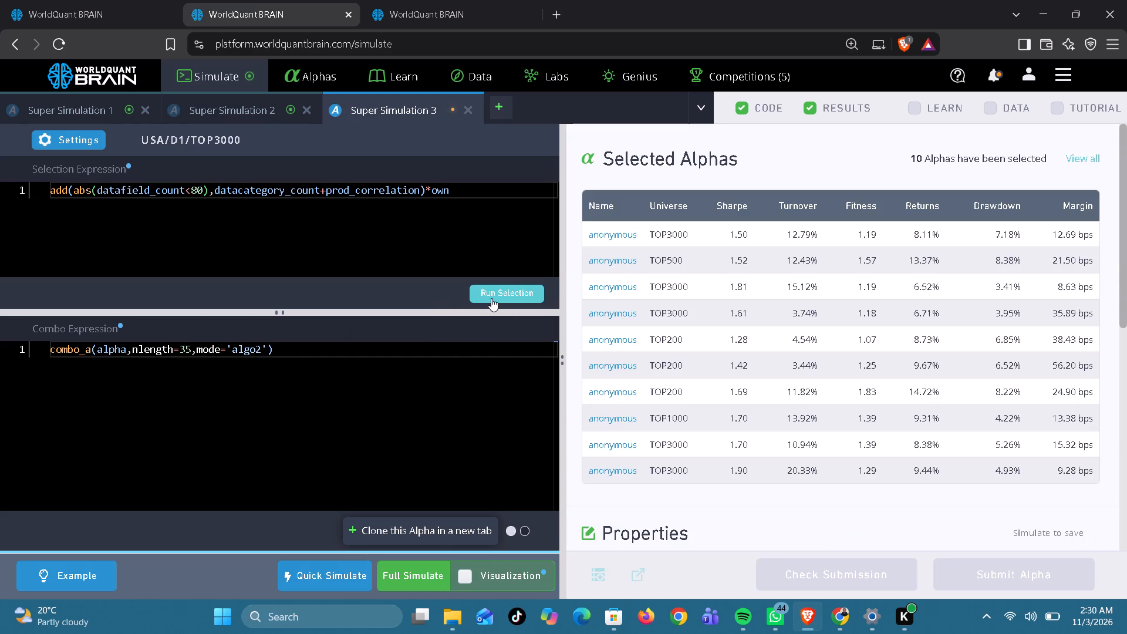
pyautogui.click(430, 566)
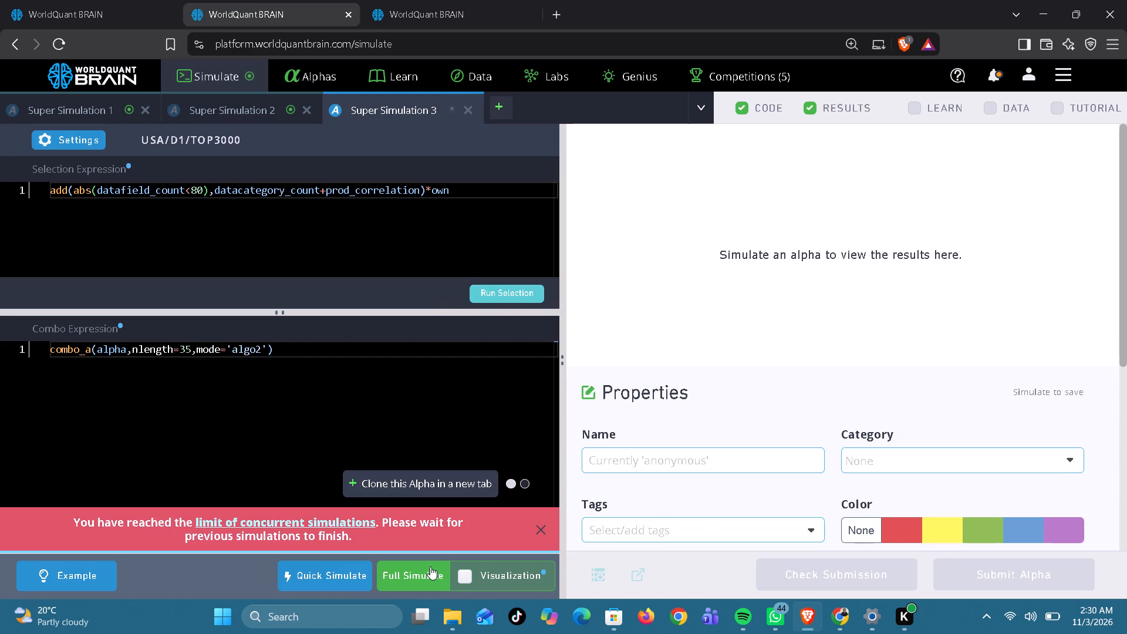
# In the second browser tab, set Super Simulation 2's combo nlength to 7, run the selection and start a full simulation.
pyautogui.click(265, 106)
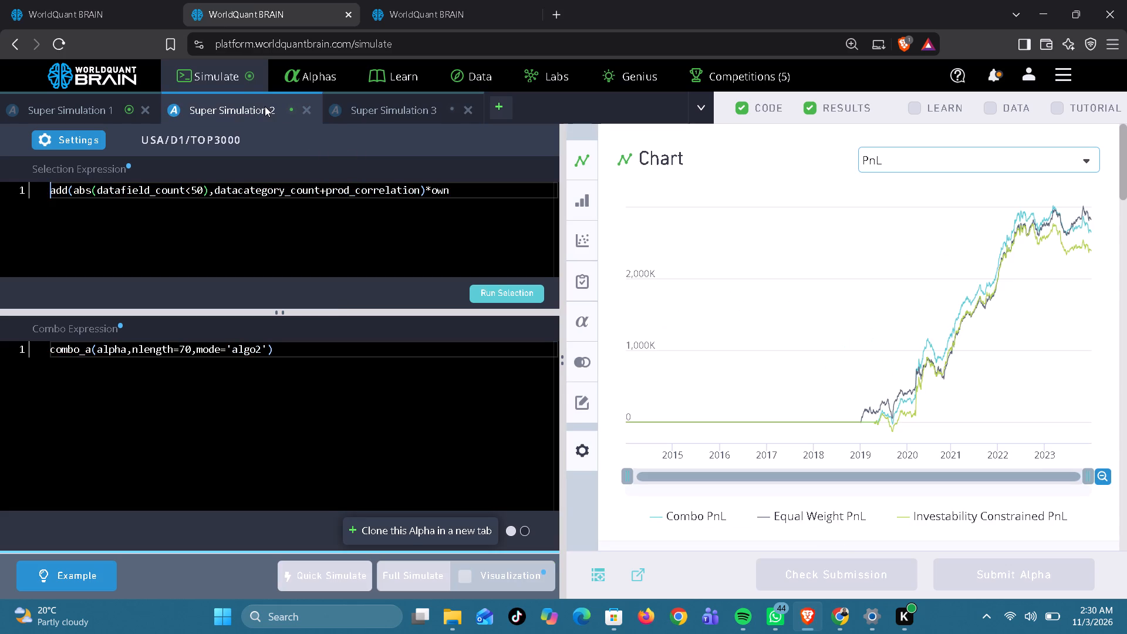
pyautogui.click(186, 348)
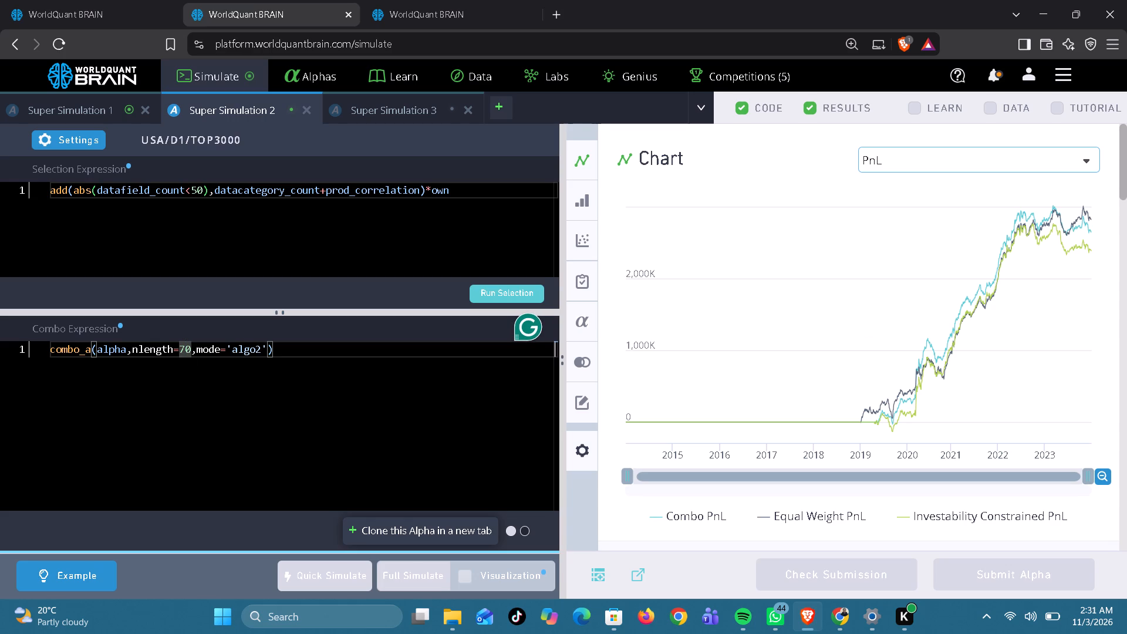
pyautogui.press('BackSpace')
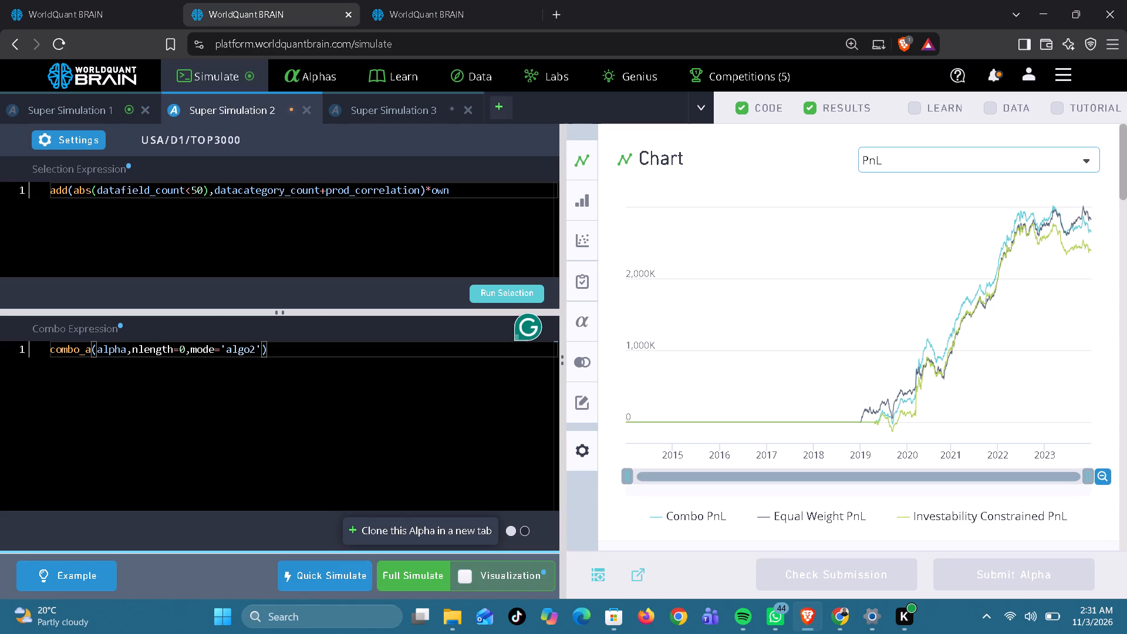
pyautogui.press('Delete')
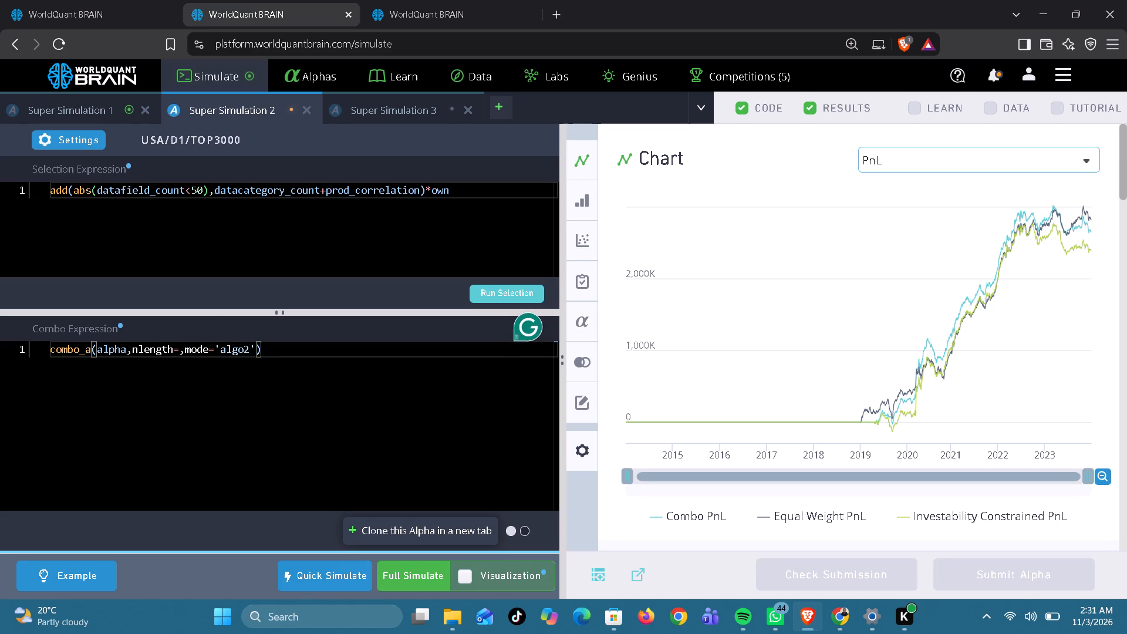
pyautogui.press('7')
pyautogui.click(506, 286)
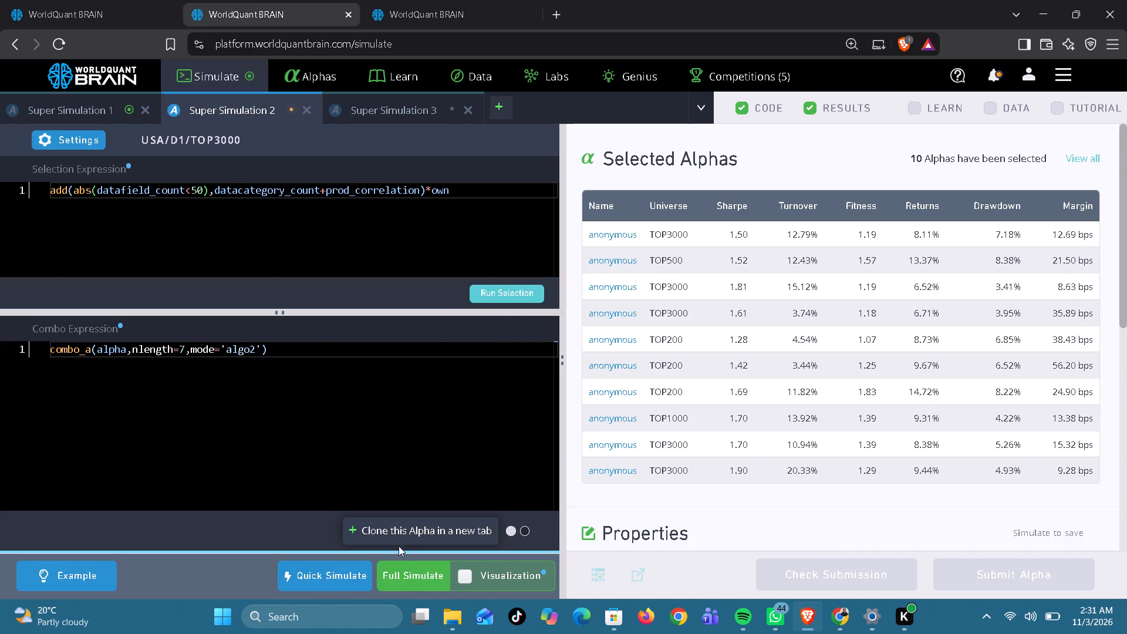
pyautogui.click(405, 581)
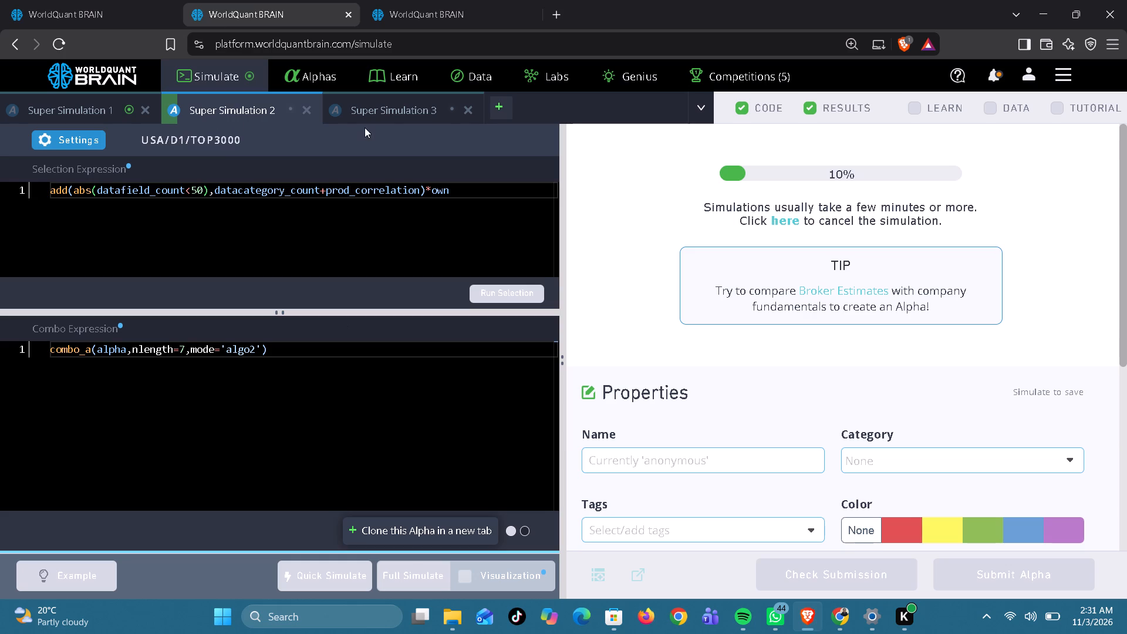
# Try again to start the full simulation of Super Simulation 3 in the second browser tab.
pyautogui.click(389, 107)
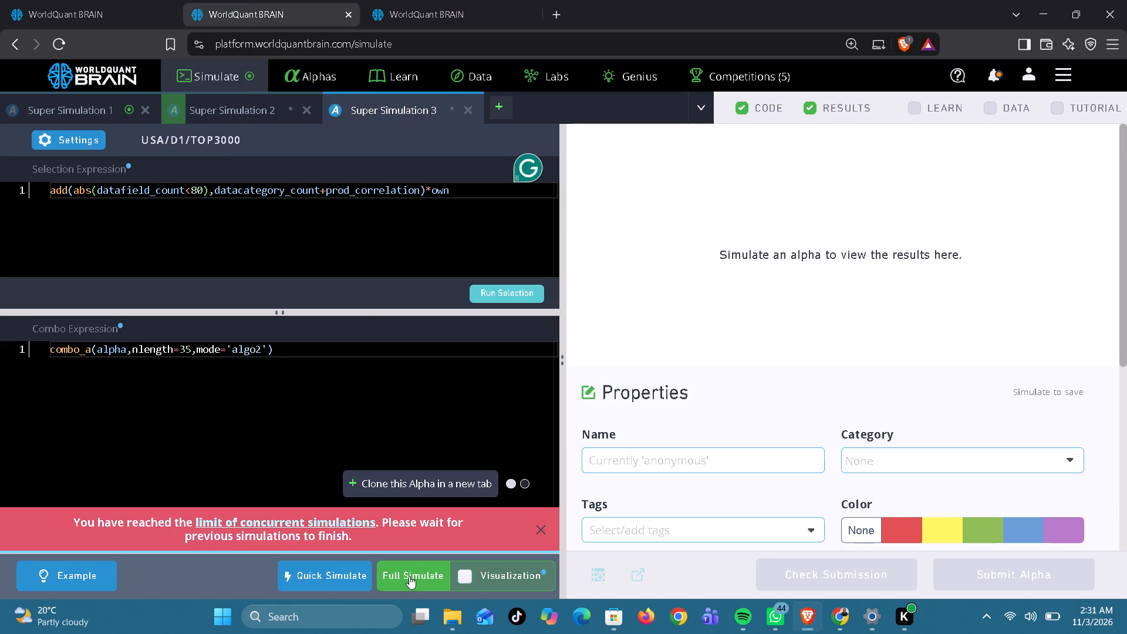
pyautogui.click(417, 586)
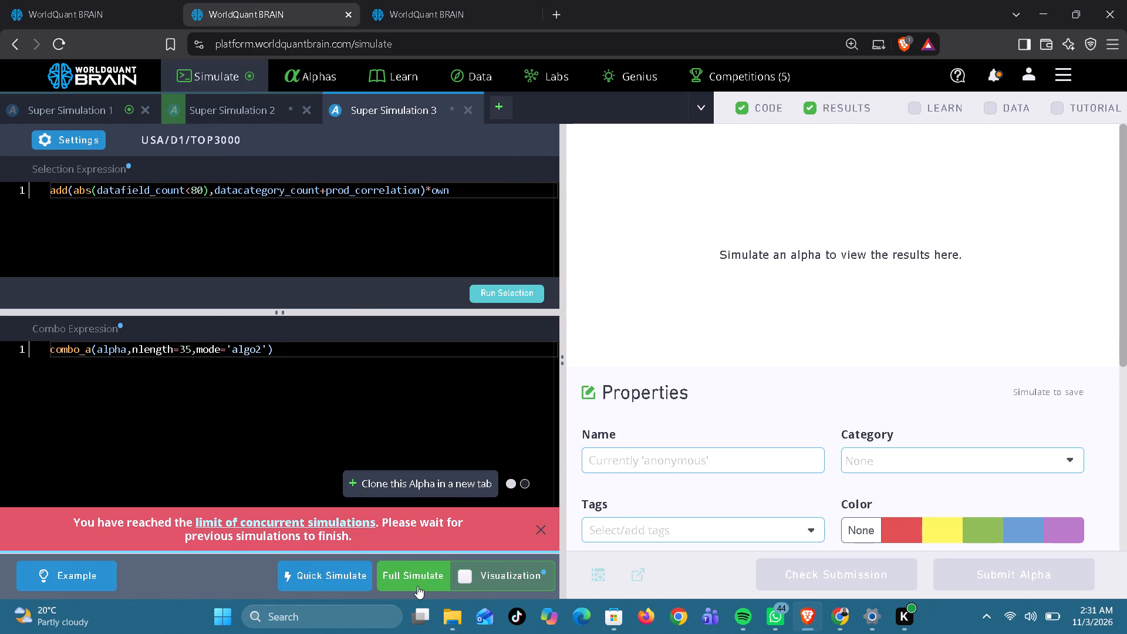
# In the second browser tab, check Super Simulation 1's IS testing warnings, set its combo nlength to 75, run the selection and start a full simulation.
pyautogui.click(82, 102)
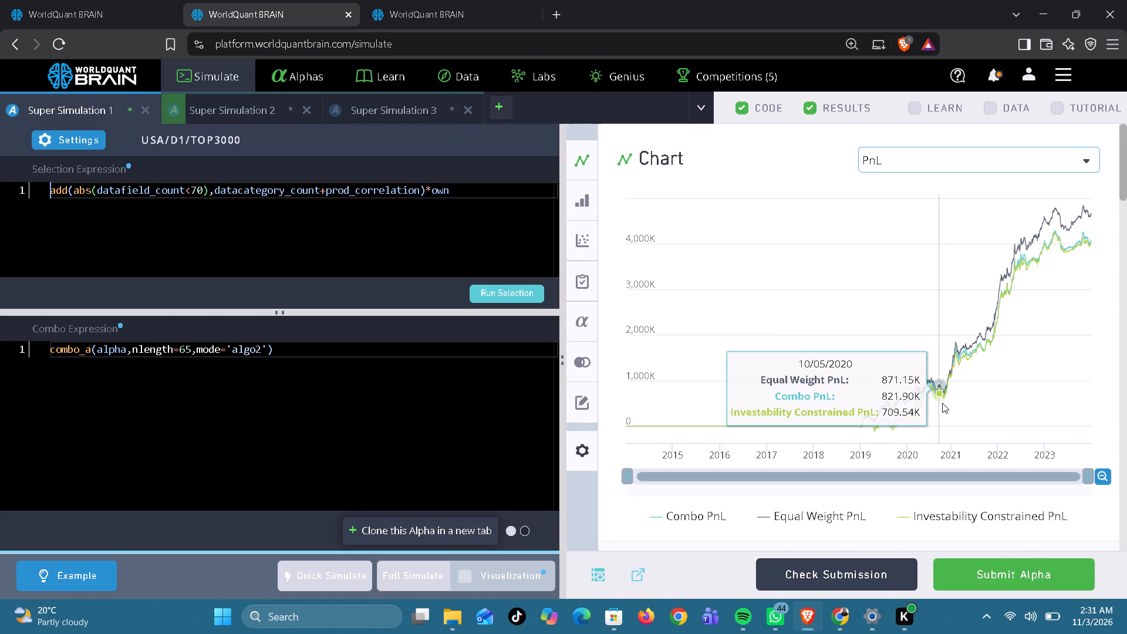
pyautogui.scroll(-5, 942, 403)
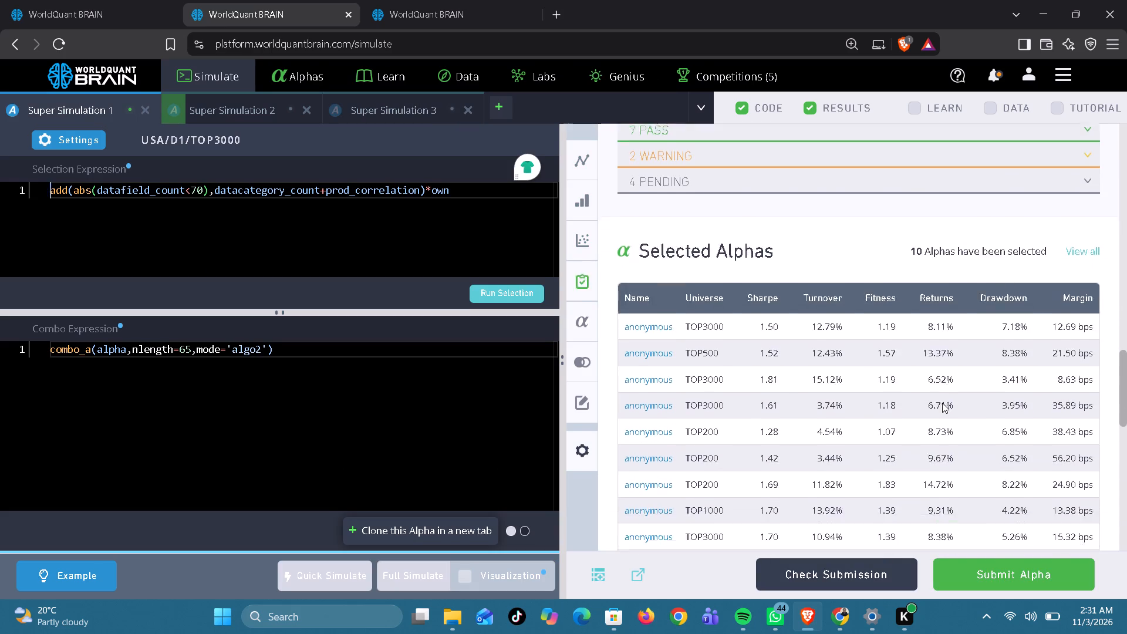
pyautogui.scroll(2, 942, 403)
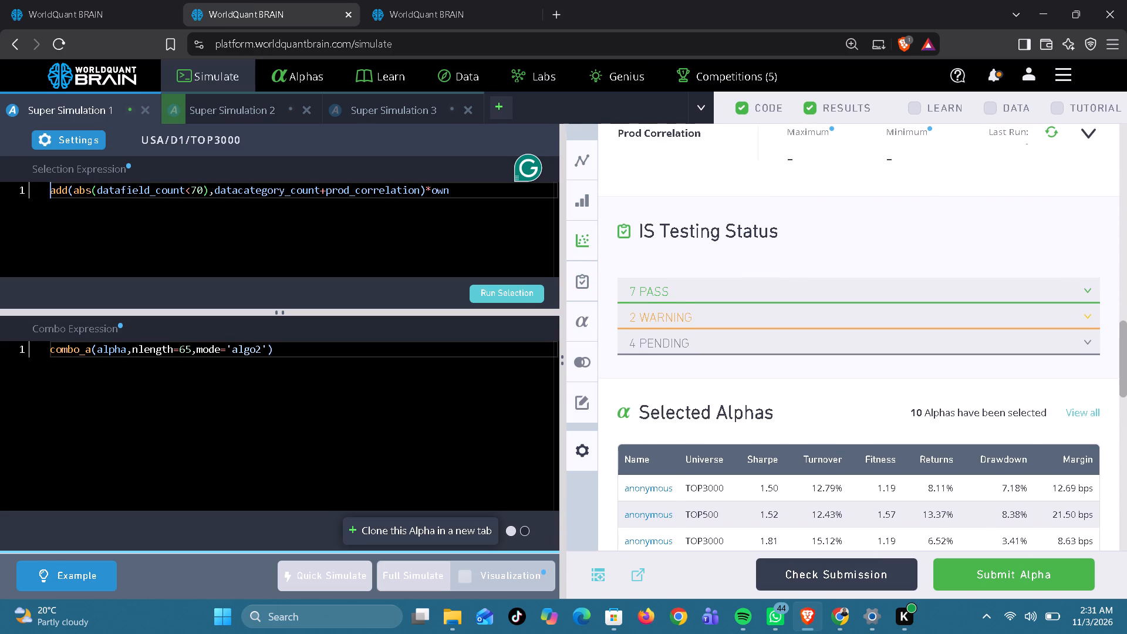
pyautogui.click(185, 351)
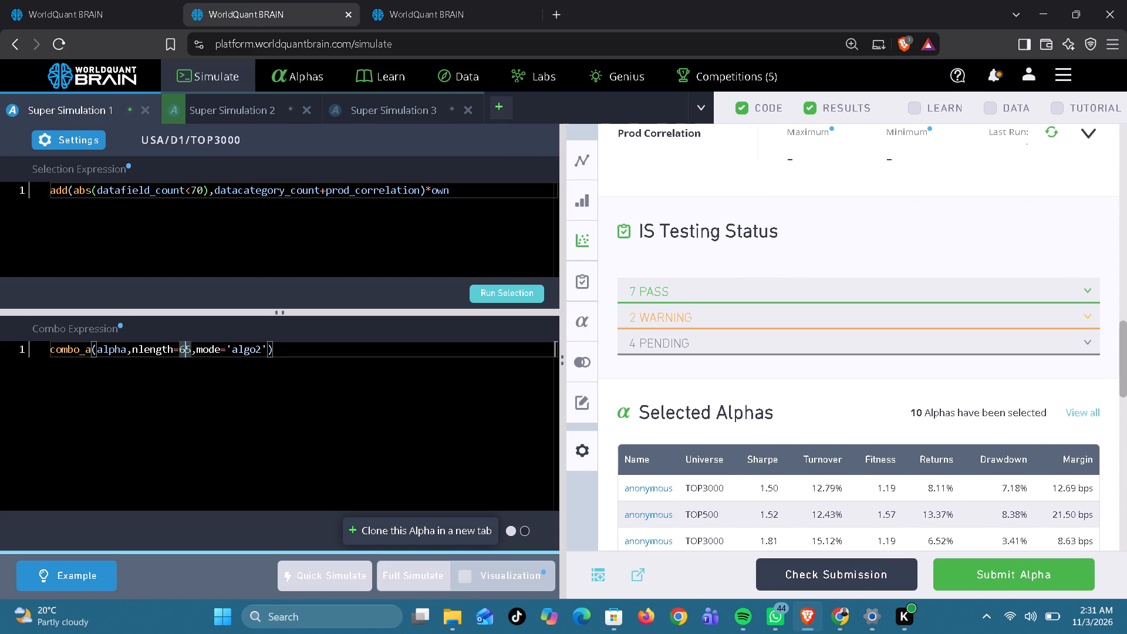
pyautogui.press('BackSpace')
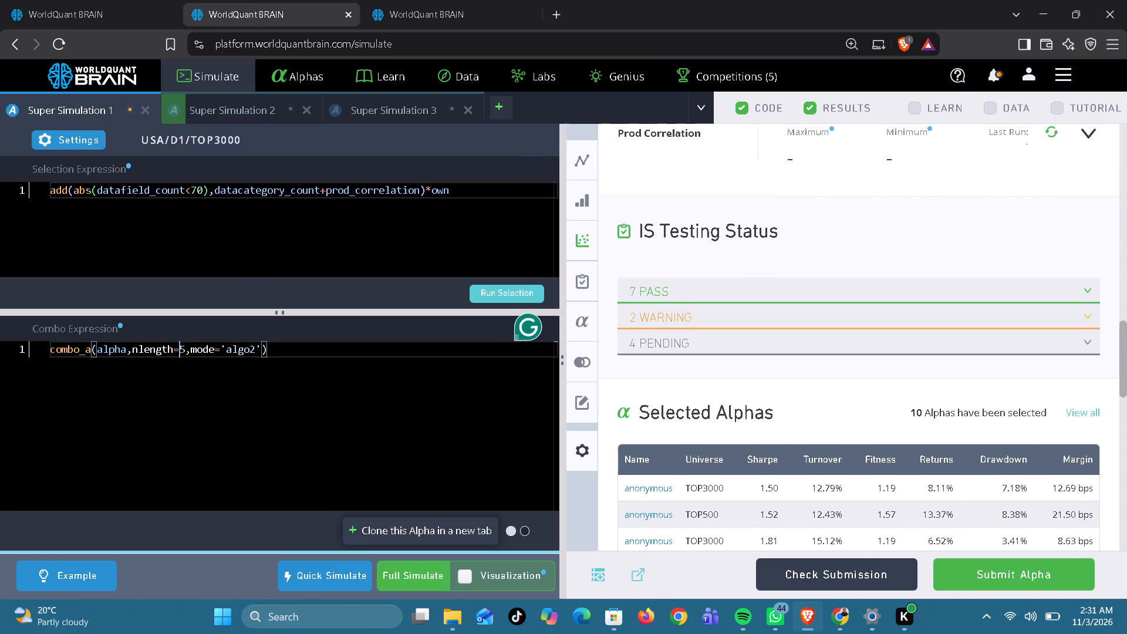
pyautogui.press('7')
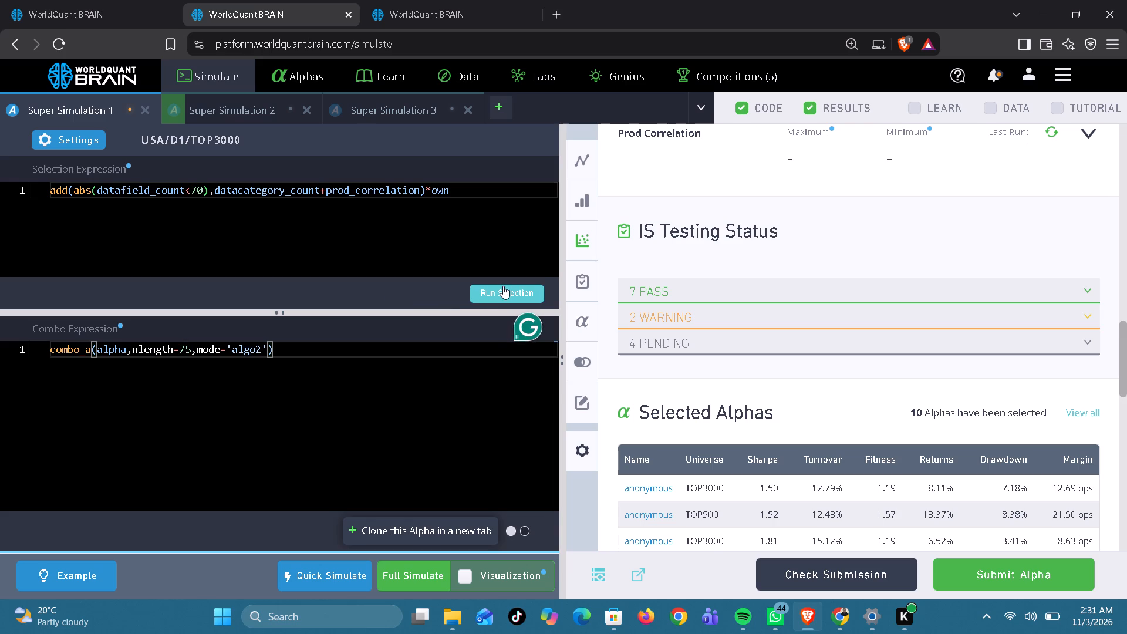
pyautogui.click(1087, 312)
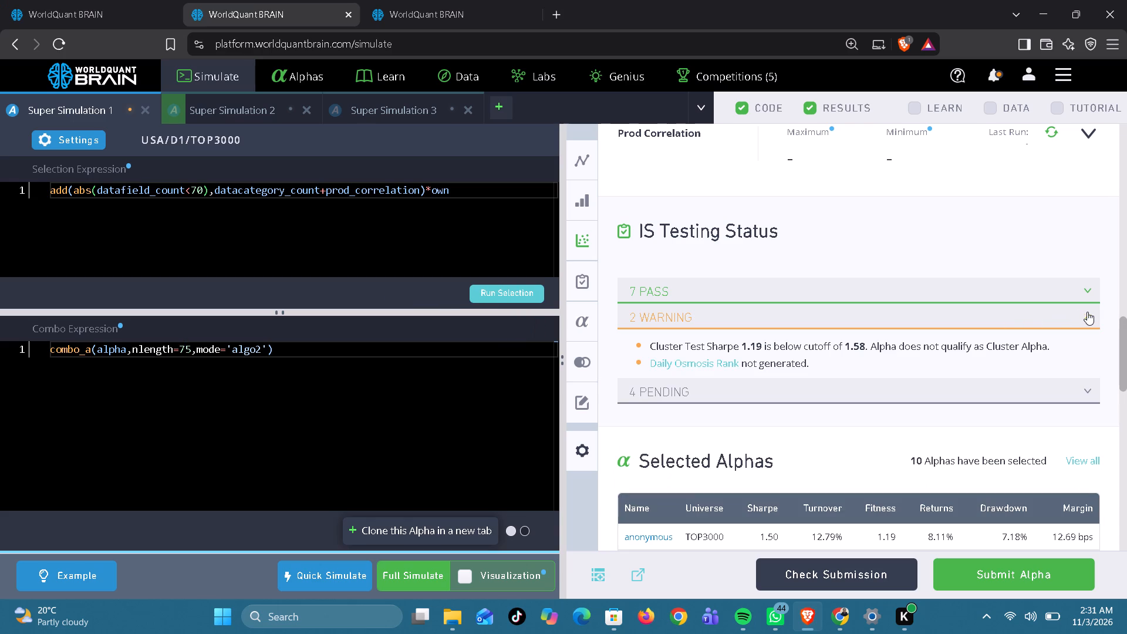
pyautogui.click(518, 293)
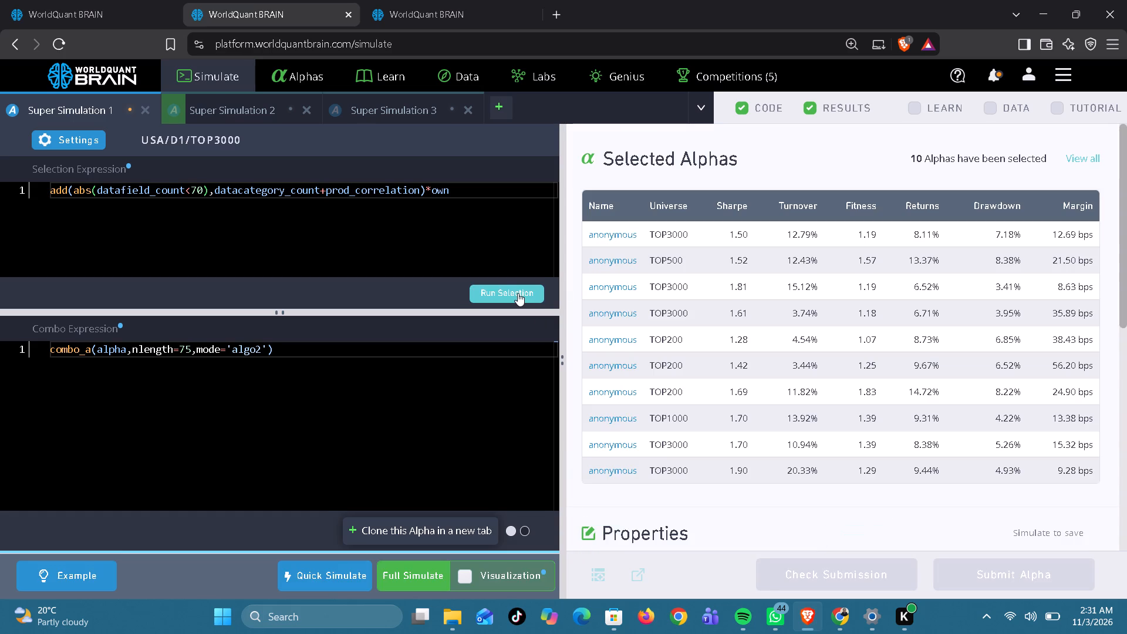
pyautogui.click(426, 582)
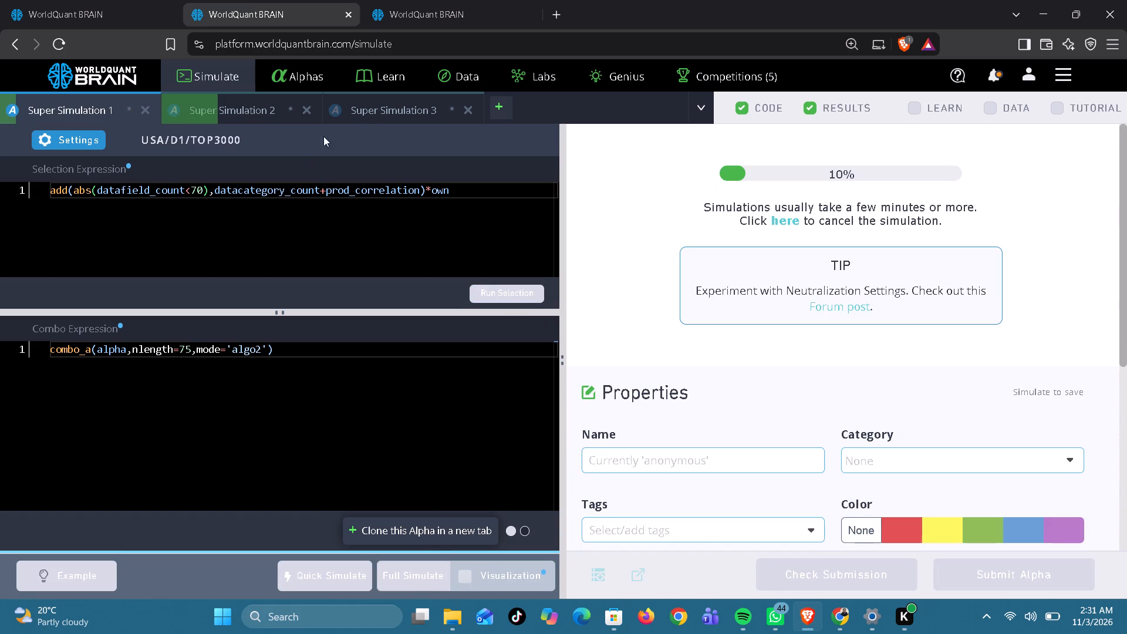
# Start the full simulation of Super Simulation 3 in the second browser tab with its existing expressions.
pyautogui.click(399, 107)
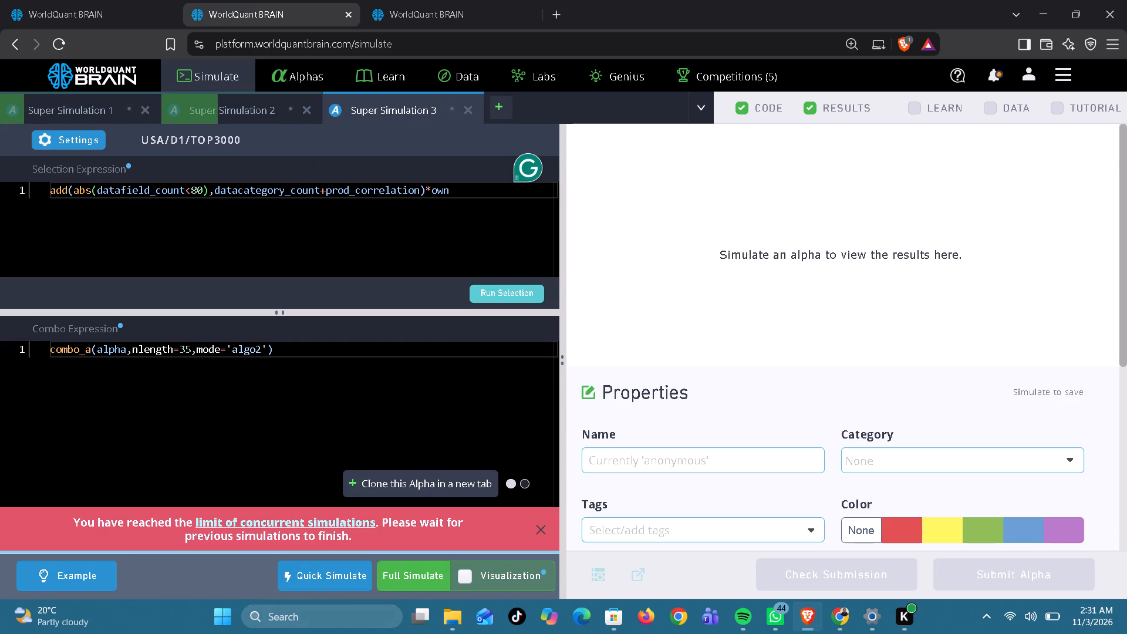
pyautogui.click(427, 568)
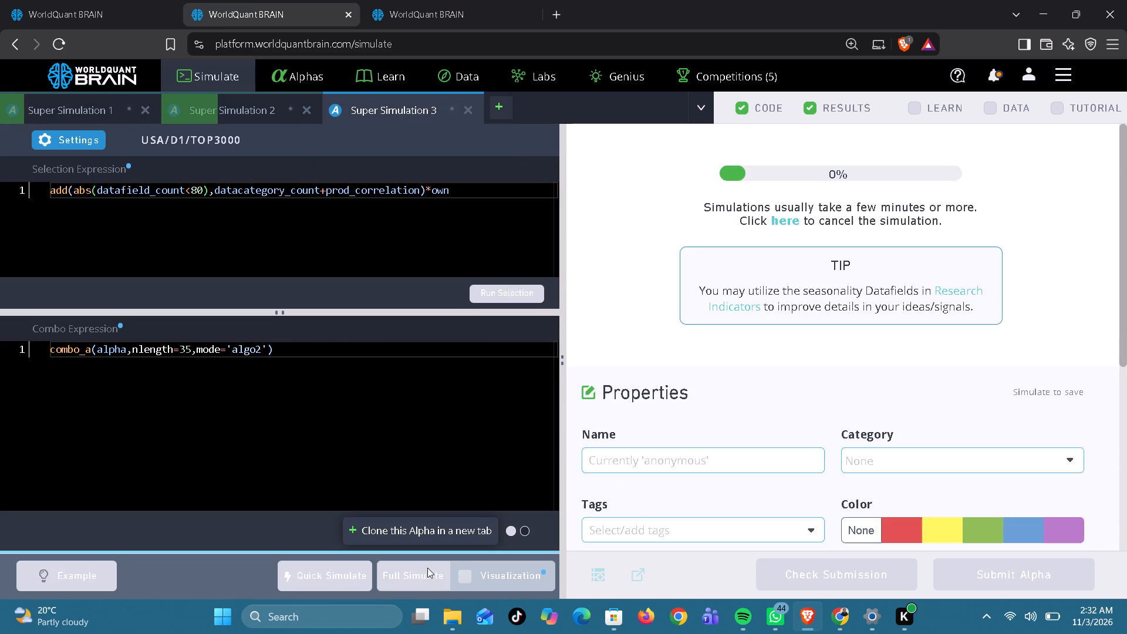
# In the third browser tab, set Super Simulation 3's combo nlength to 18, run the selection and start a full simulation.
pyautogui.click(457, 0)
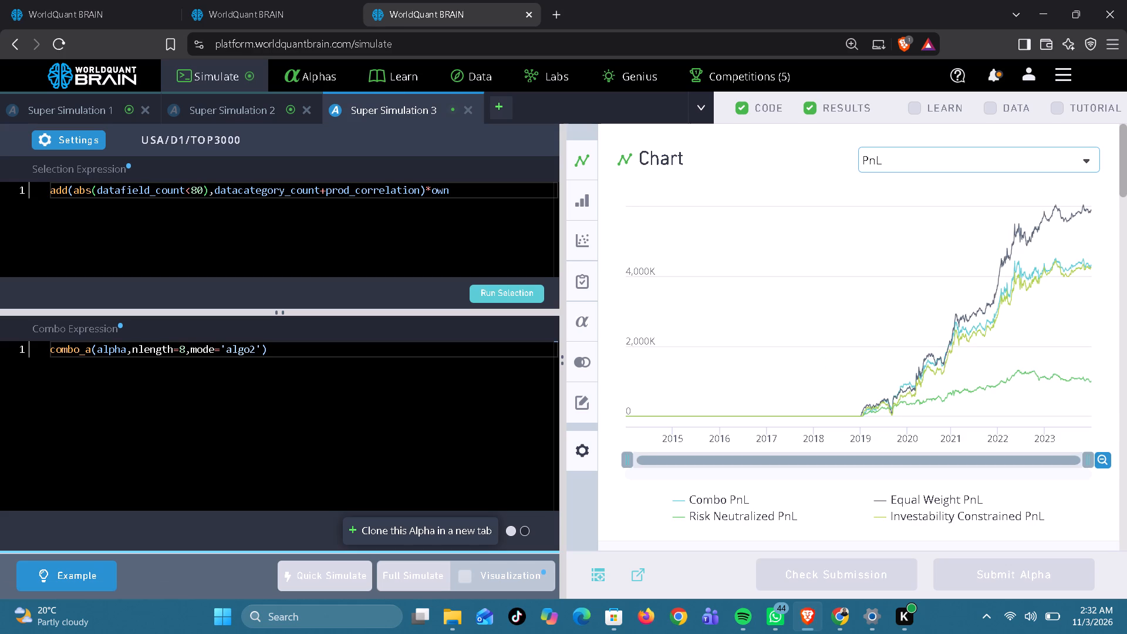
pyautogui.click(180, 346)
pyautogui.press('1')
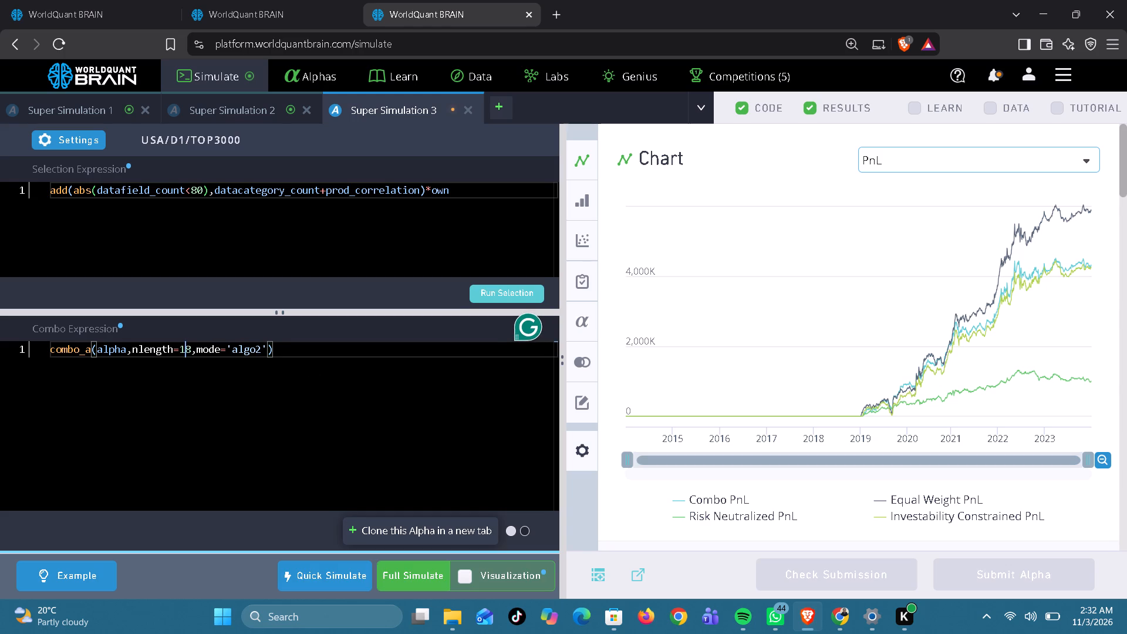
pyautogui.click(517, 289)
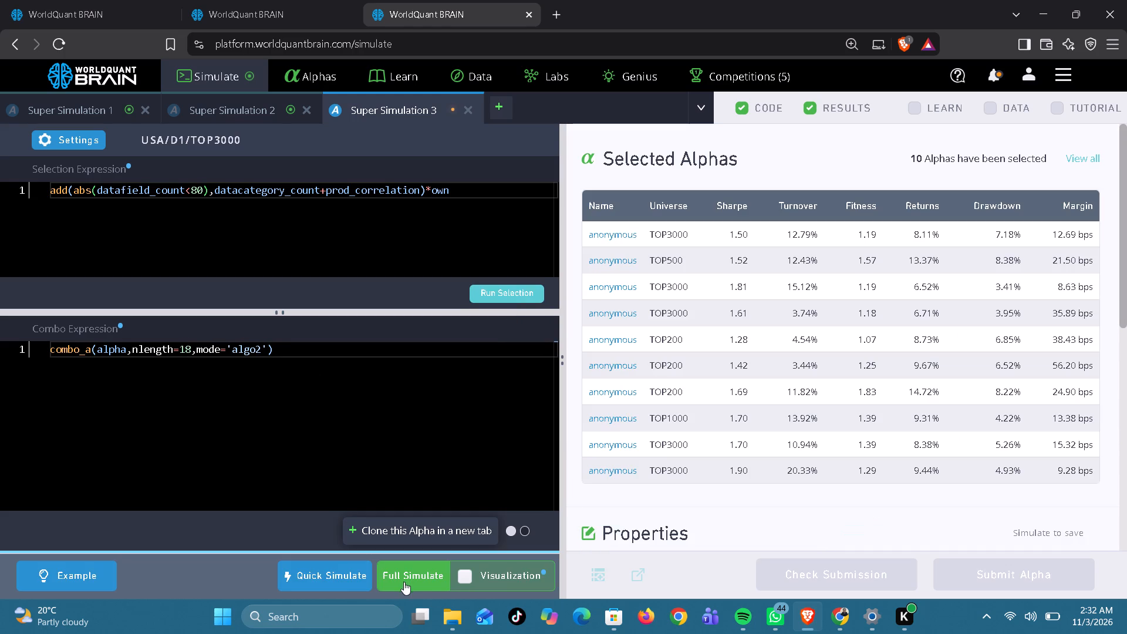
pyautogui.click(404, 582)
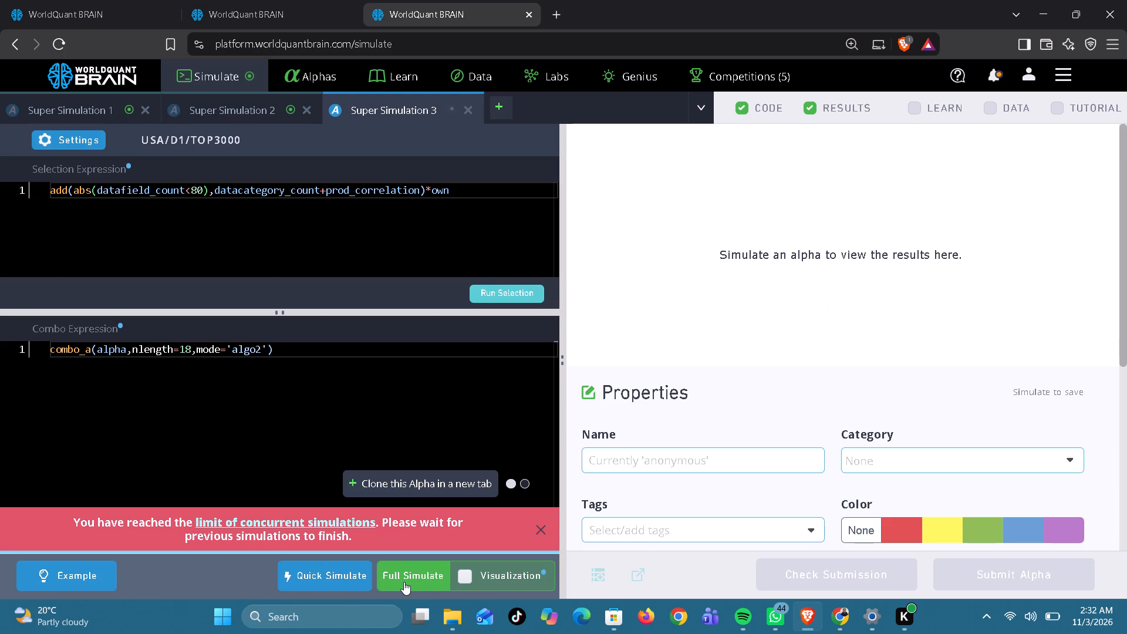
pyautogui.click(404, 582)
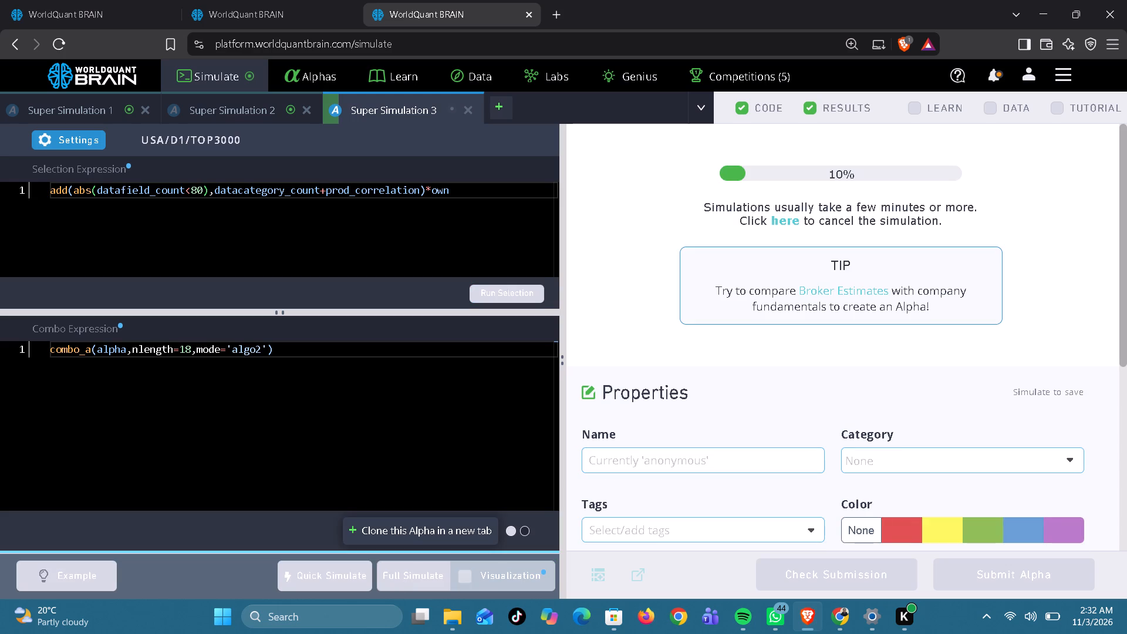
# In the third browser tab, set Super Simulation 2's combo nlength to 15, run the selection and start a full simulation.
pyautogui.click(242, 111)
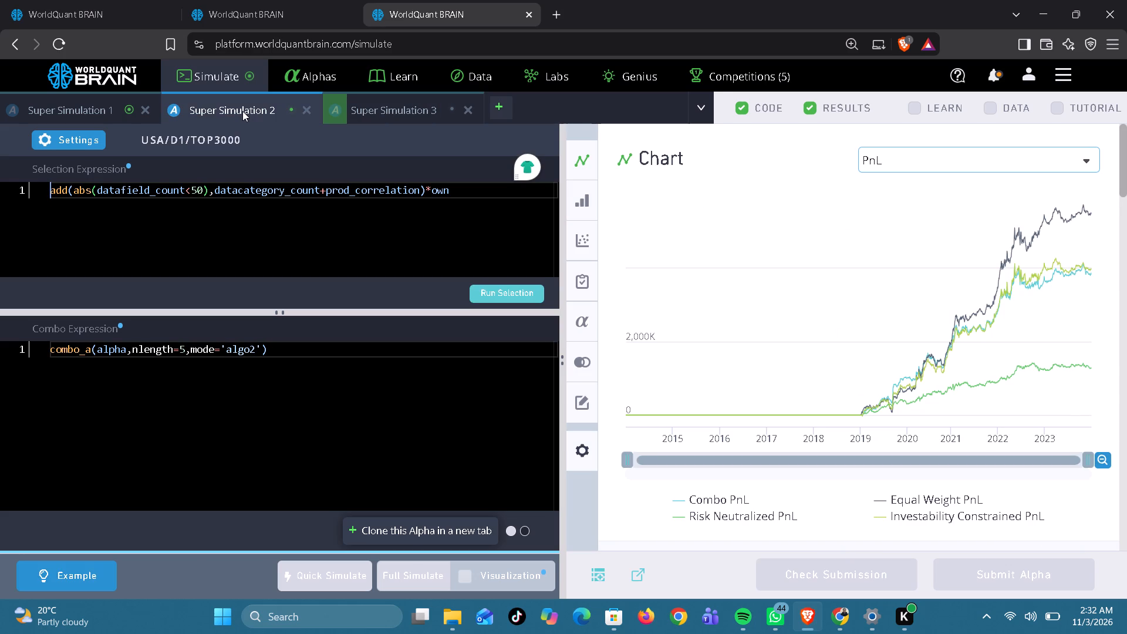
pyautogui.click(183, 341)
pyautogui.click(179, 349)
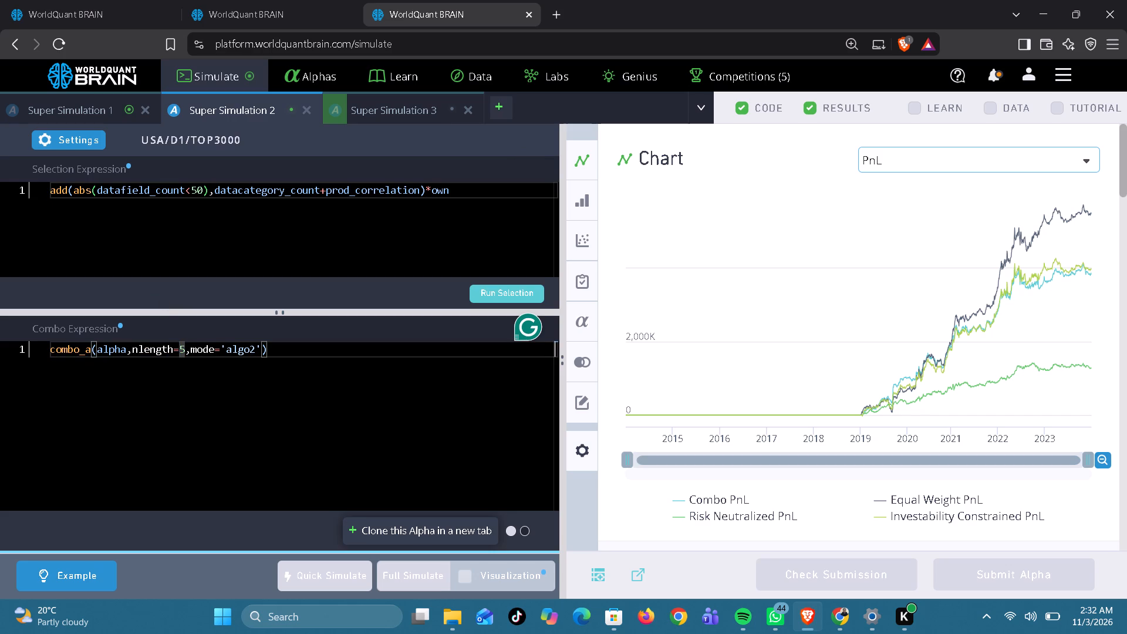
pyautogui.press('1')
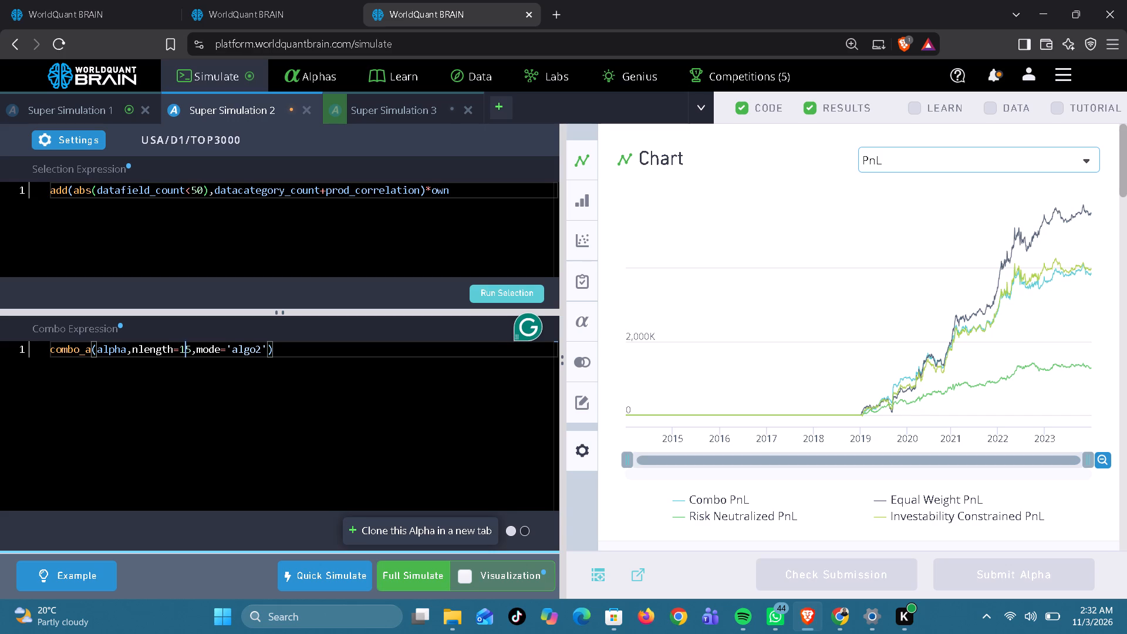
pyautogui.click(510, 295)
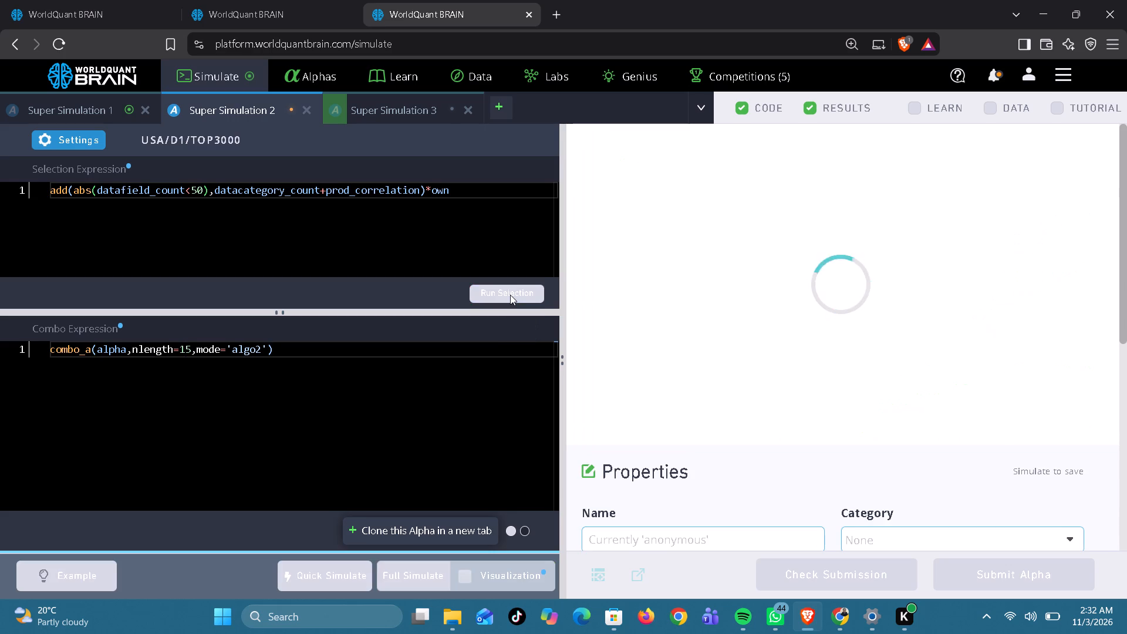
pyautogui.click(389, 576)
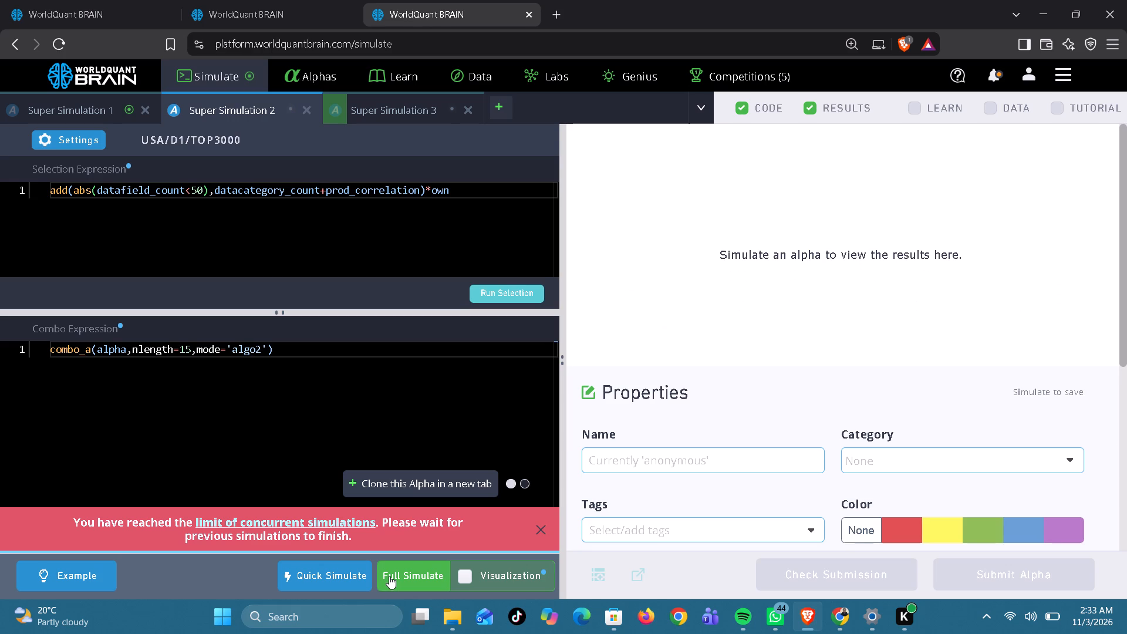
pyautogui.click(389, 576)
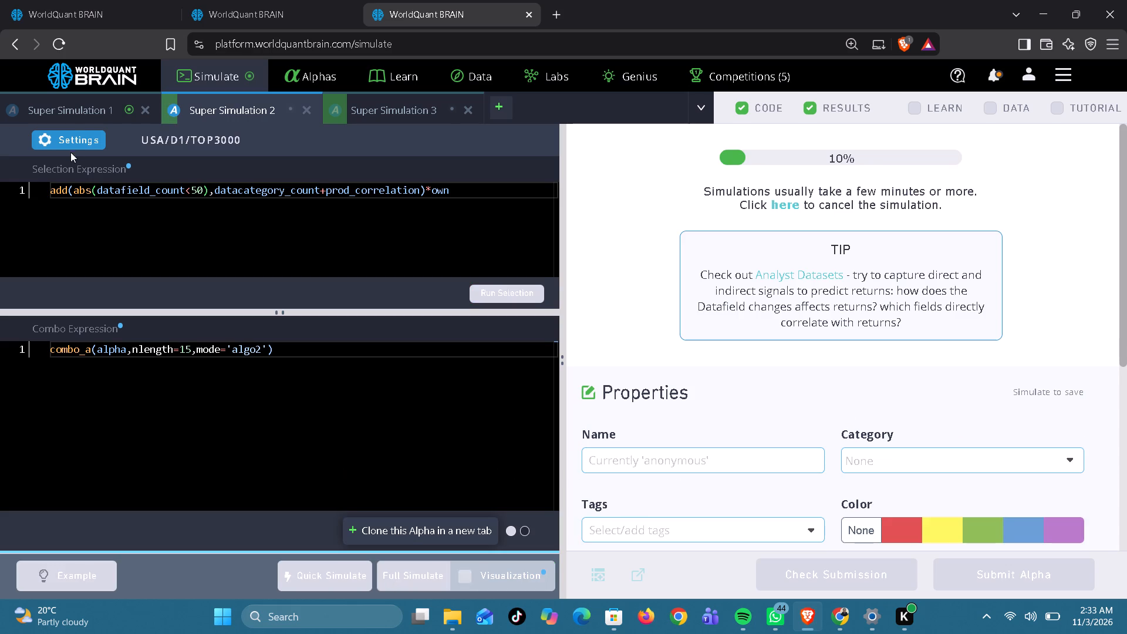
# In the third browser tab, set Super Simulation 1's datafield_count threshold to 80, run the selection and start a full simulation.
pyautogui.click(70, 113)
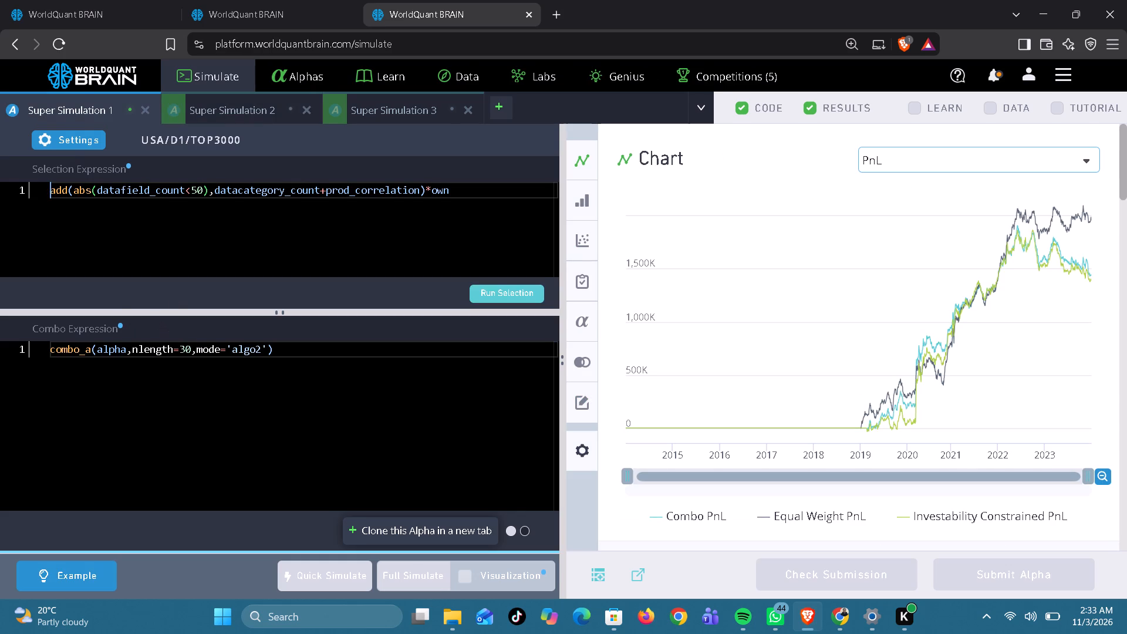
pyautogui.click(197, 188)
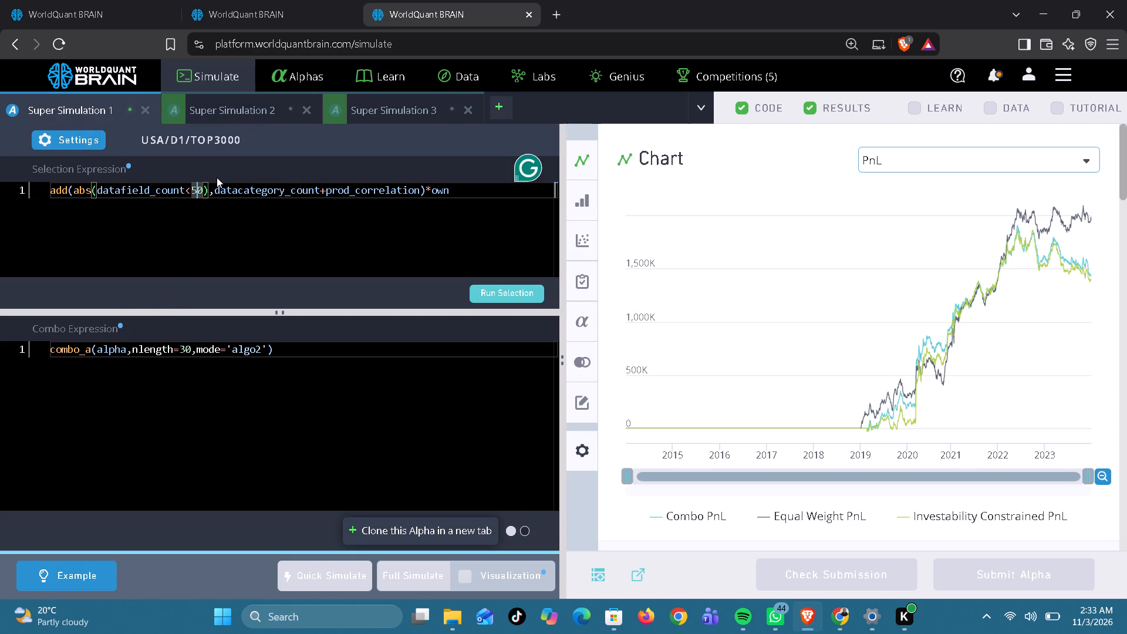
pyautogui.press('BackSpace')
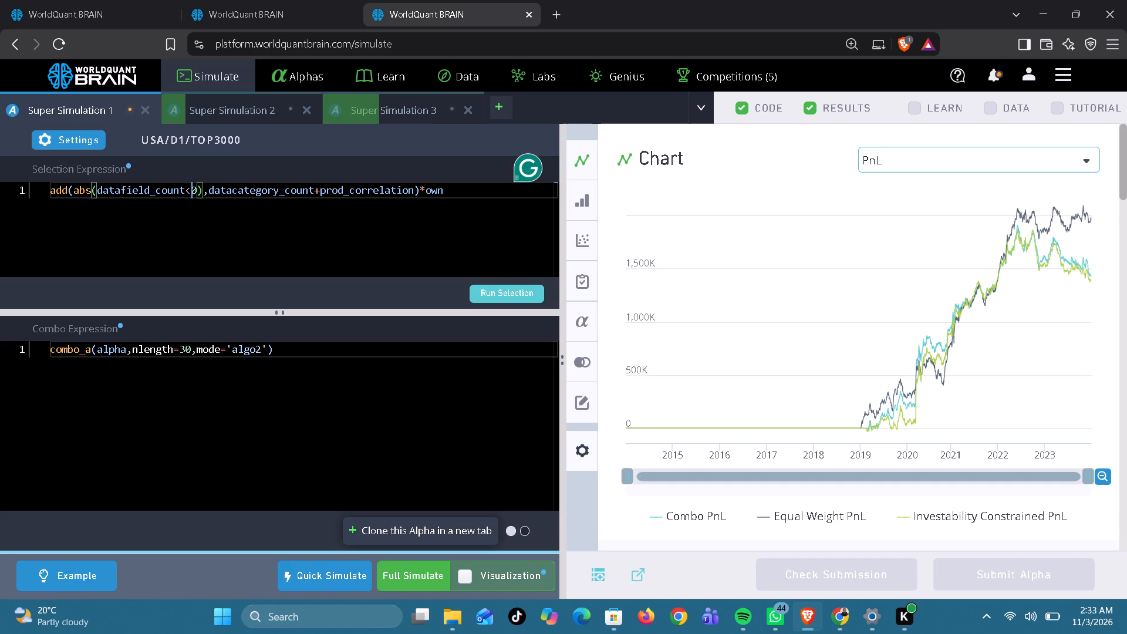
pyautogui.press('8')
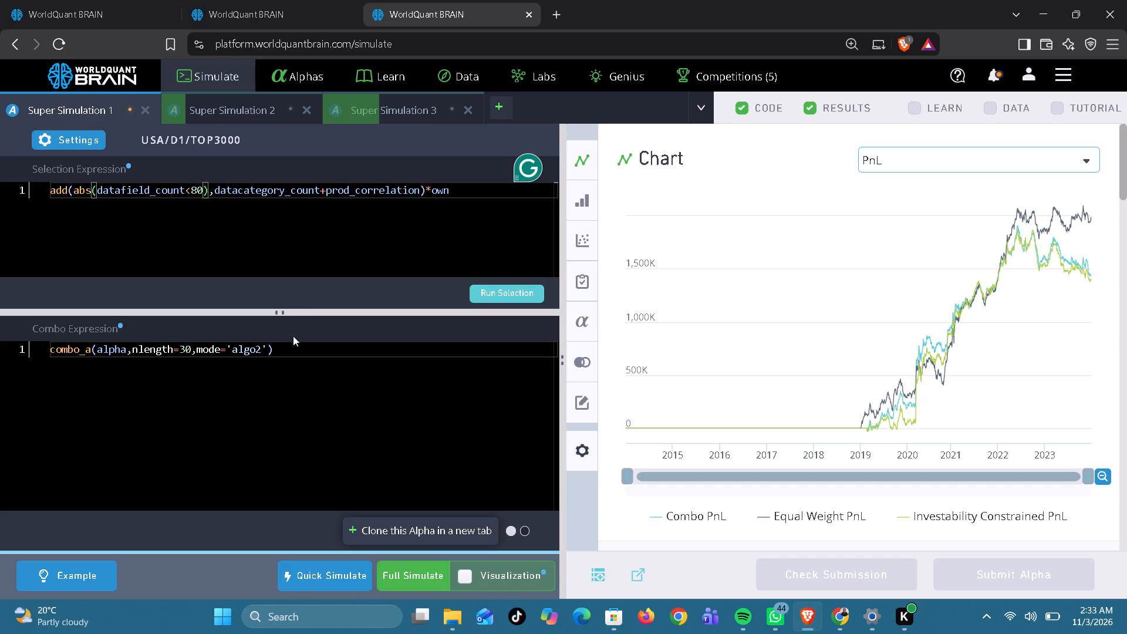
pyautogui.click(503, 294)
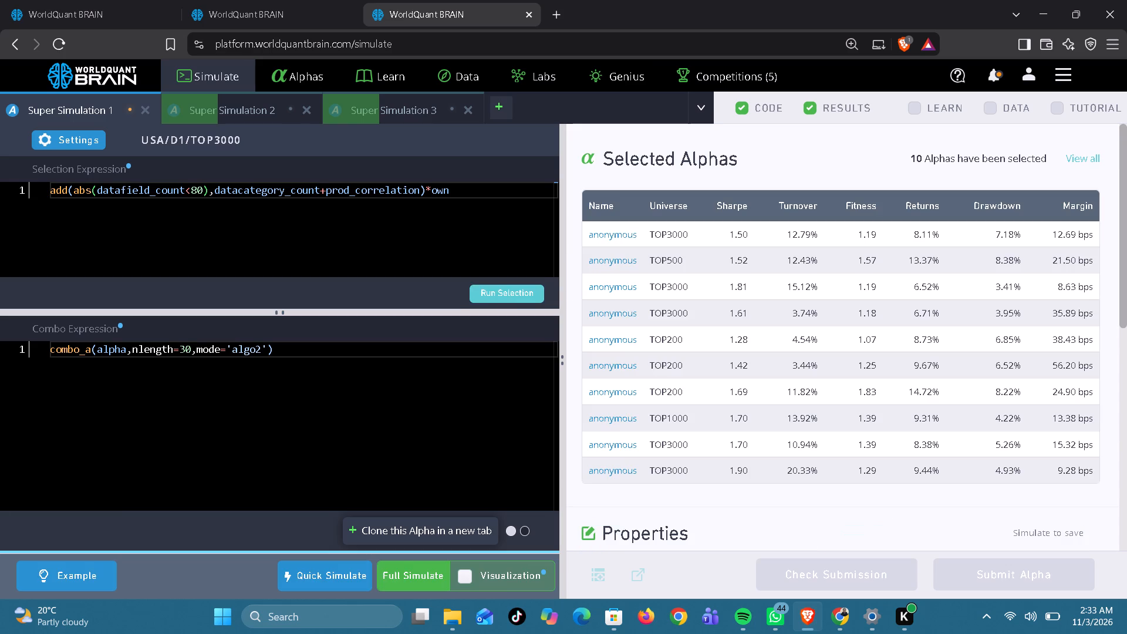
pyautogui.click(393, 571)
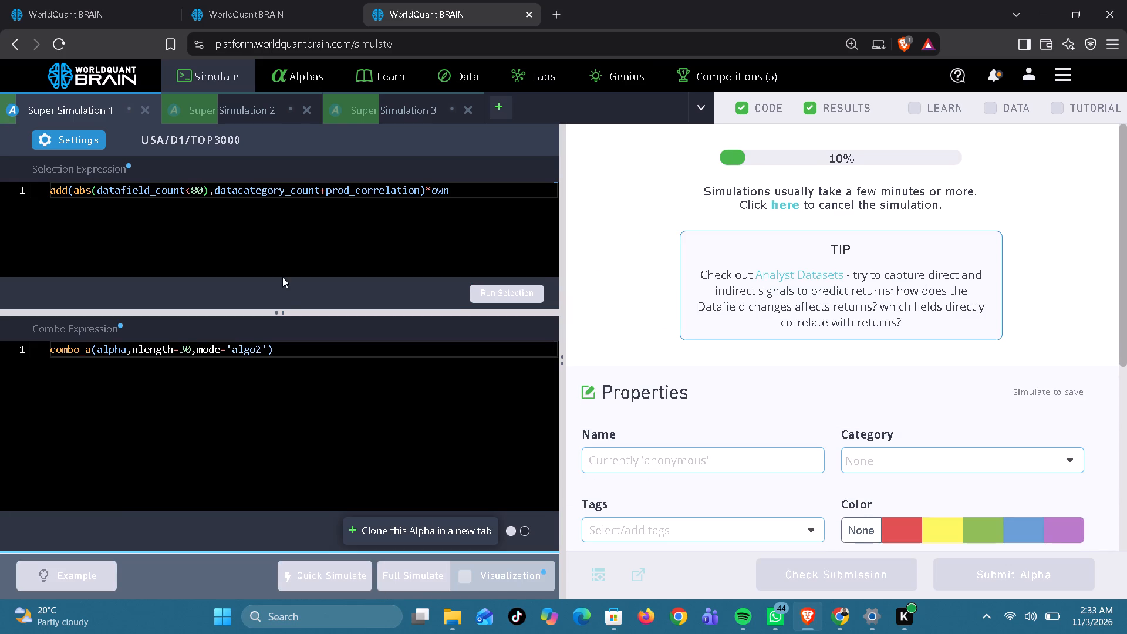
# In the second browser tab, set Super Simulation 3's combo nlength to 37, run the selection and try to start a full simulation.
pyautogui.click(260, 18)
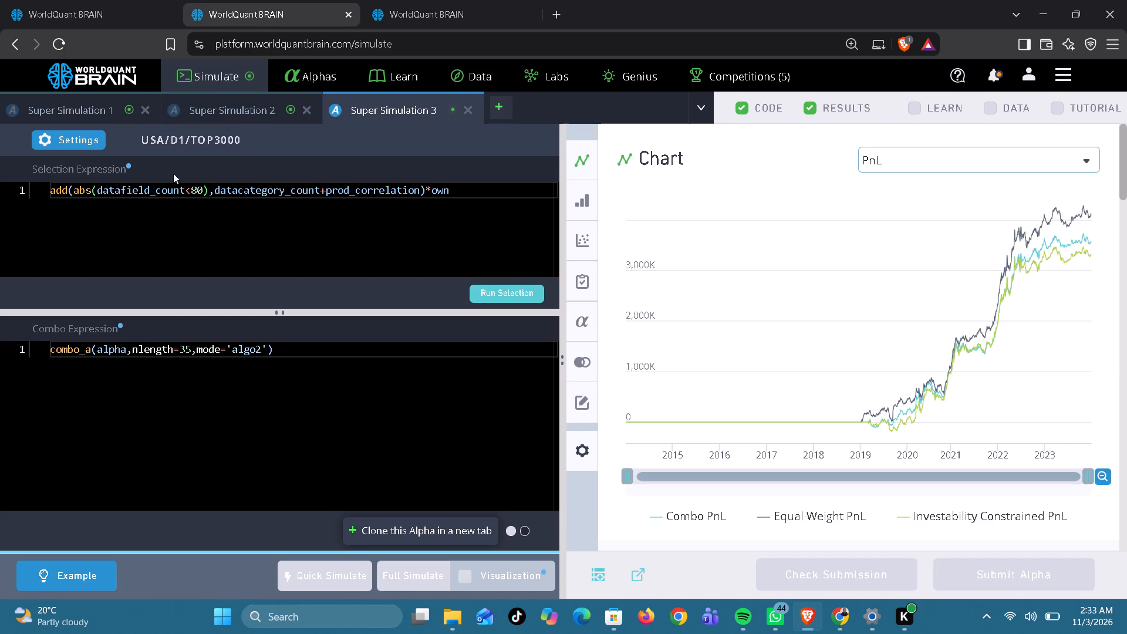
pyautogui.click(190, 350)
pyautogui.press('BackSpace')
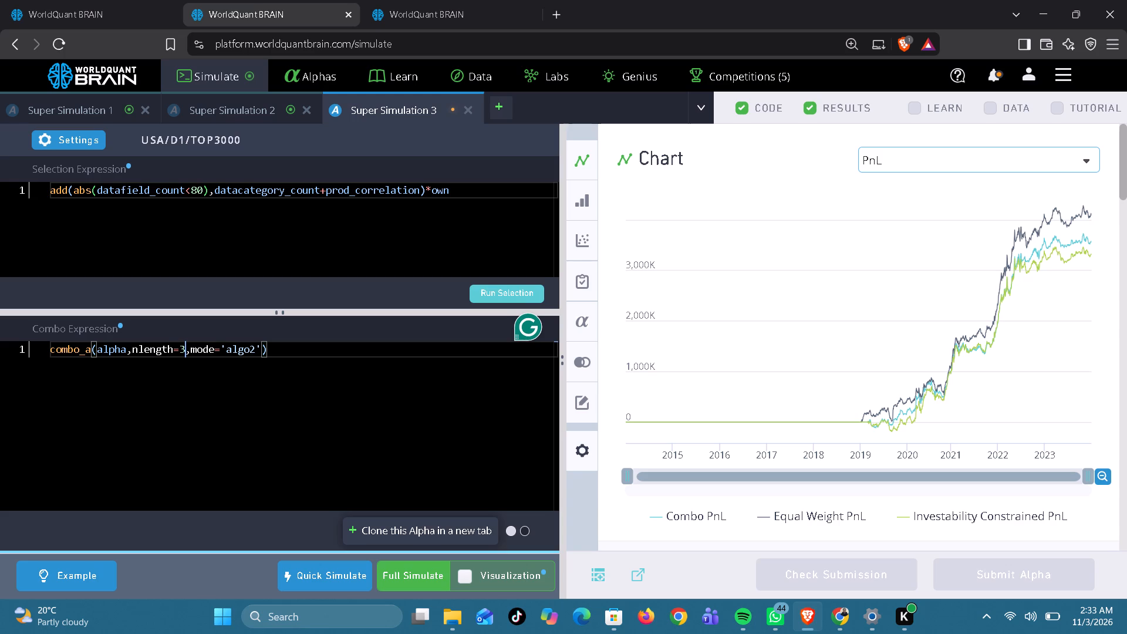
pyautogui.press('7')
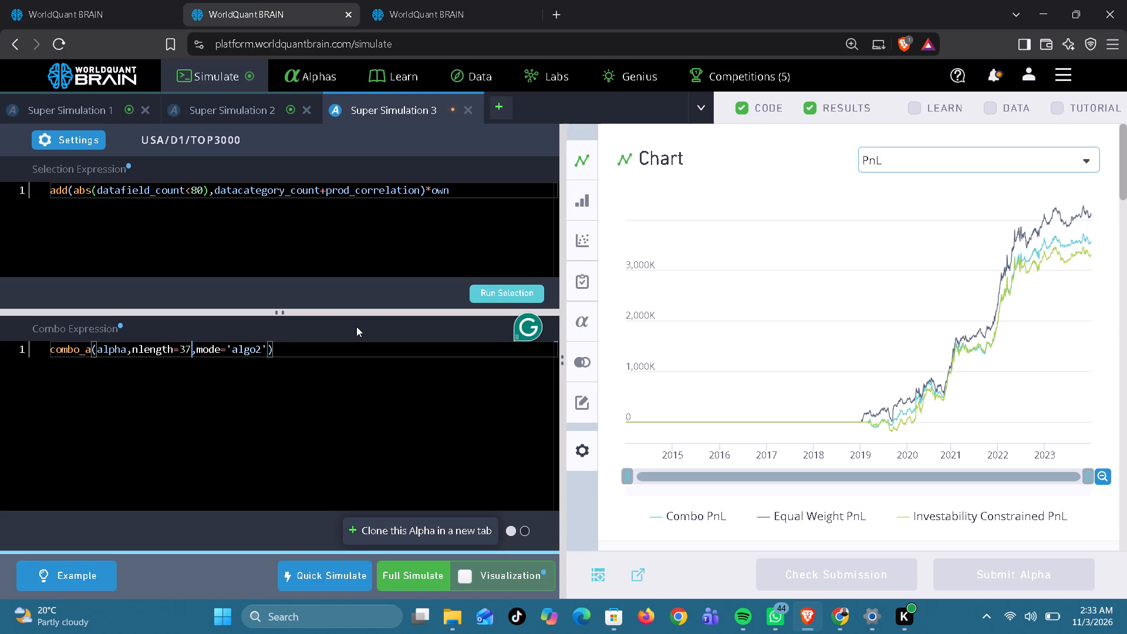
pyautogui.click(507, 294)
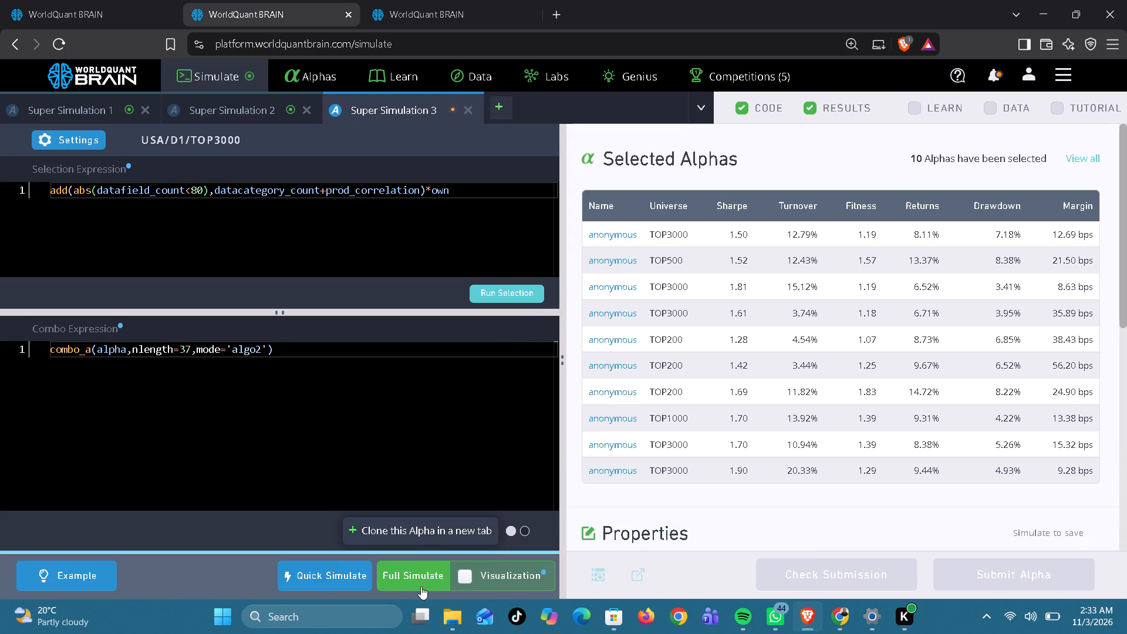
pyautogui.click(421, 586)
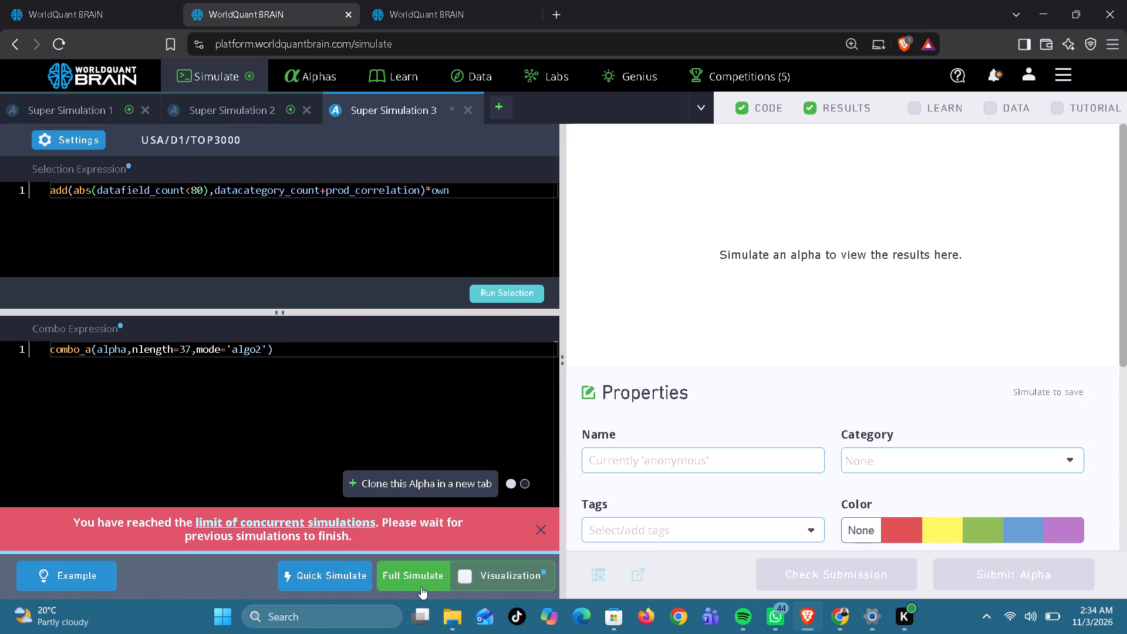
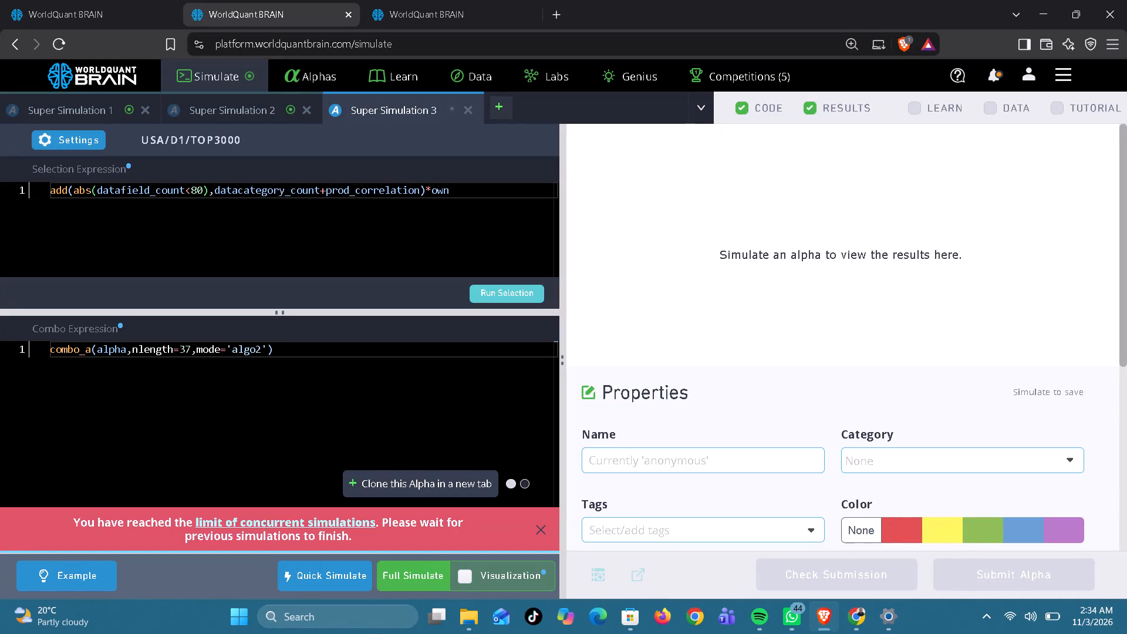
# Search Windows for the Kuro app and launch it.
pyautogui.click(352, 611)
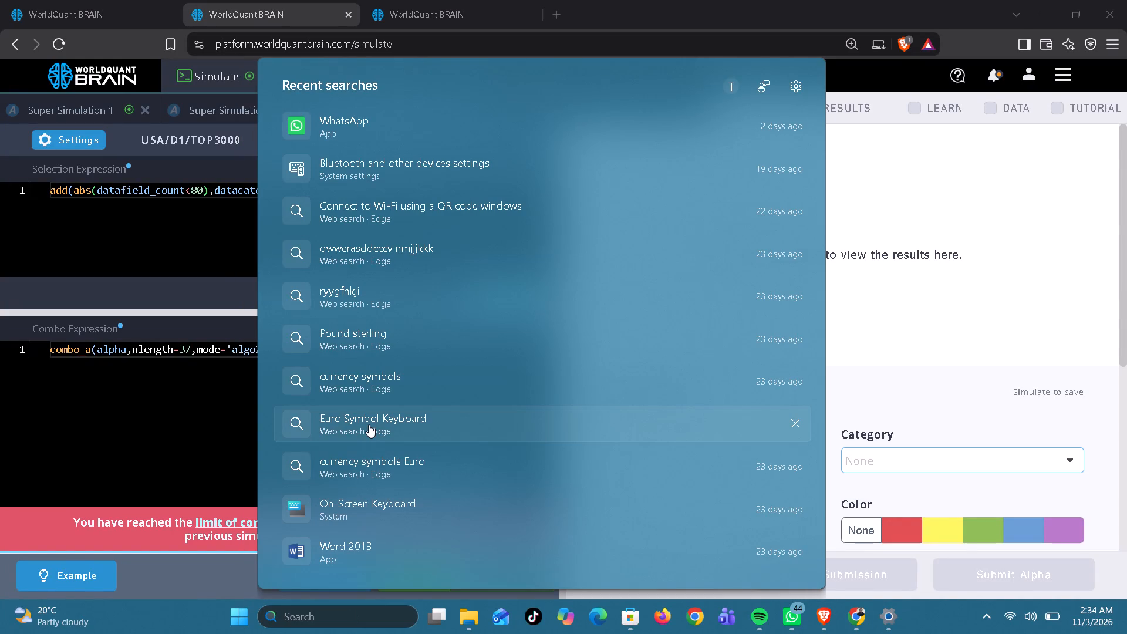
pyautogui.press('k')
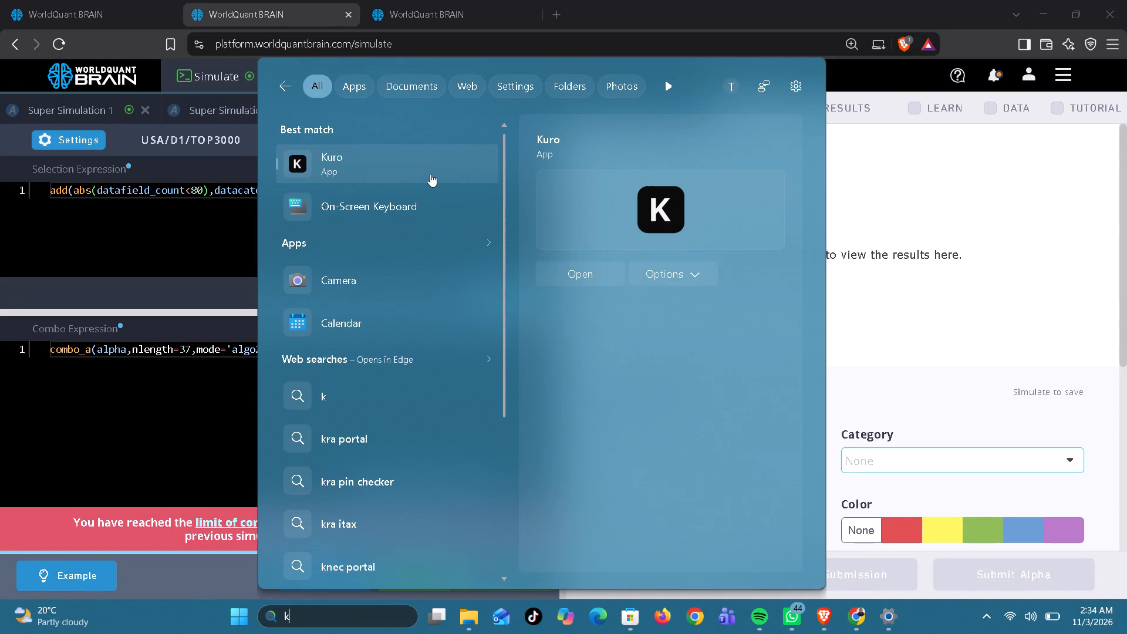
pyautogui.click(430, 174)
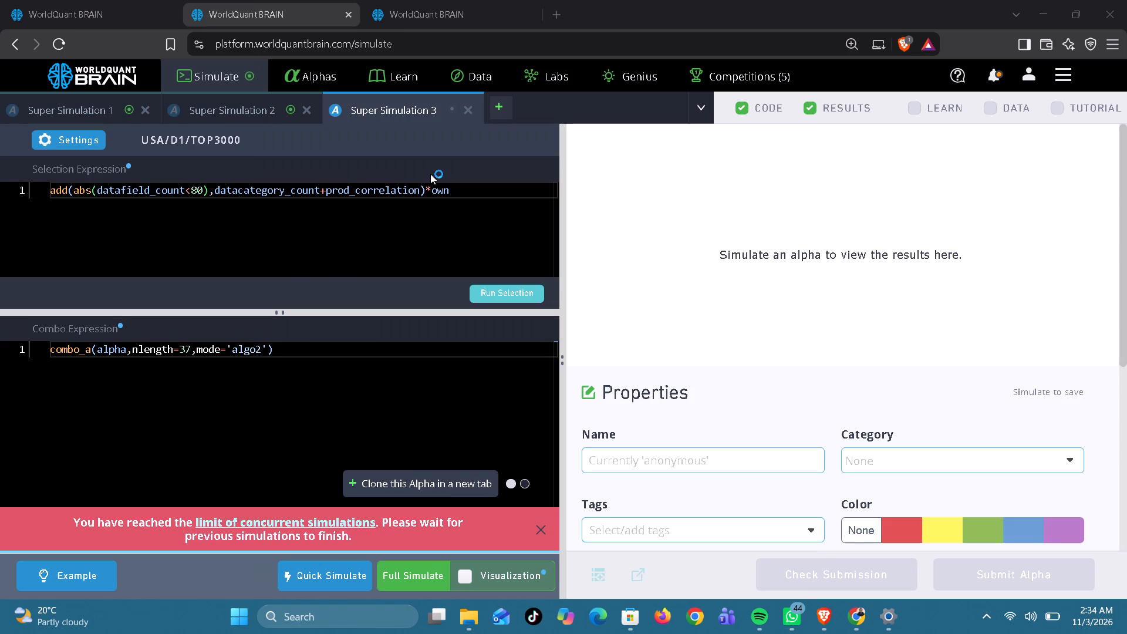
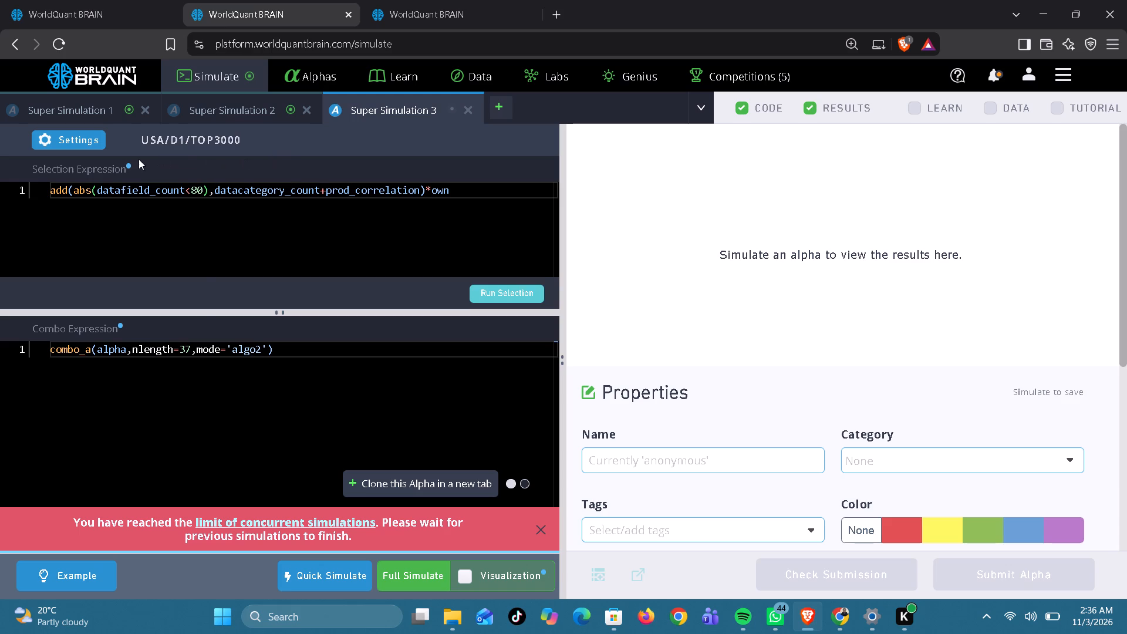
# In Super Simulation 3, set the combo nlength to 47, run the selection and start a full simulation.
pyautogui.click(184, 342)
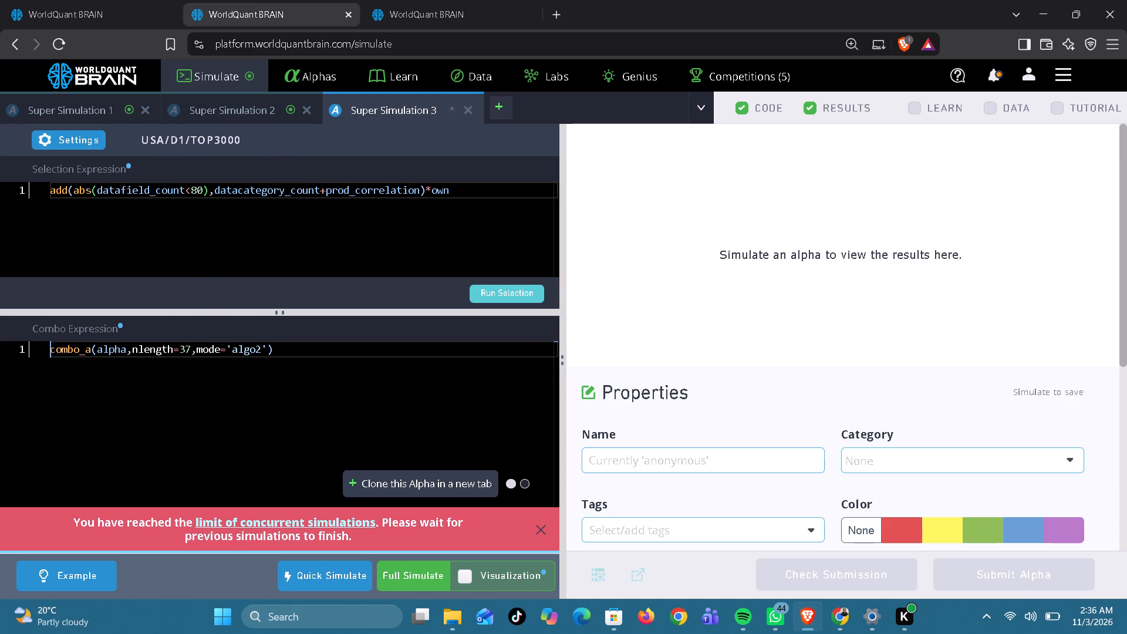
pyautogui.click(184, 342)
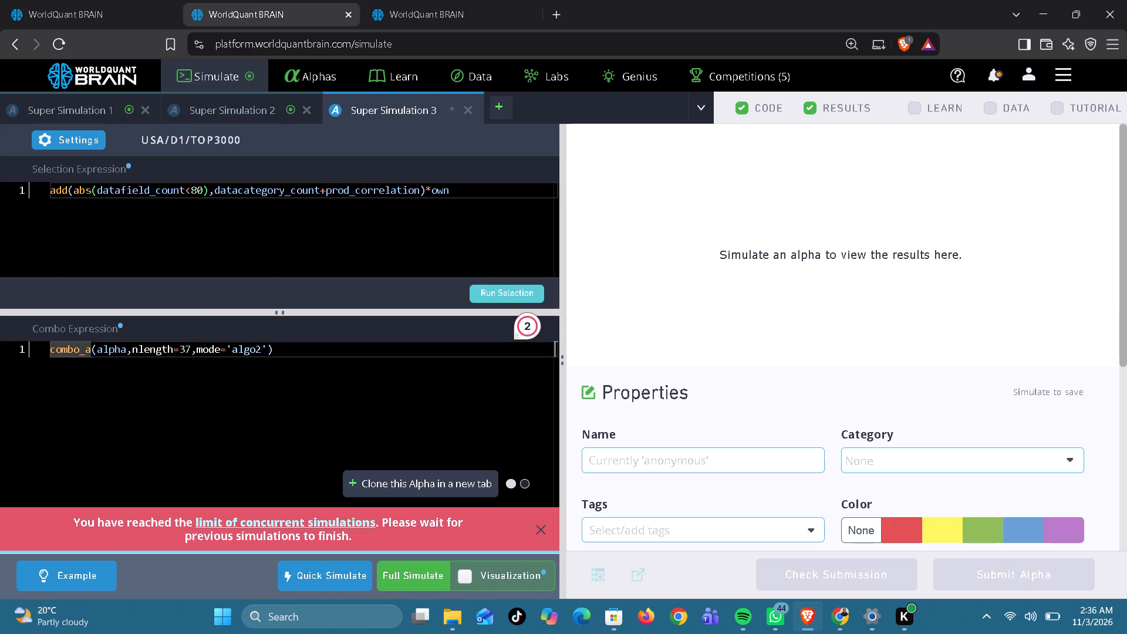
pyautogui.click(184, 342)
pyautogui.click(185, 349)
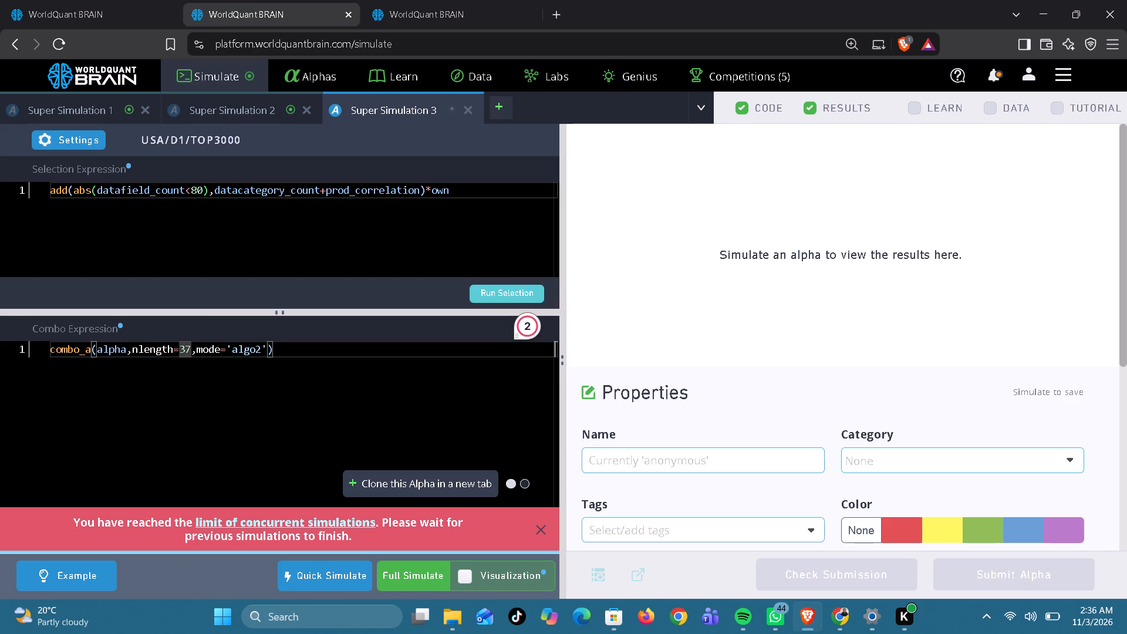
pyautogui.press('BackSpace')
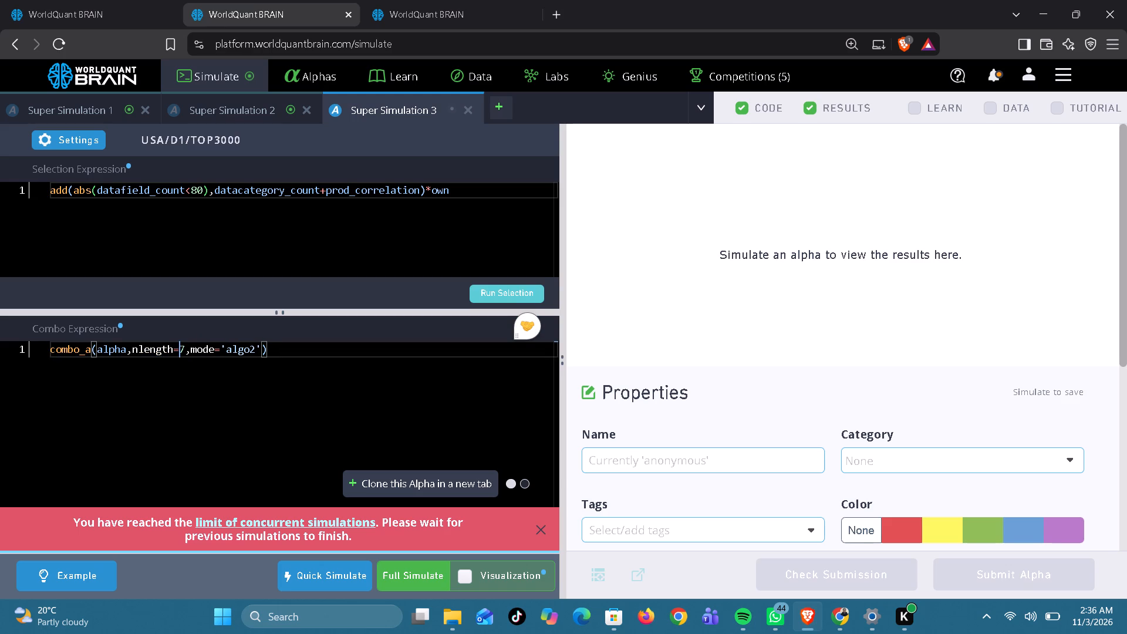
pyautogui.press('4')
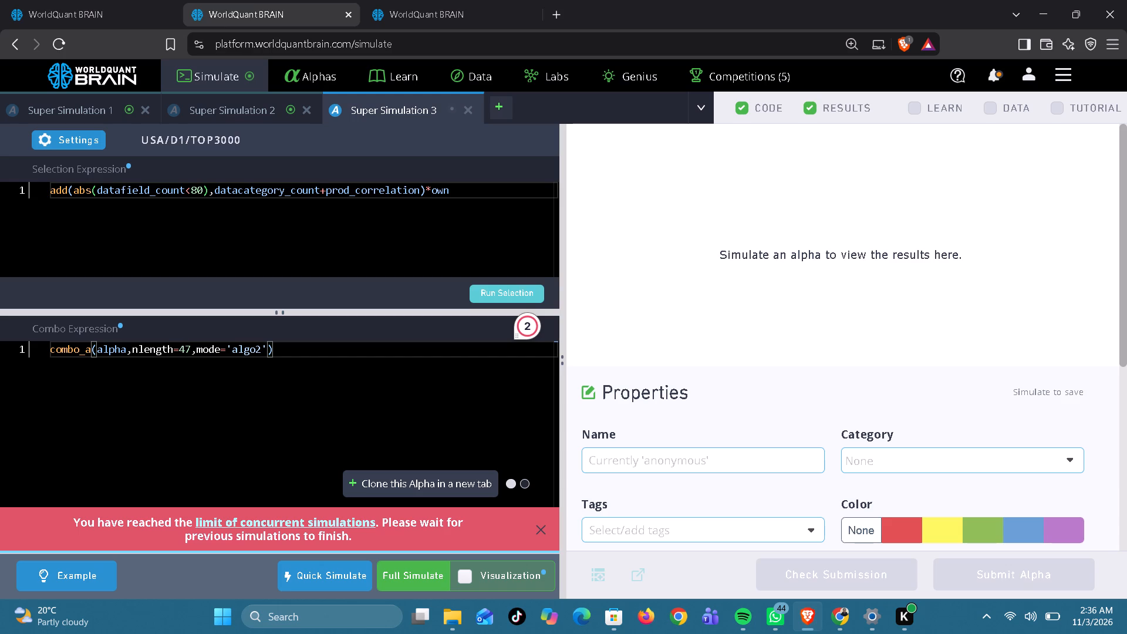
pyautogui.click(487, 285)
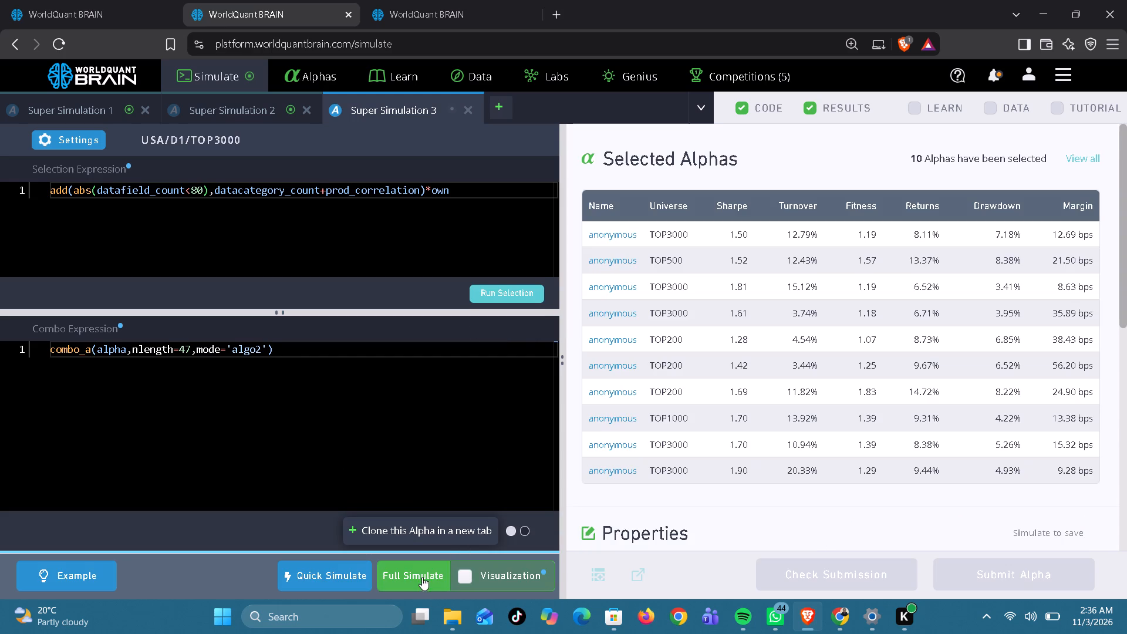
pyautogui.click(418, 582)
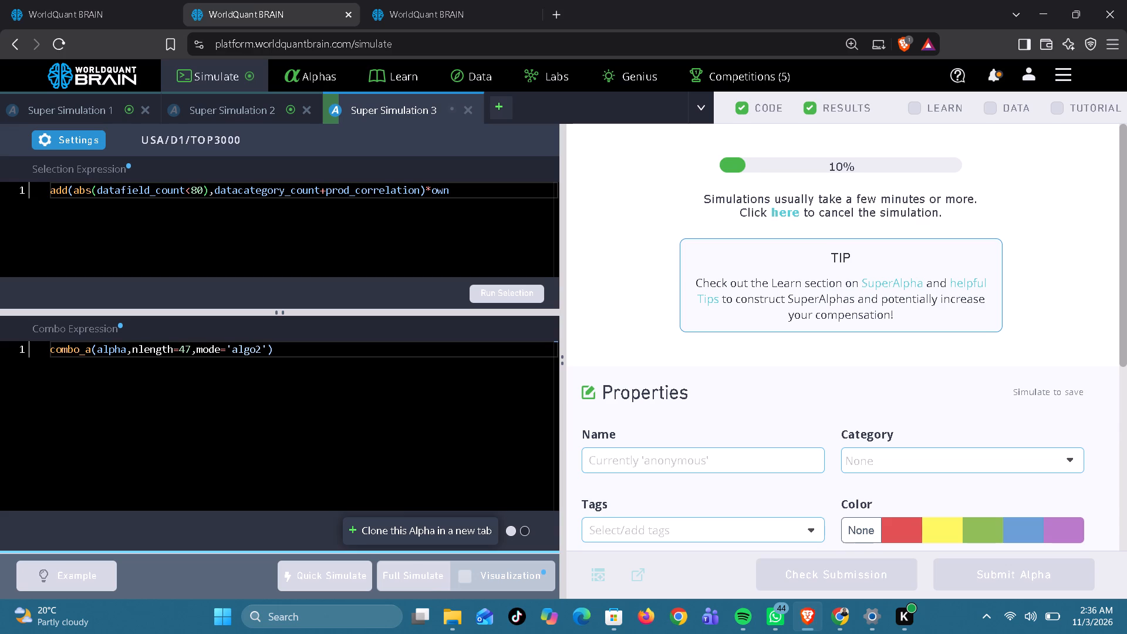
# In Super Simulation 1, set the combo nlength to 70, run the selection and start a full simulation.
pyautogui.click(87, 112)
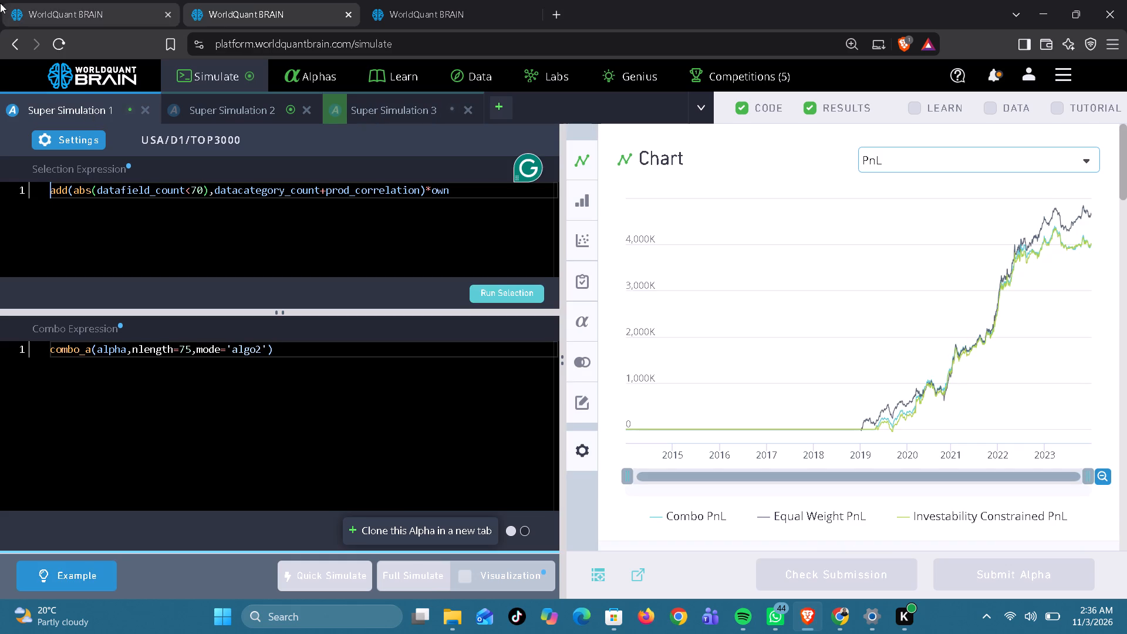
pyautogui.click(191, 350)
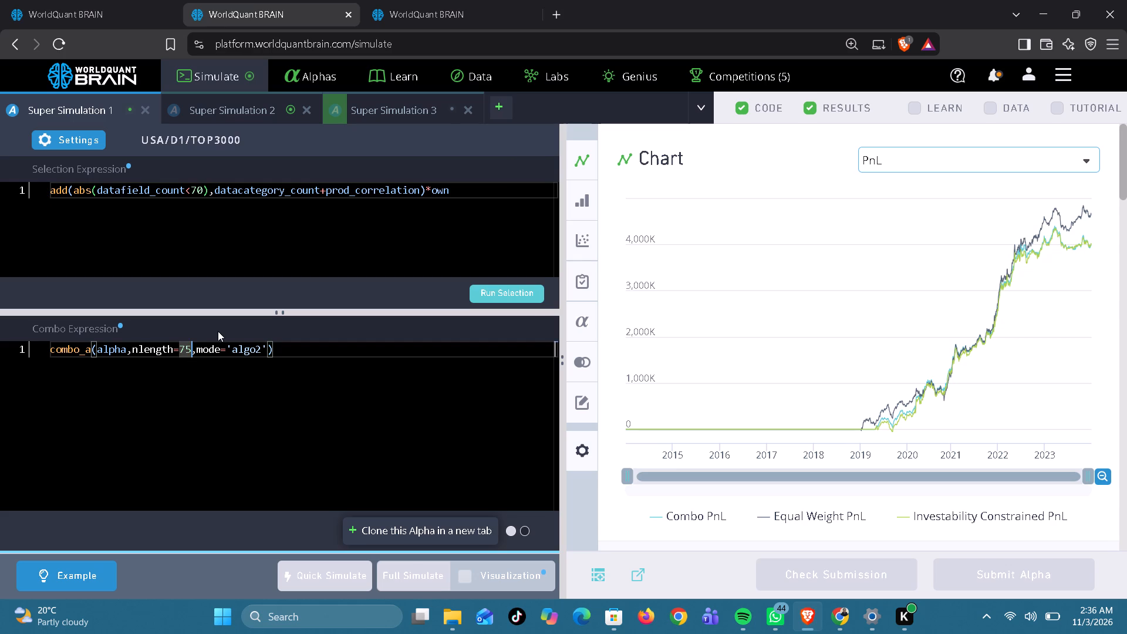
pyautogui.press('BackSpace')
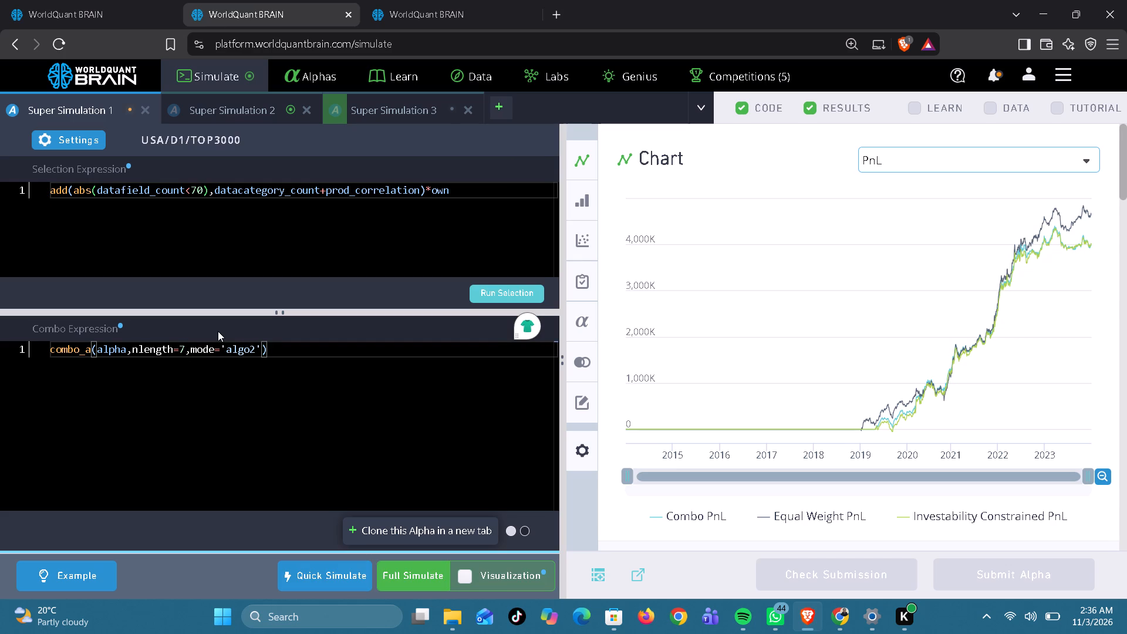
pyautogui.press('0')
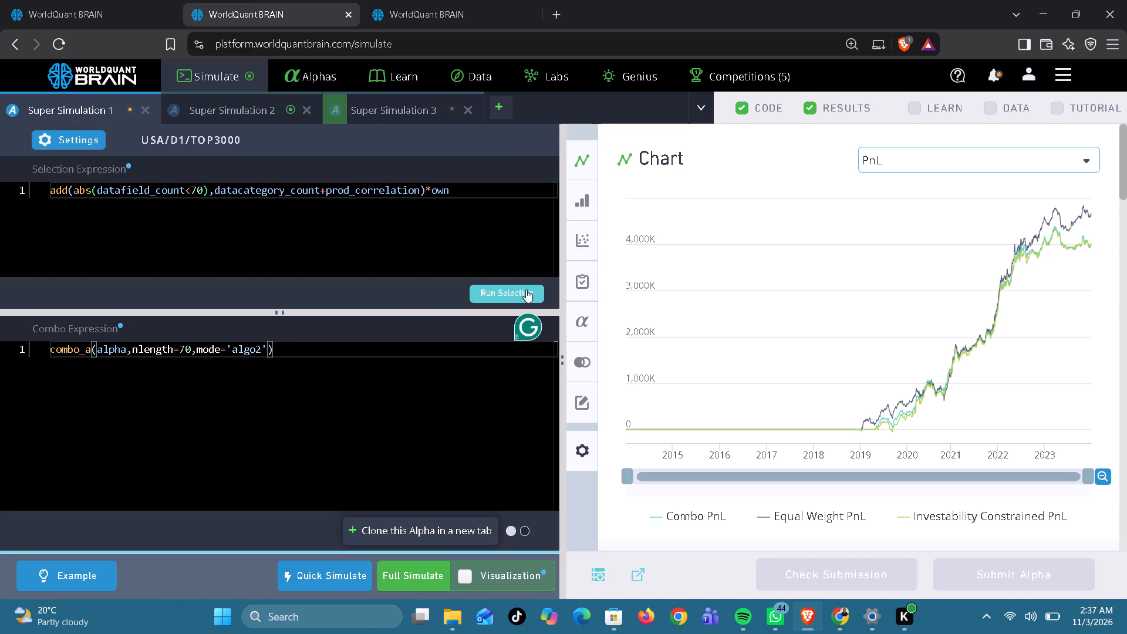
pyautogui.click(527, 288)
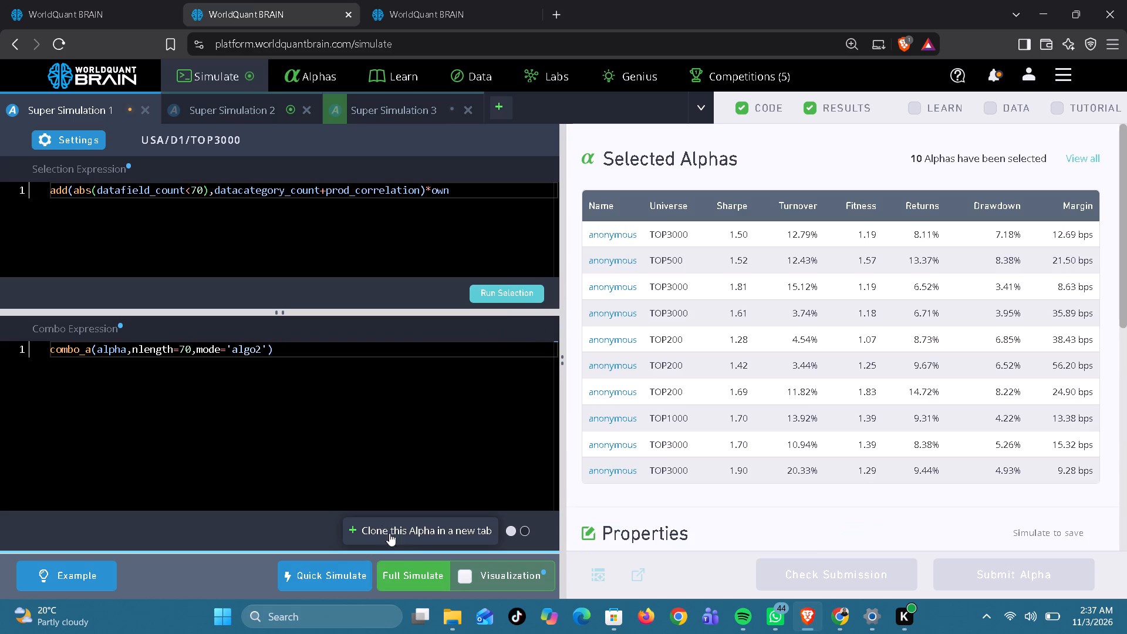
pyautogui.click(414, 563)
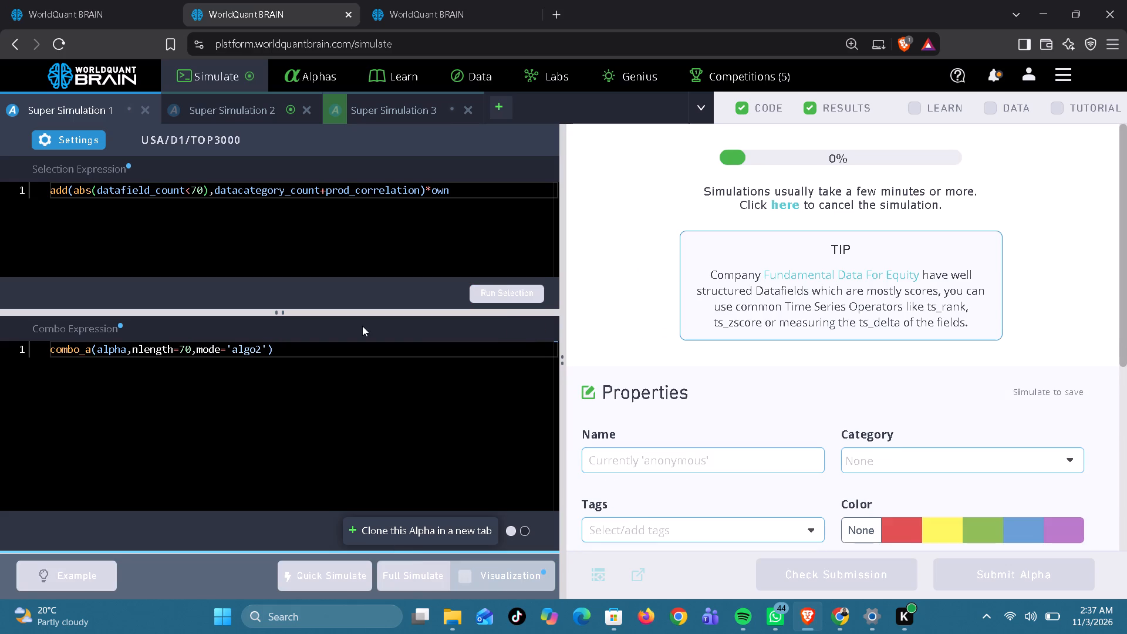
# In Super Simulation 2, set the combo nlength to 27, run the selection and start a full simulation.
pyautogui.click(255, 111)
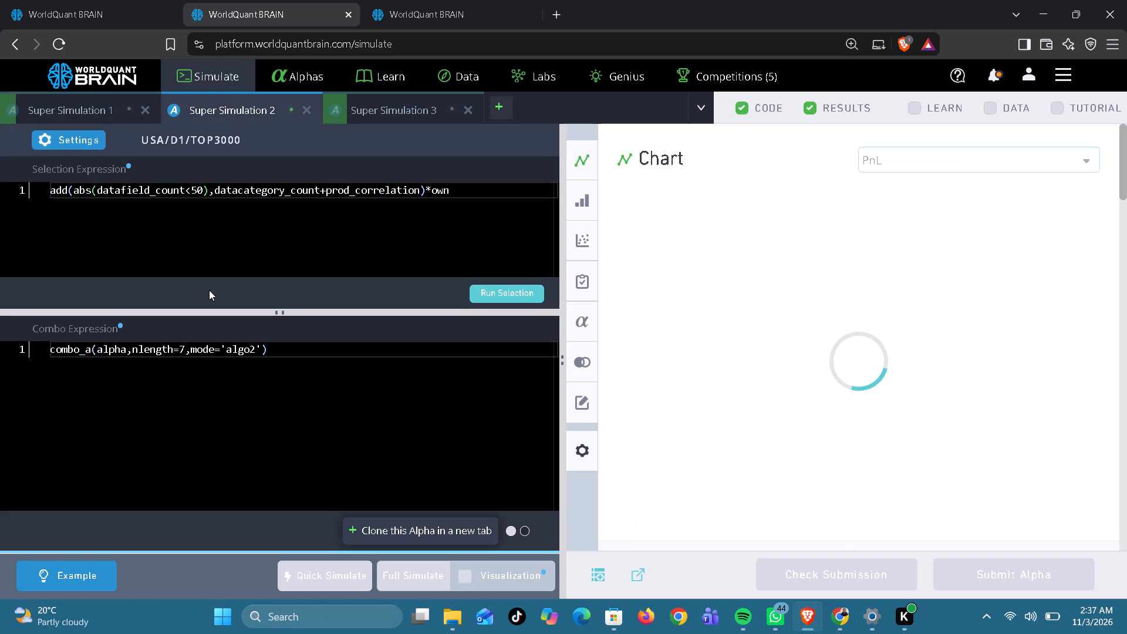
pyautogui.click(180, 344)
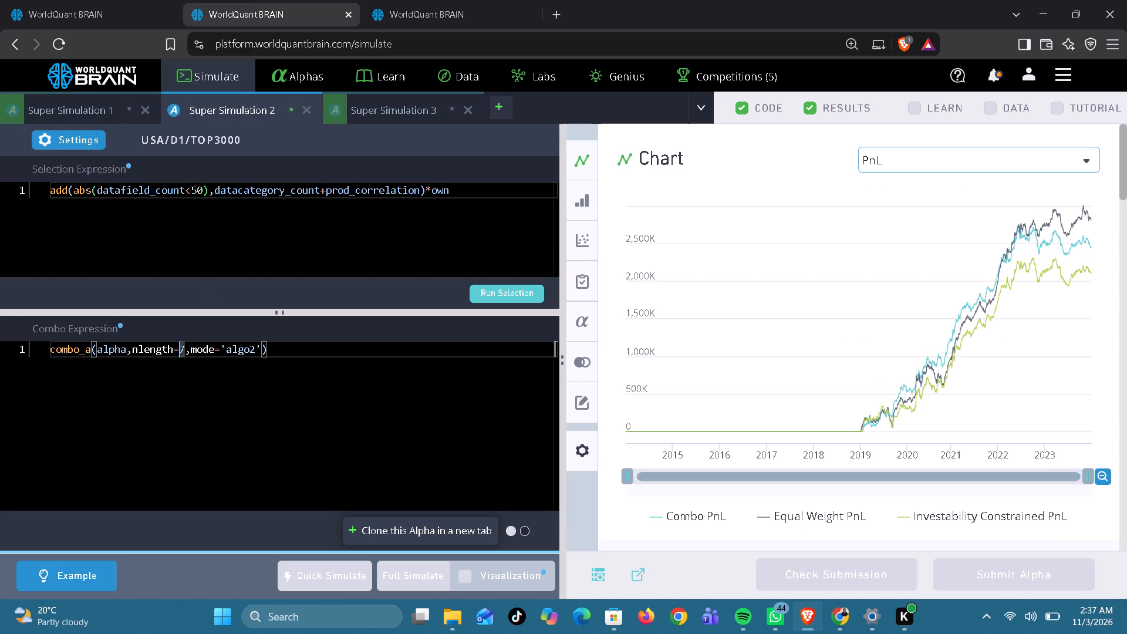
pyautogui.press('2')
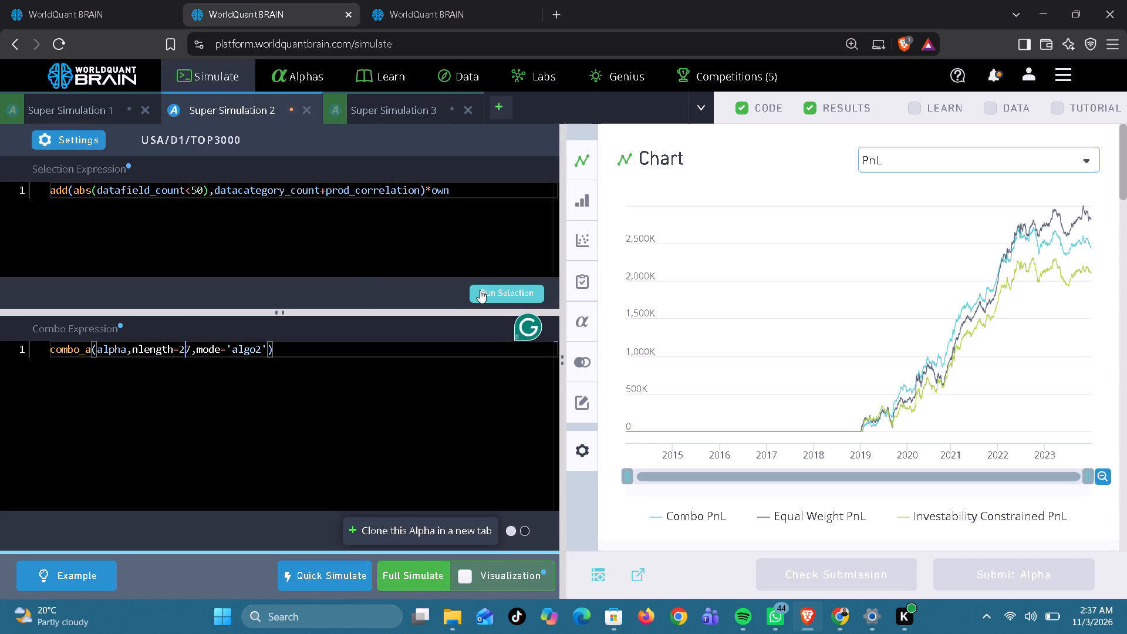
pyautogui.click(518, 296)
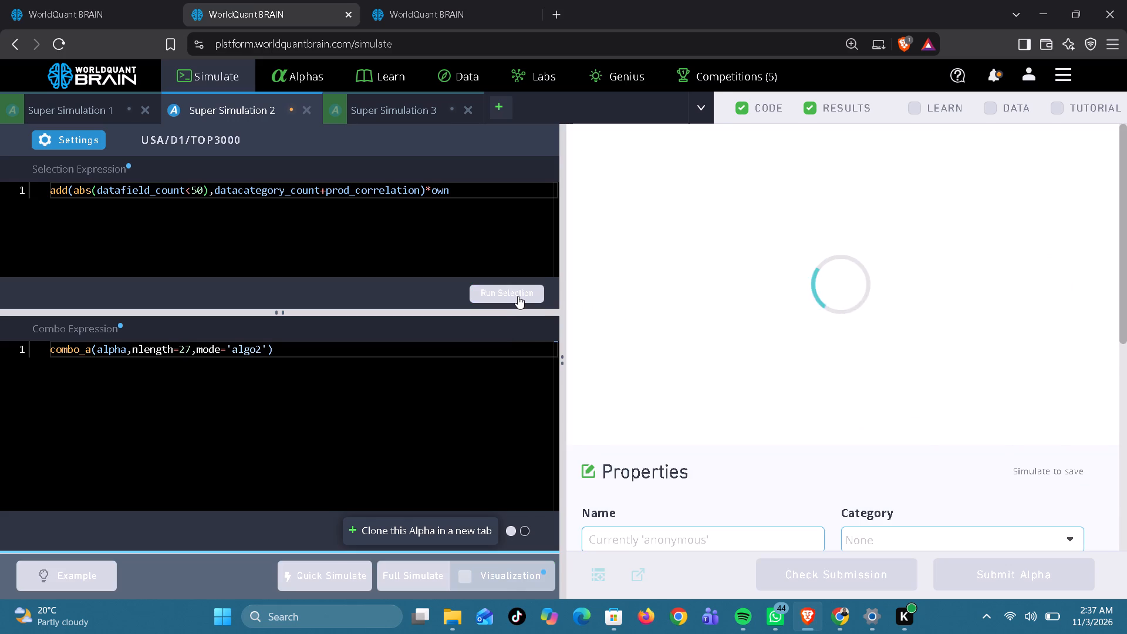
pyautogui.click(392, 574)
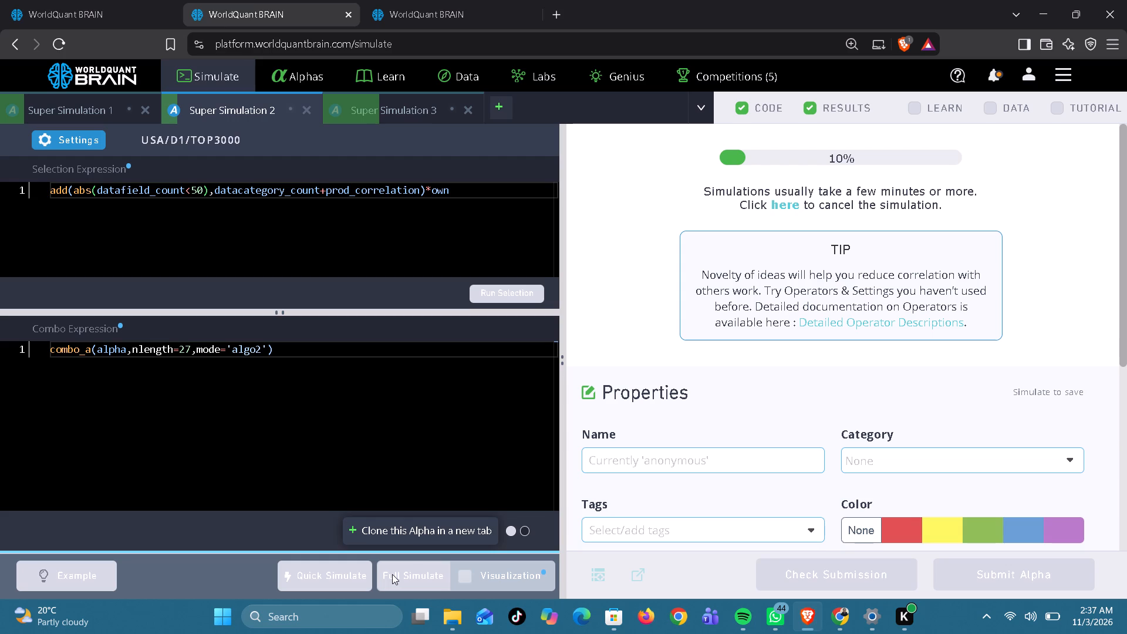
# In the third WorldQuant BRAIN page's Super Simulation 1, set the combo nlength to 50, run the selection and try a full simulation.
pyautogui.click(434, 5)
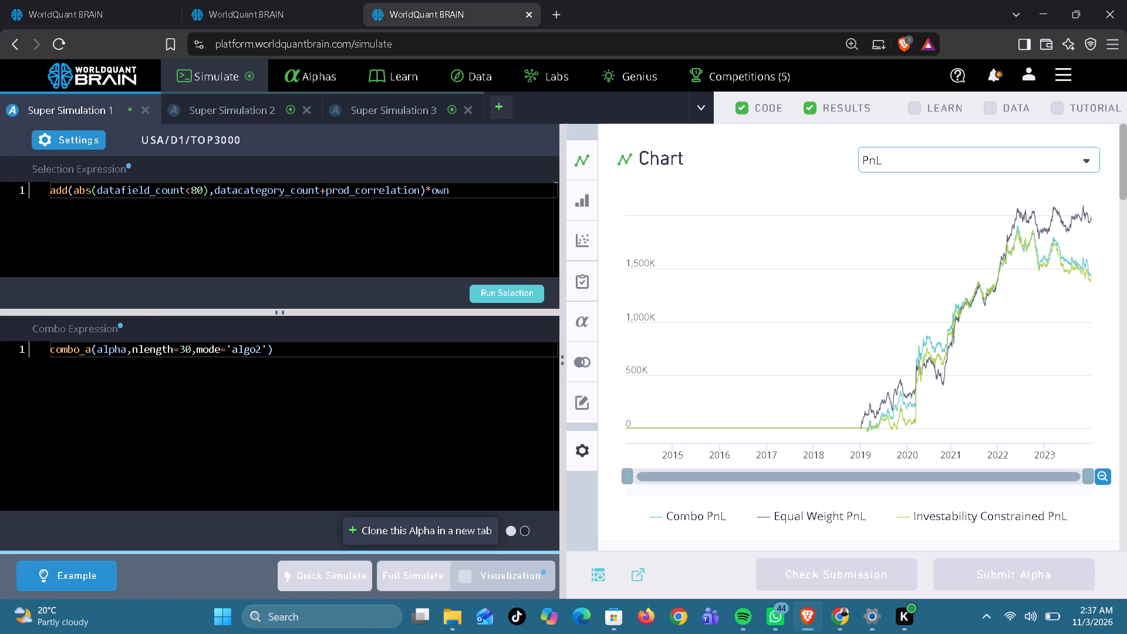
pyautogui.click(180, 342)
pyautogui.press('Delete')
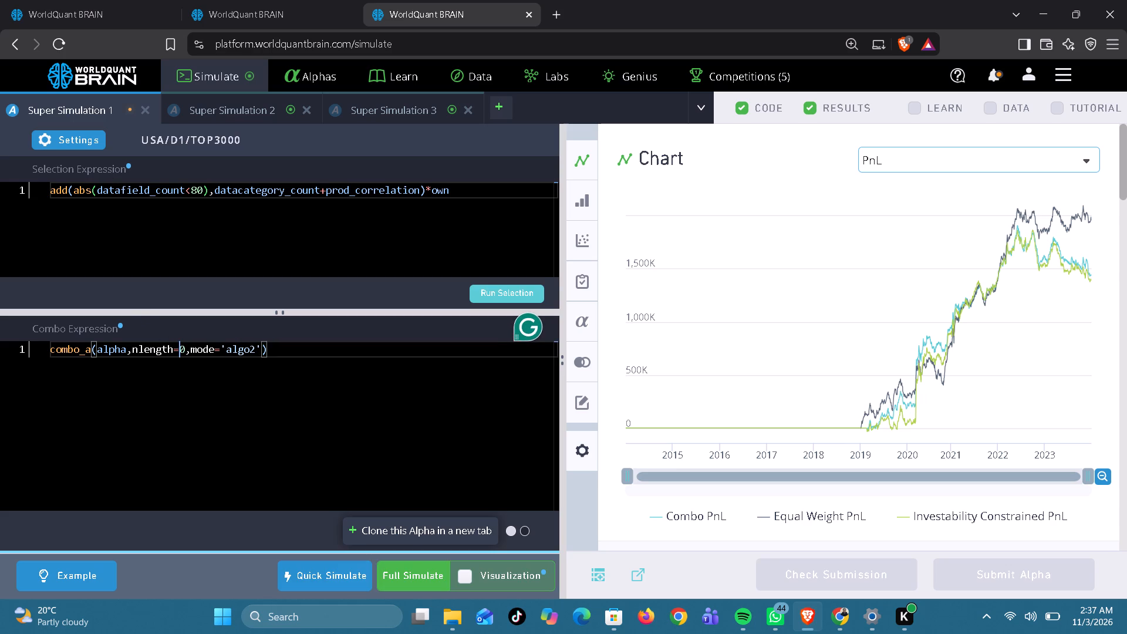
pyautogui.press('5')
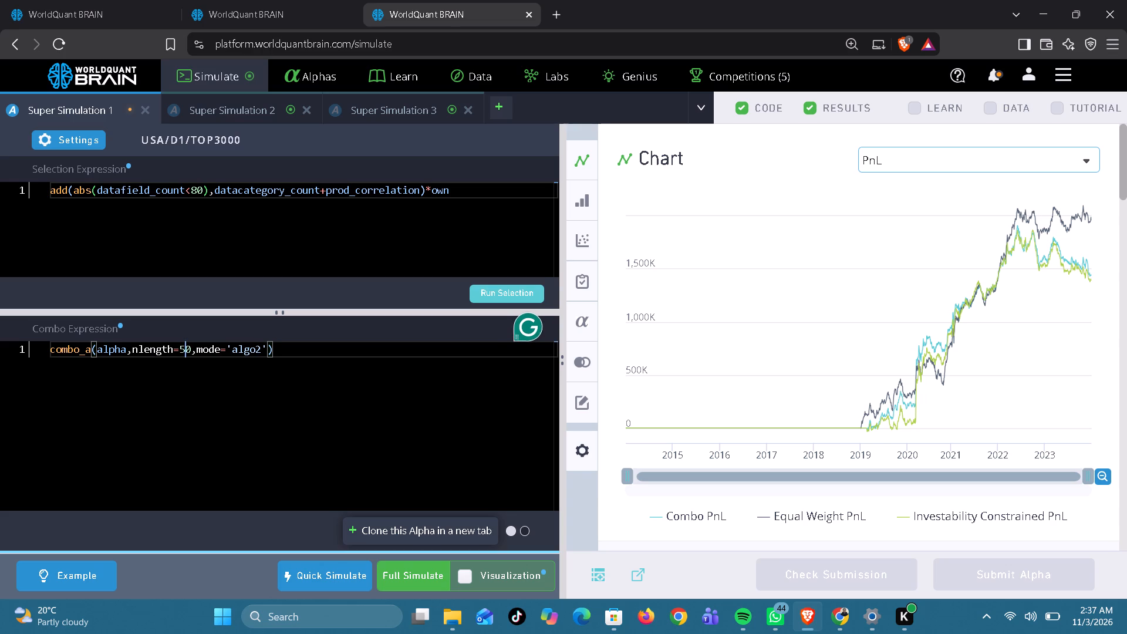
pyautogui.click(529, 285)
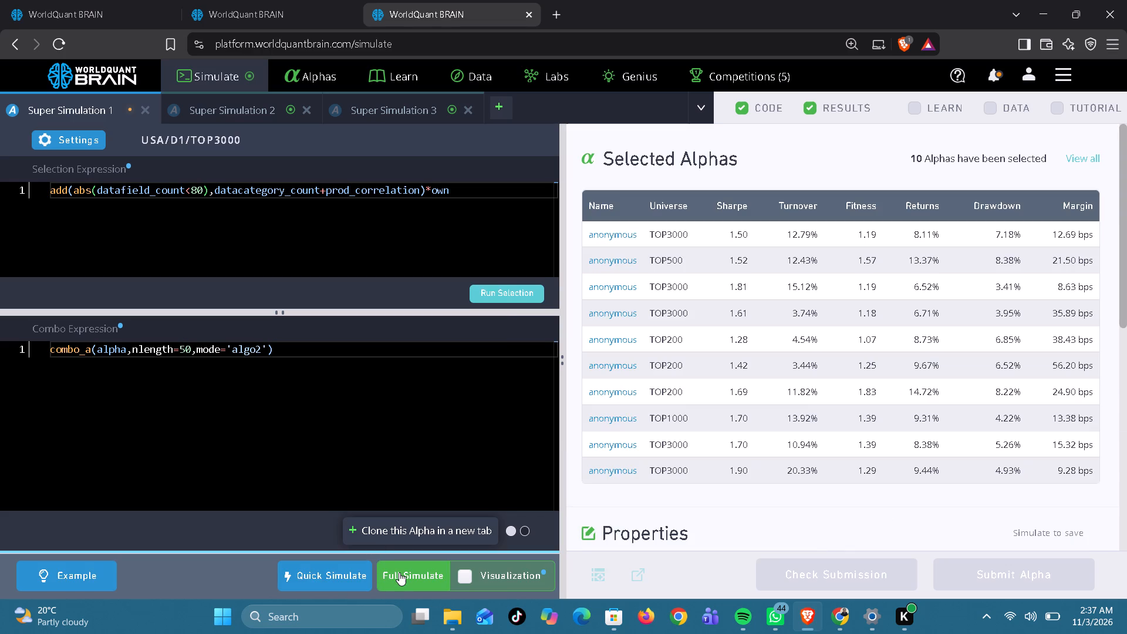
pyautogui.click(399, 572)
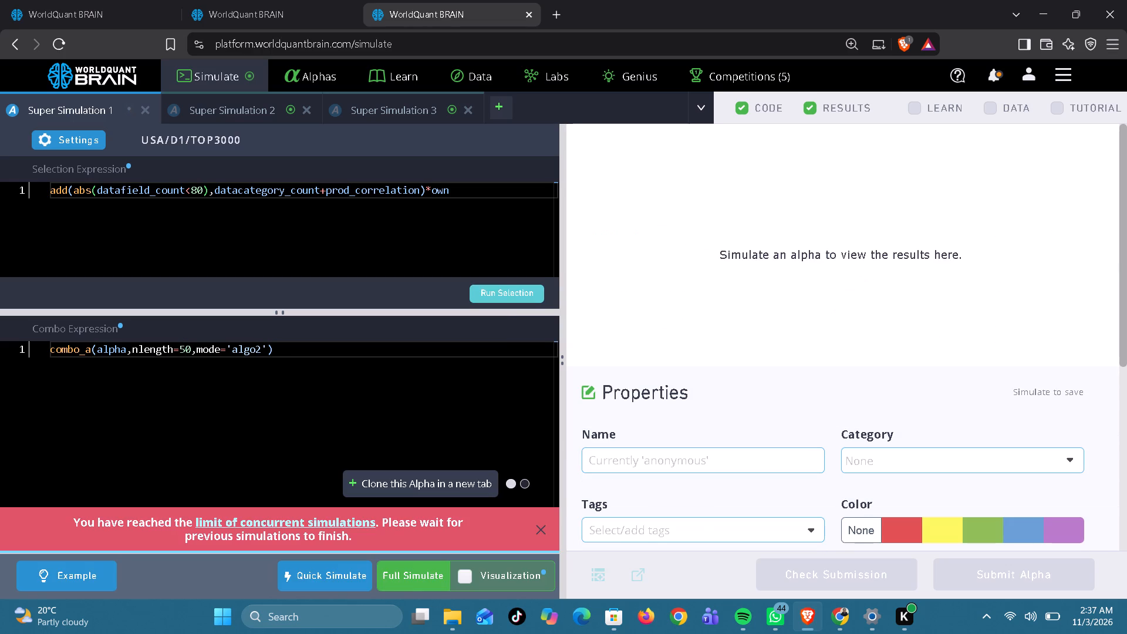
# In Super Simulation 2 of this page, set the combo nlength to 35, run the selection and try a full simulation.
pyautogui.click(254, 106)
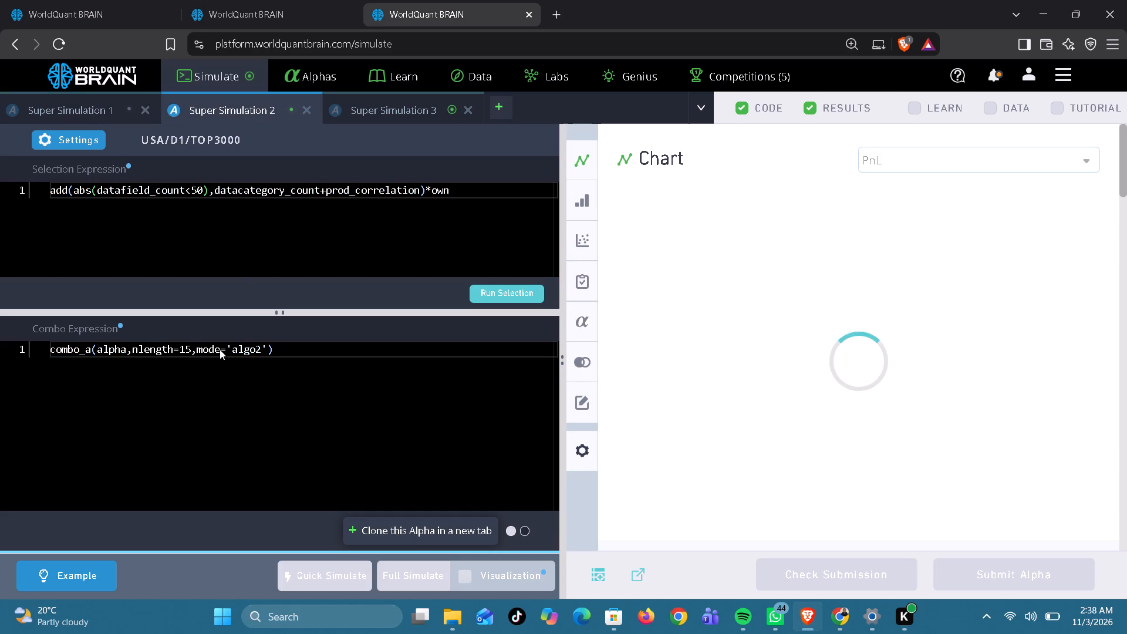
pyautogui.click(188, 343)
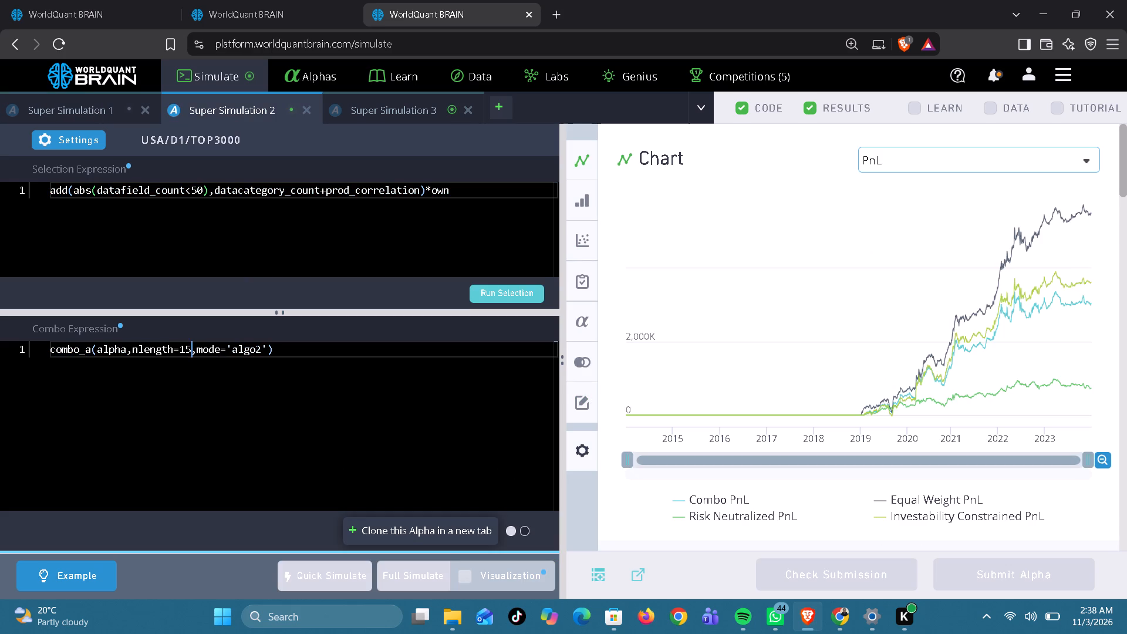
pyautogui.click(185, 346)
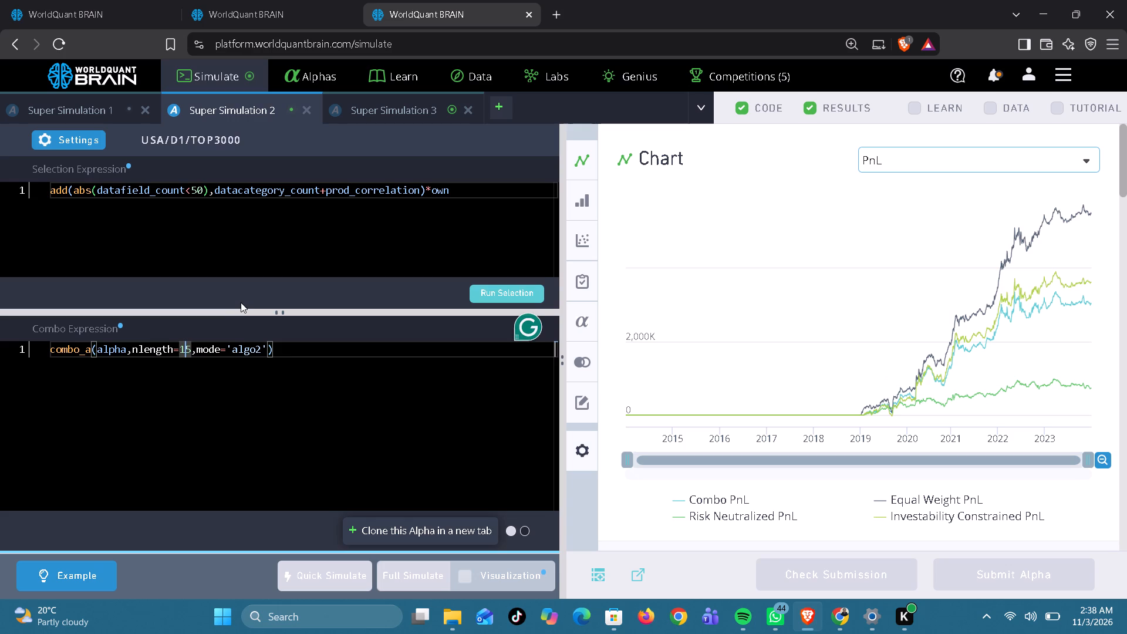
pyautogui.press('BackSpace')
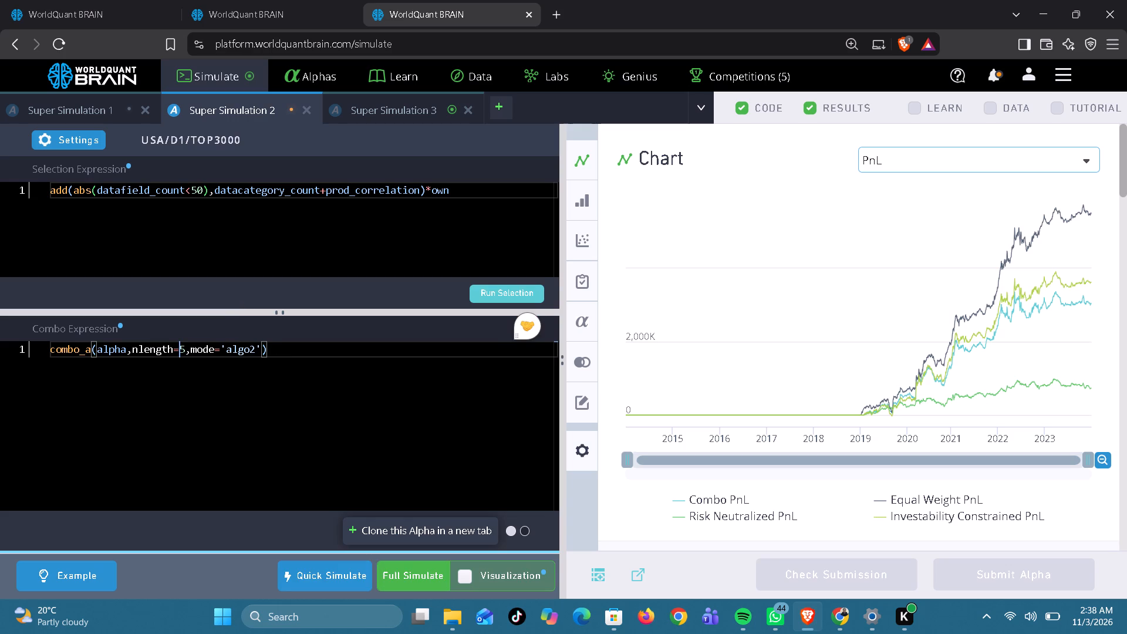
pyautogui.press('3')
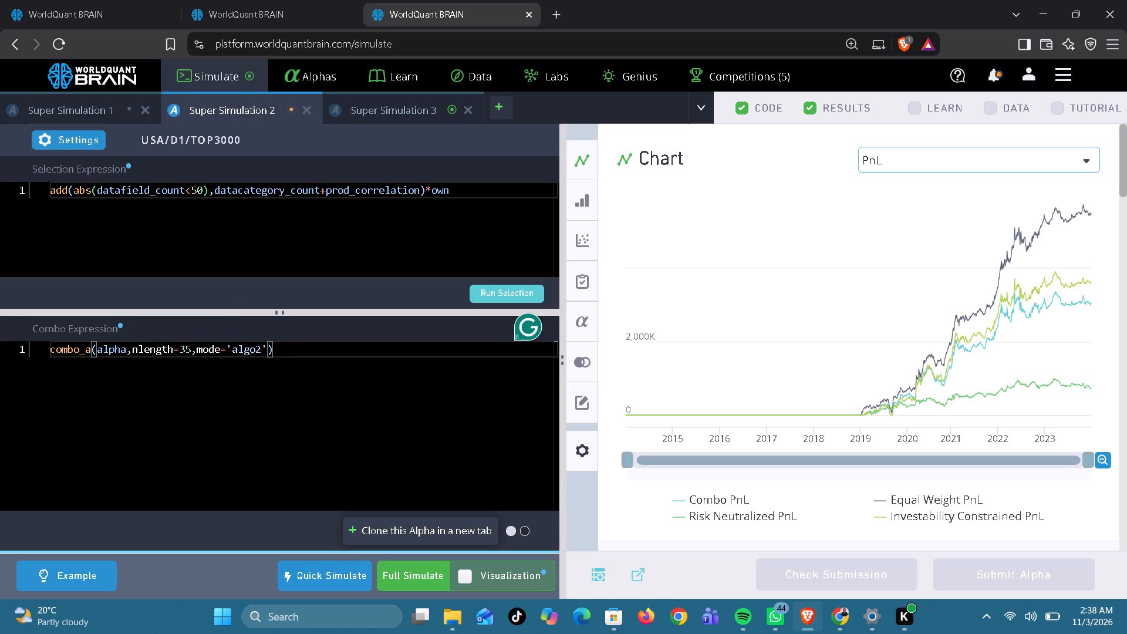
pyautogui.click(504, 294)
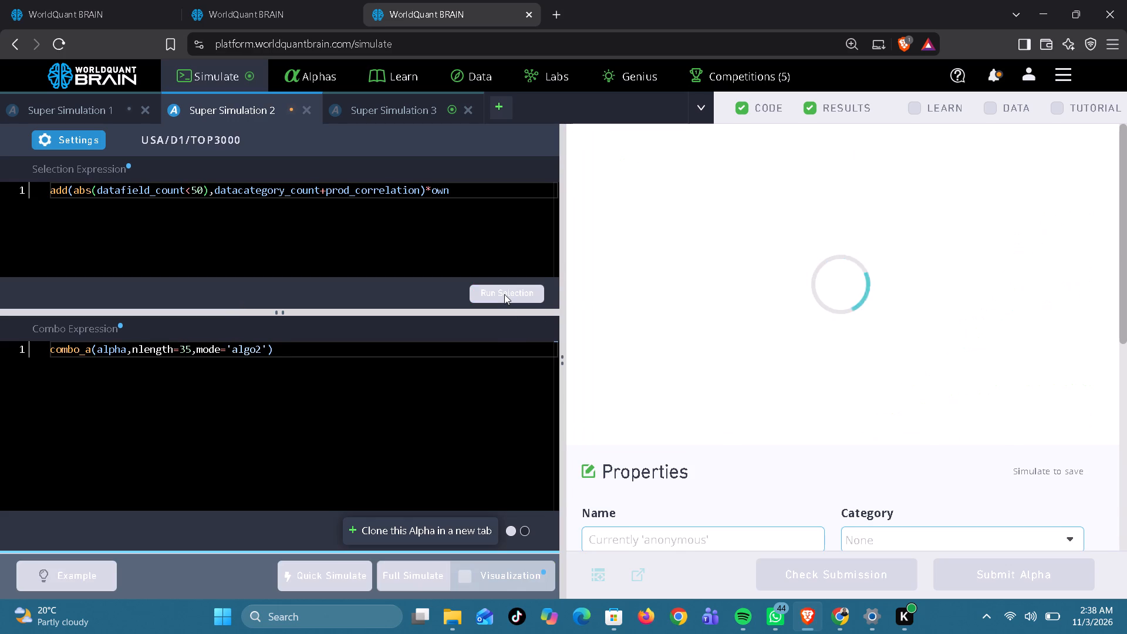
pyautogui.click(396, 576)
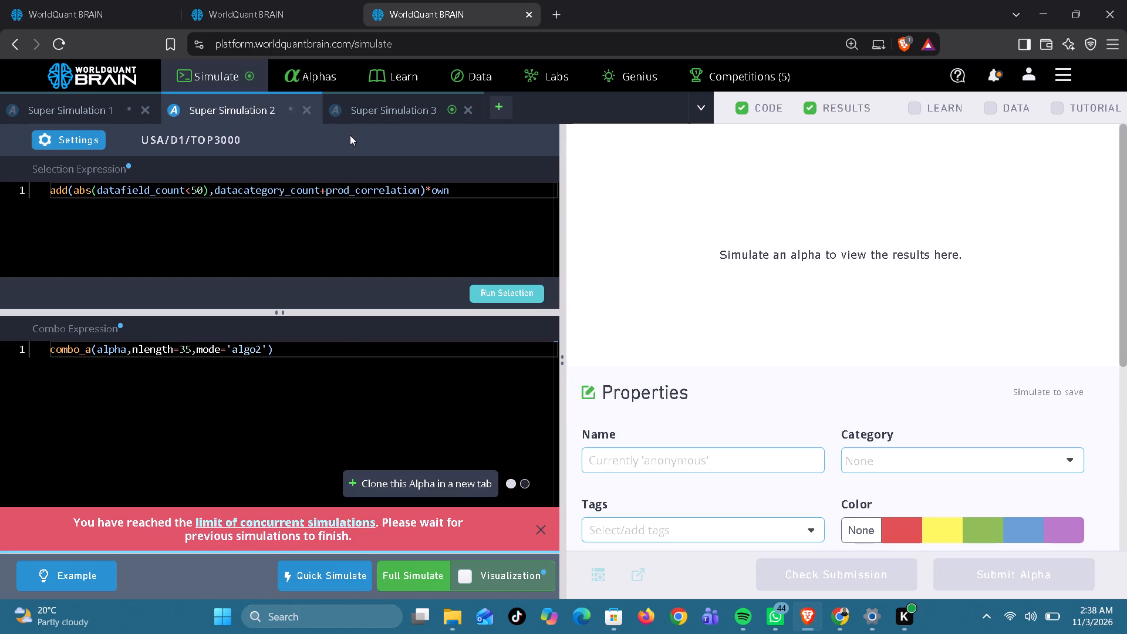
# In Super Simulation 3 of this page, set the combo nlength to 28, run the selection and start a full simulation.
pyautogui.click(393, 104)
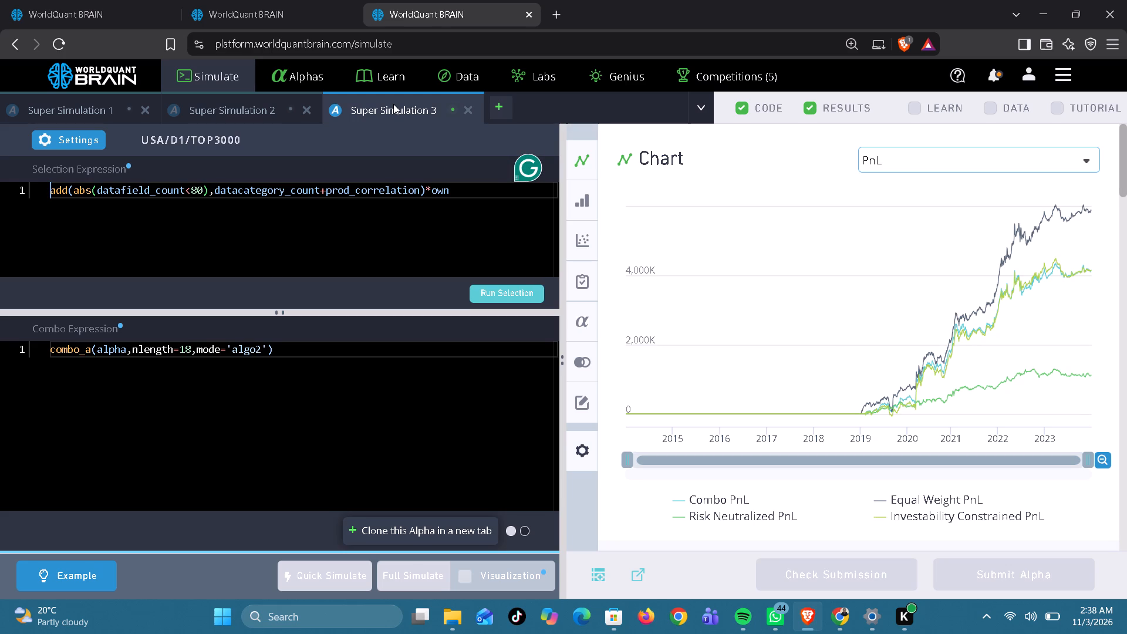
pyautogui.click(184, 350)
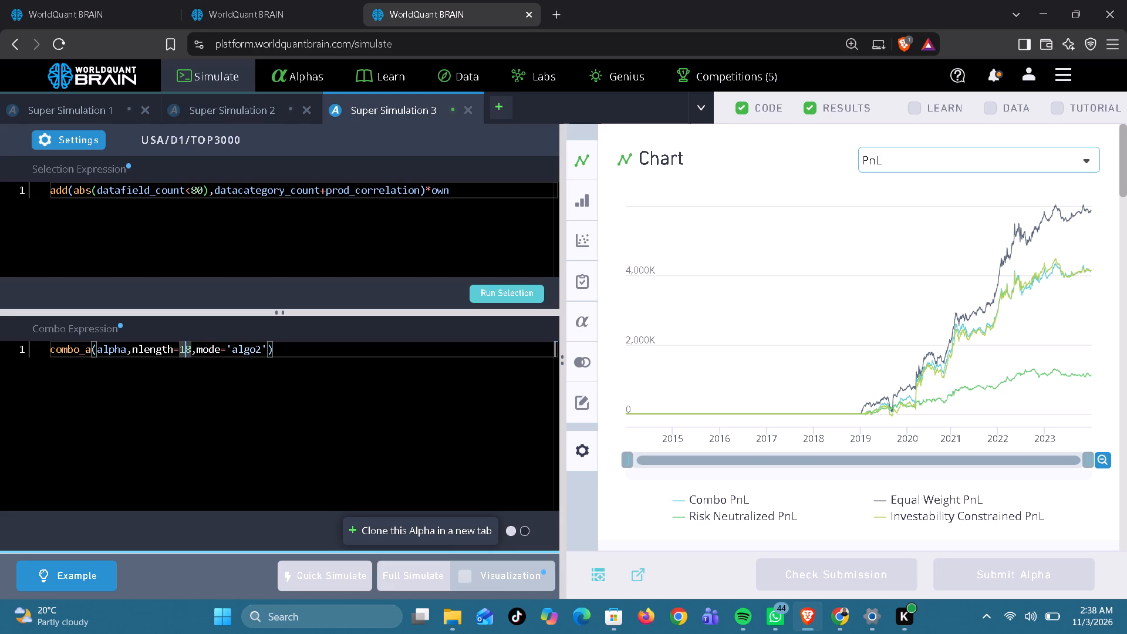
pyautogui.press('BackSpace')
pyautogui.press('2')
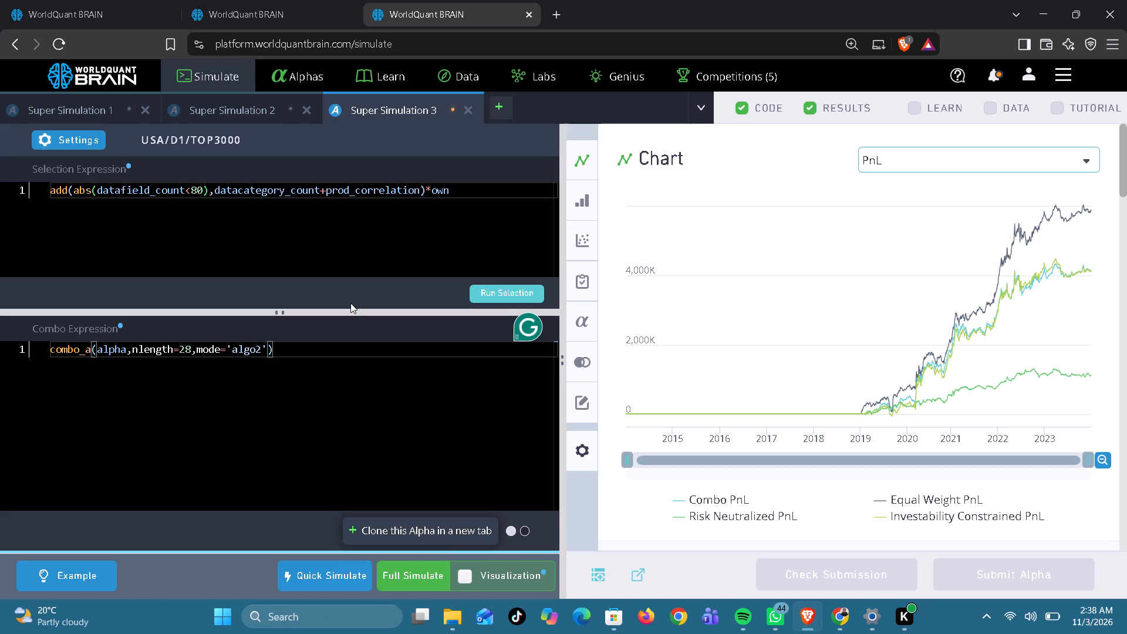
pyautogui.click(509, 302)
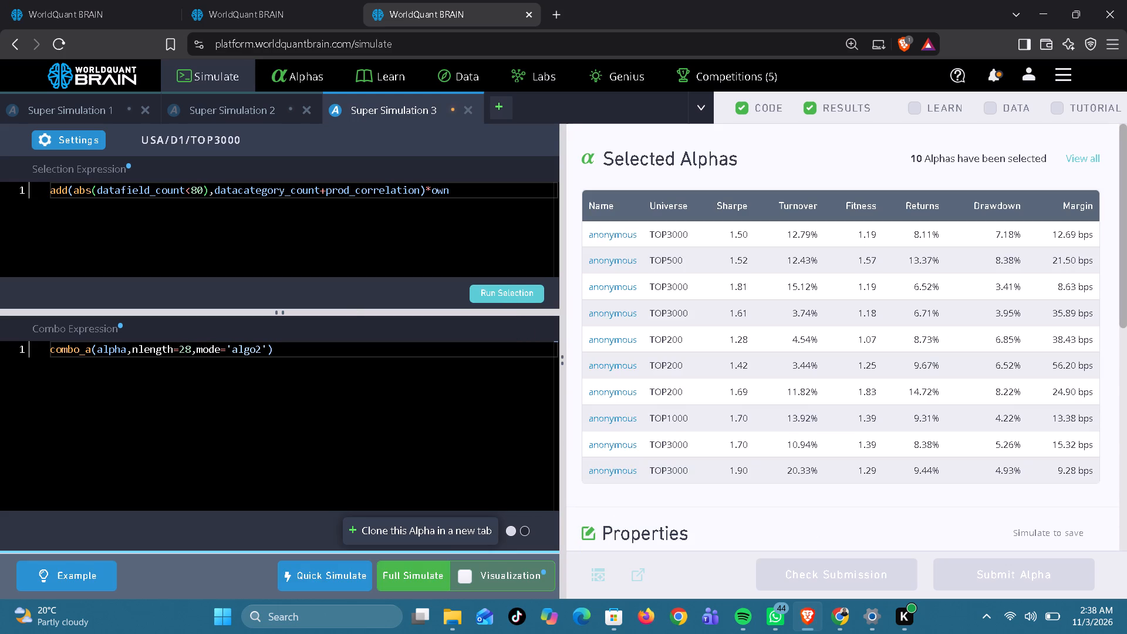
pyautogui.click(393, 565)
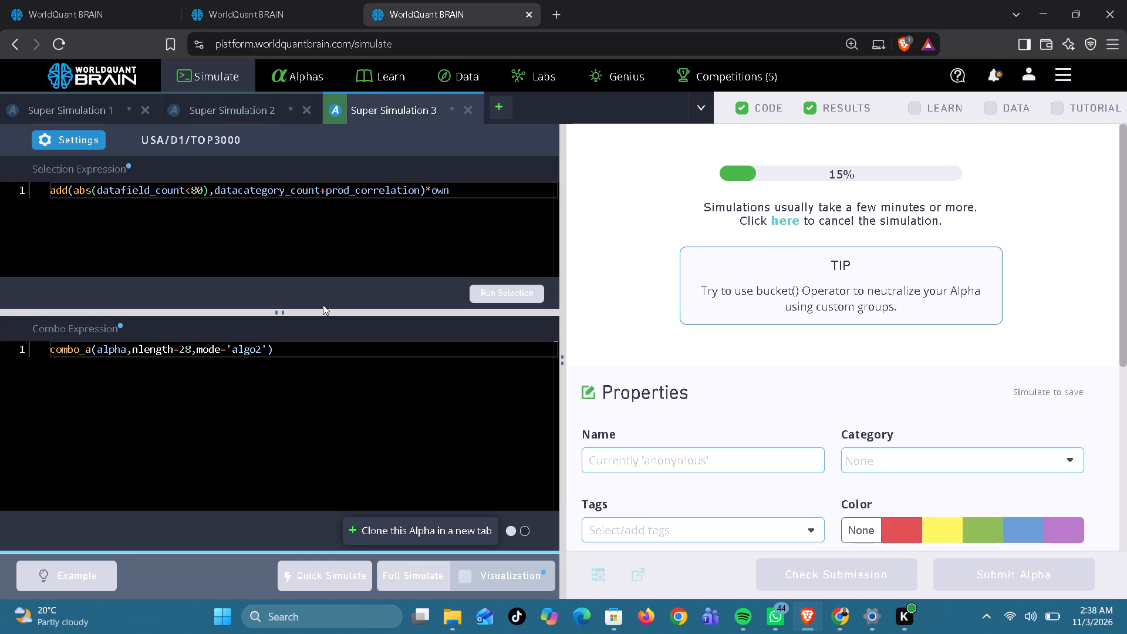
# Start the pending full simulations in Super Simulation 2 and Super Simulation 1 of this page.
pyautogui.click(258, 110)
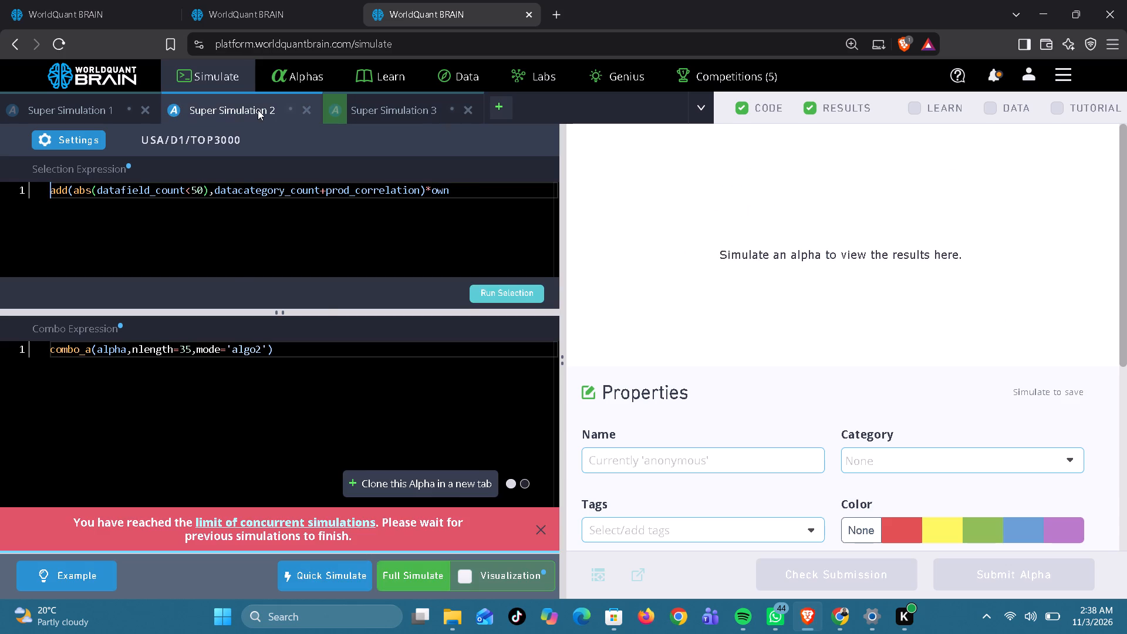
pyautogui.click(397, 581)
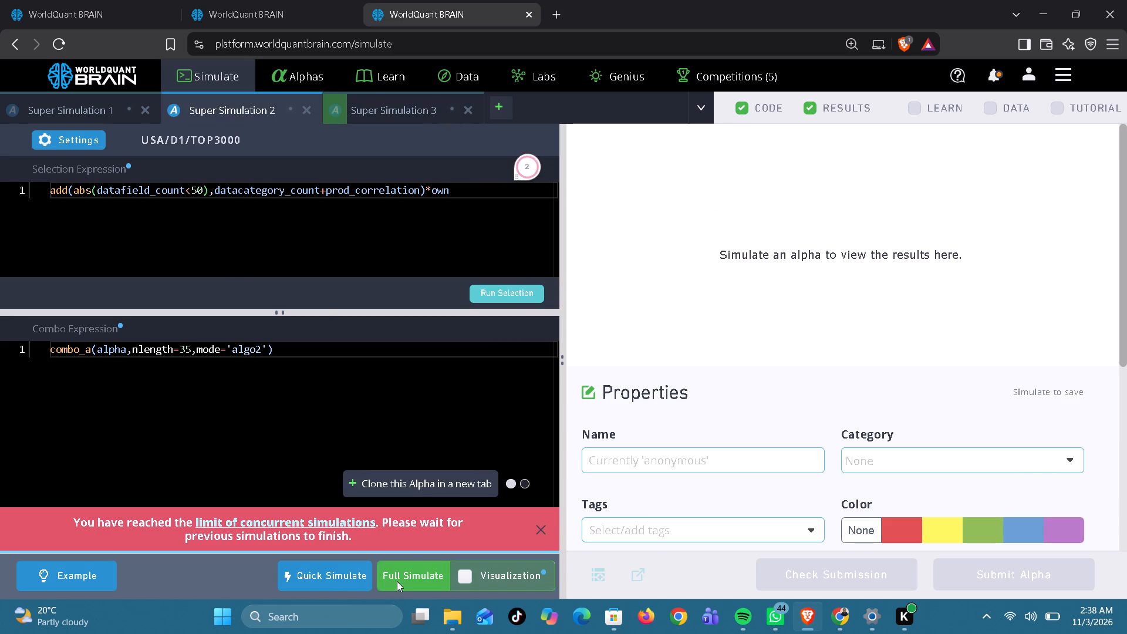
pyautogui.click(93, 98)
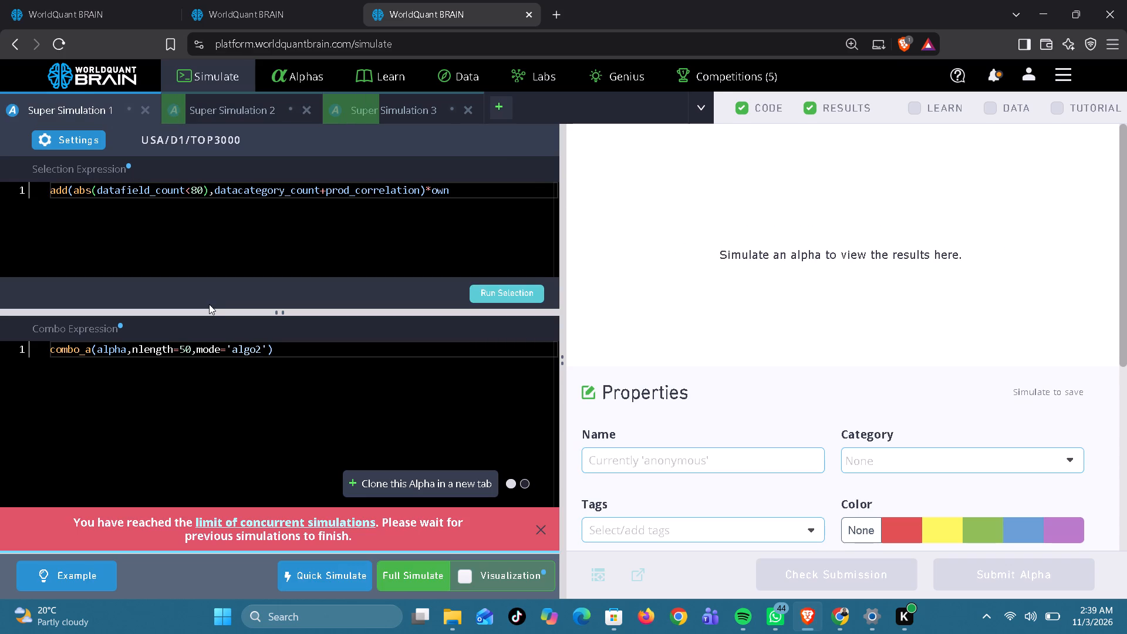
pyautogui.click(397, 572)
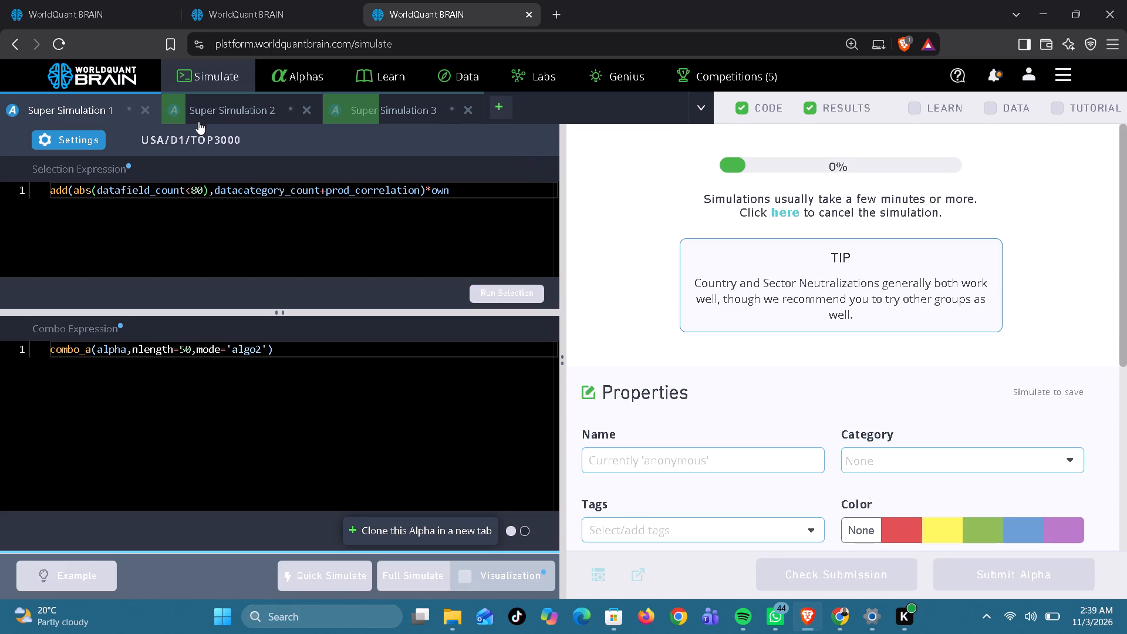
# In the second WorldQuant BRAIN page's Super Simulation 2, set the combo nlength to 37, run the selection and try a full simulation.
pyautogui.click(237, 12)
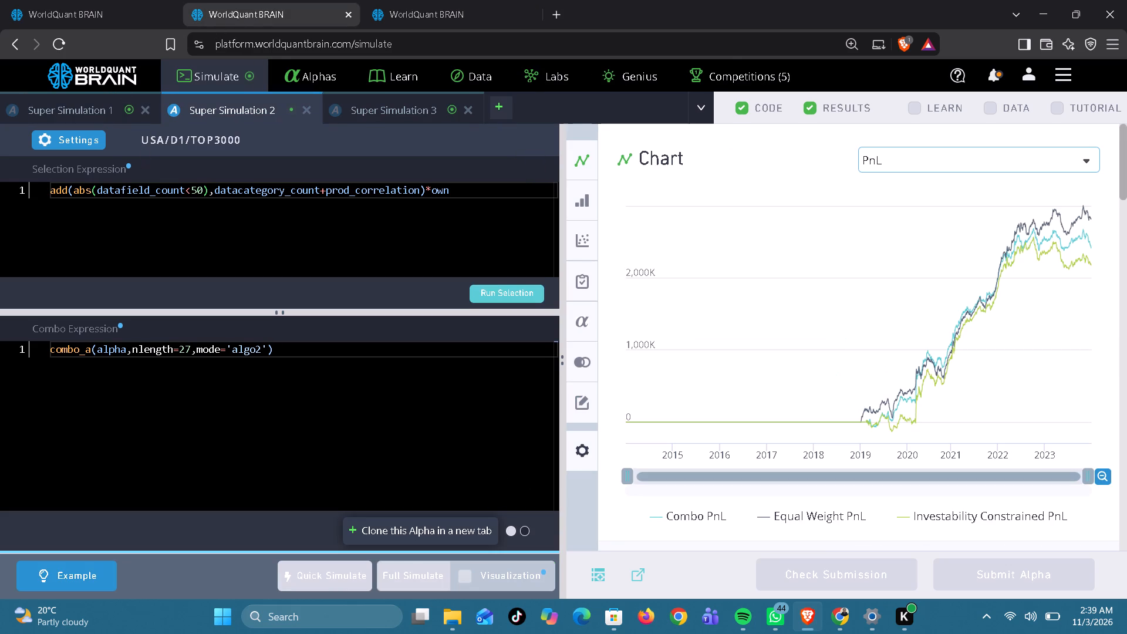
pyautogui.click(184, 353)
pyautogui.press('BackSpace')
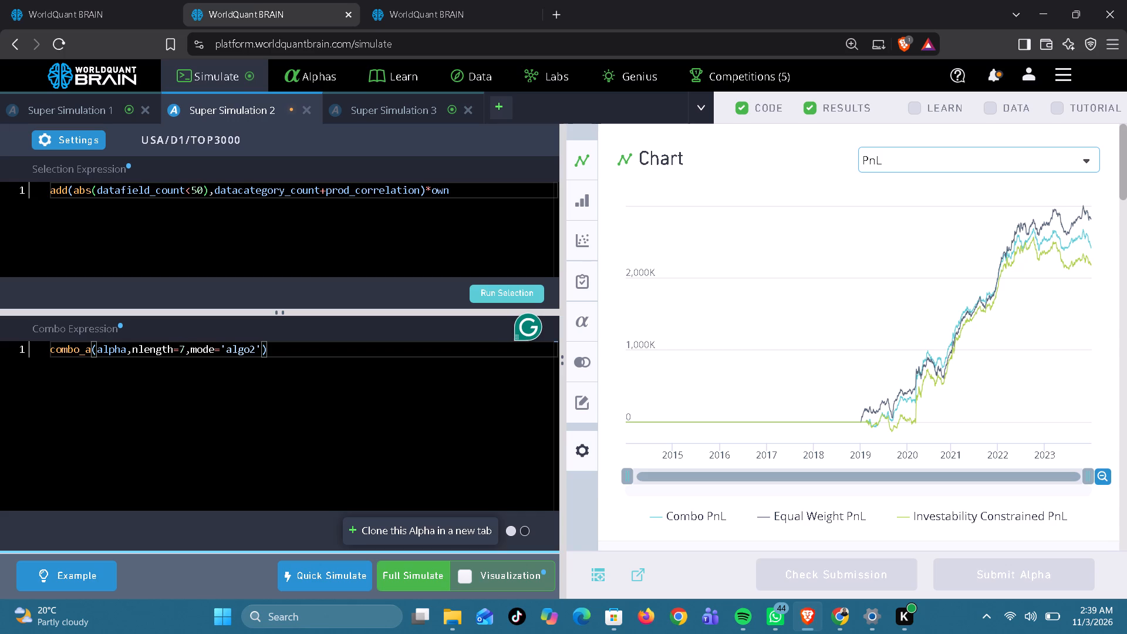
pyautogui.press('3')
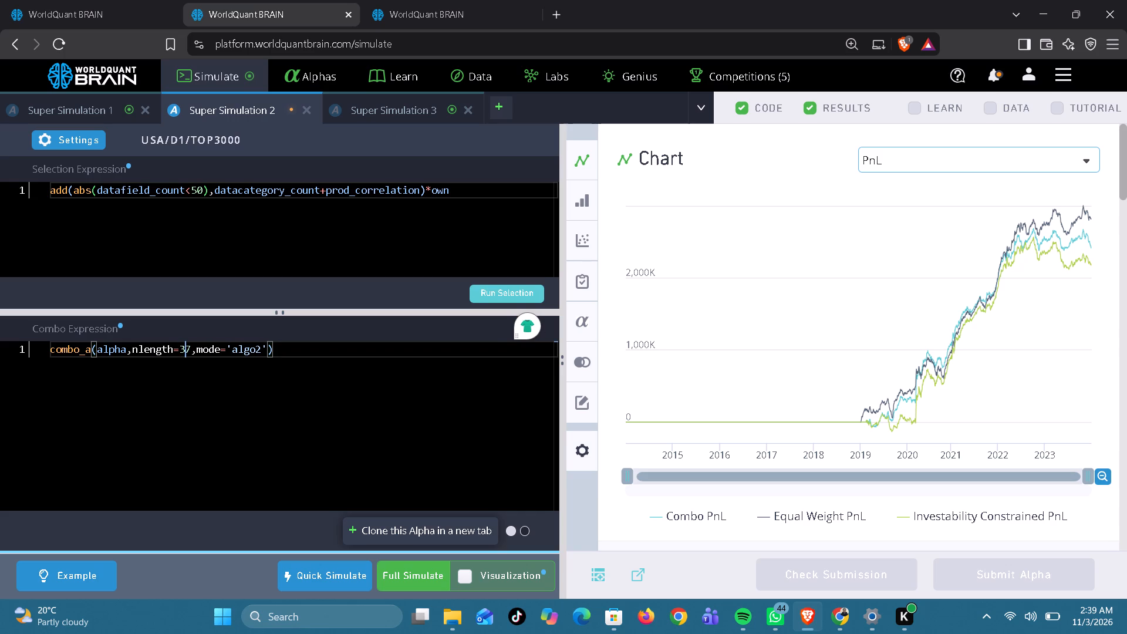
pyautogui.click(490, 286)
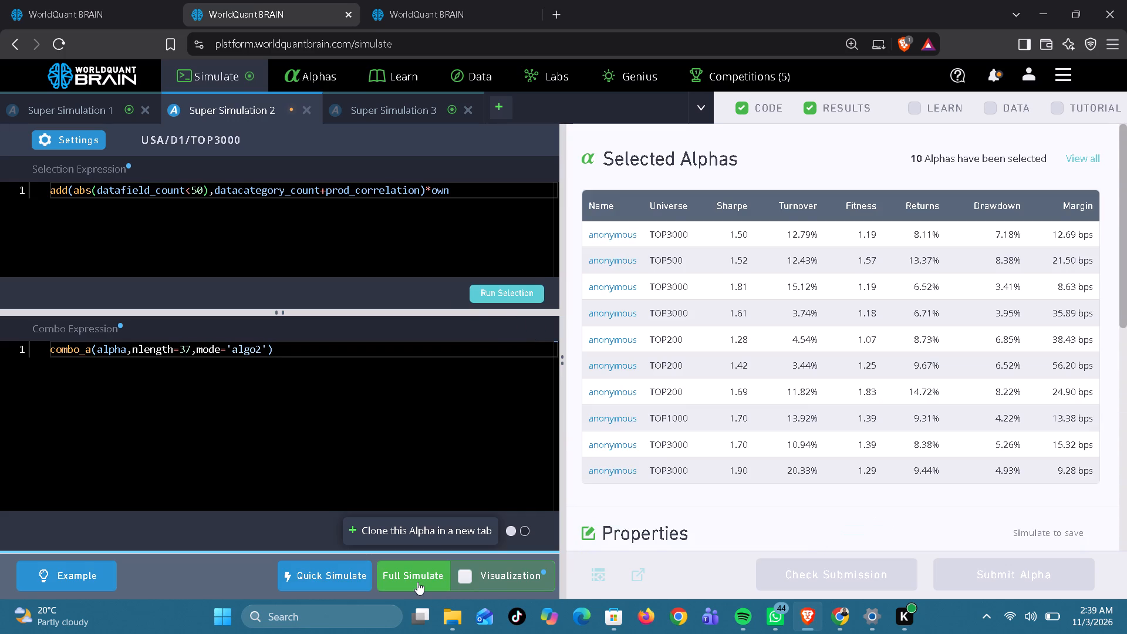
pyautogui.click(417, 582)
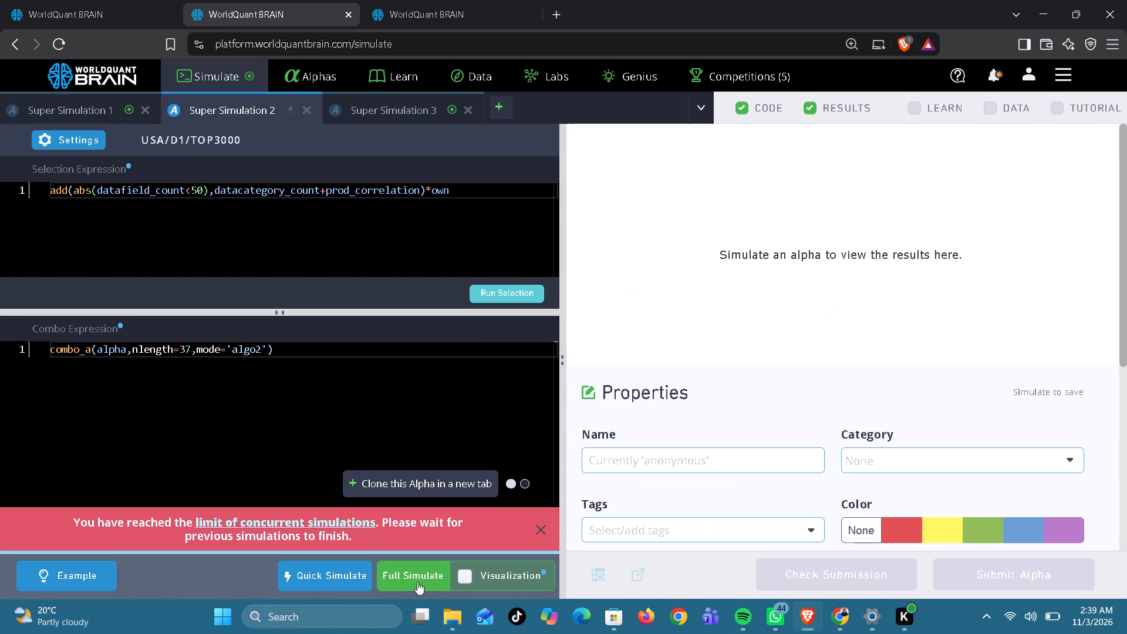
# In Super Simulation 3 of this page, set the combo nlength to 17, run the selection and try a full simulation.
pyautogui.click(389, 103)
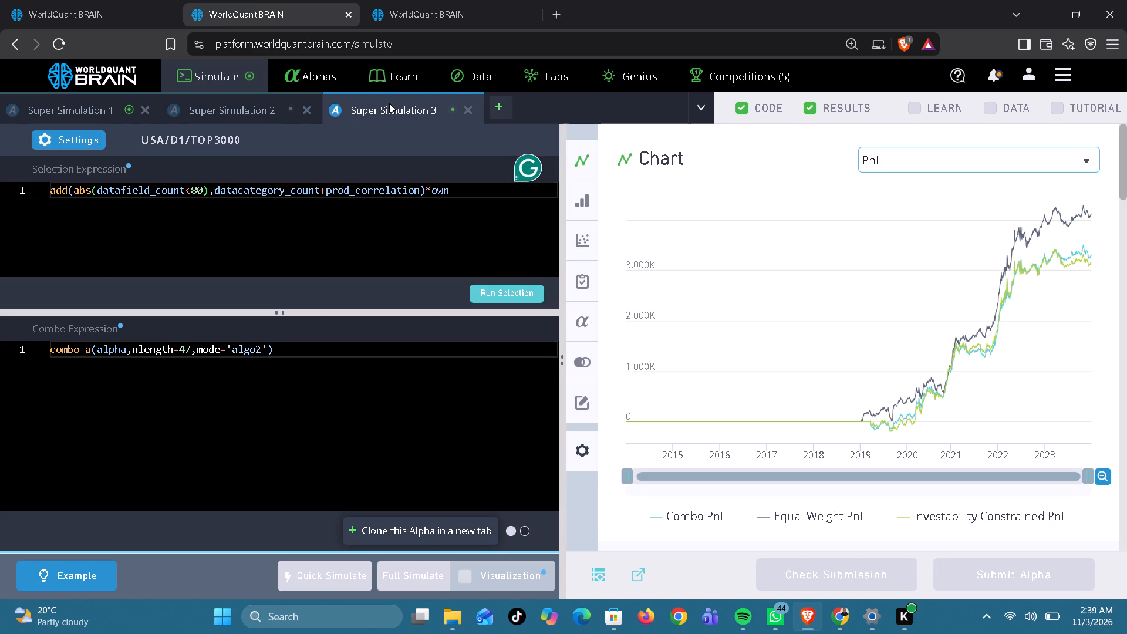
pyautogui.click(185, 344)
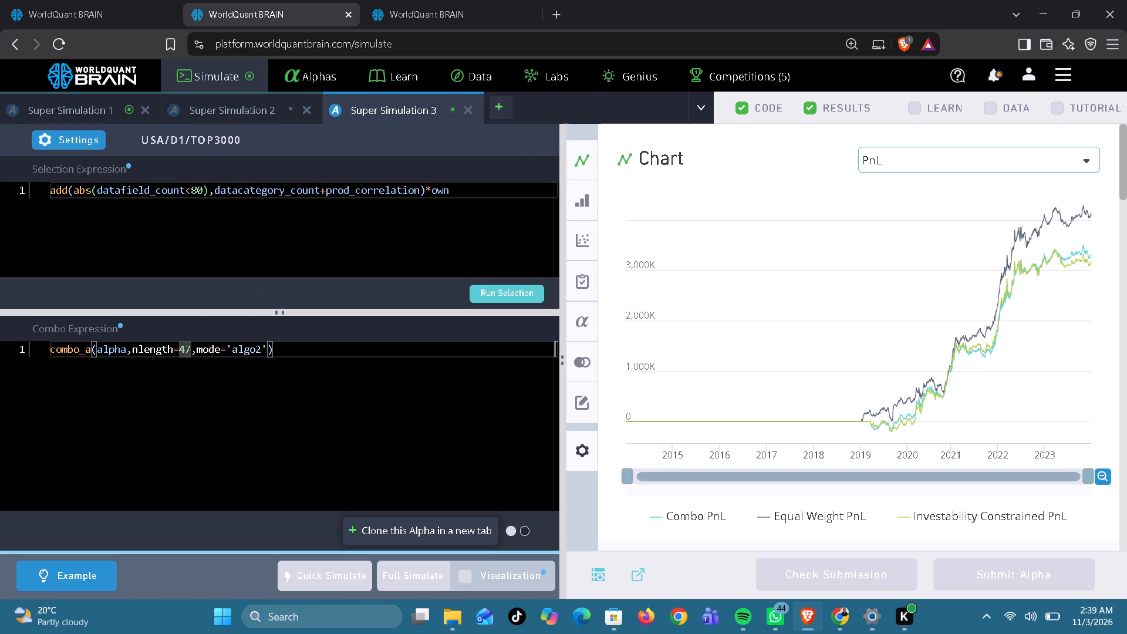
pyautogui.press('BackSpace')
pyautogui.press('1')
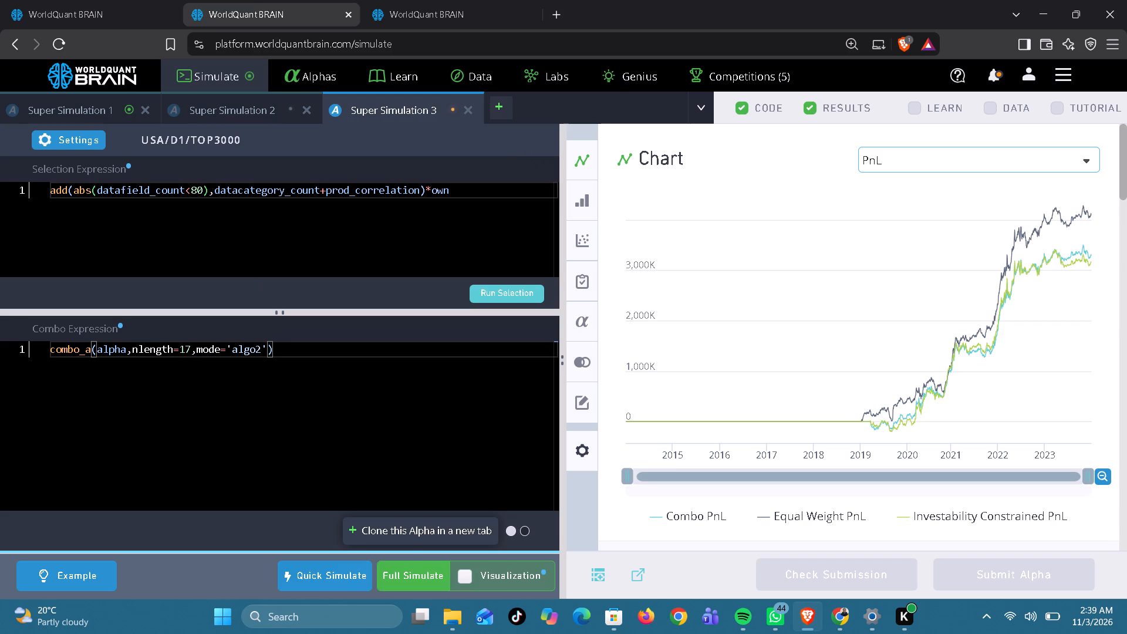
pyautogui.click(492, 282)
pyautogui.click(499, 292)
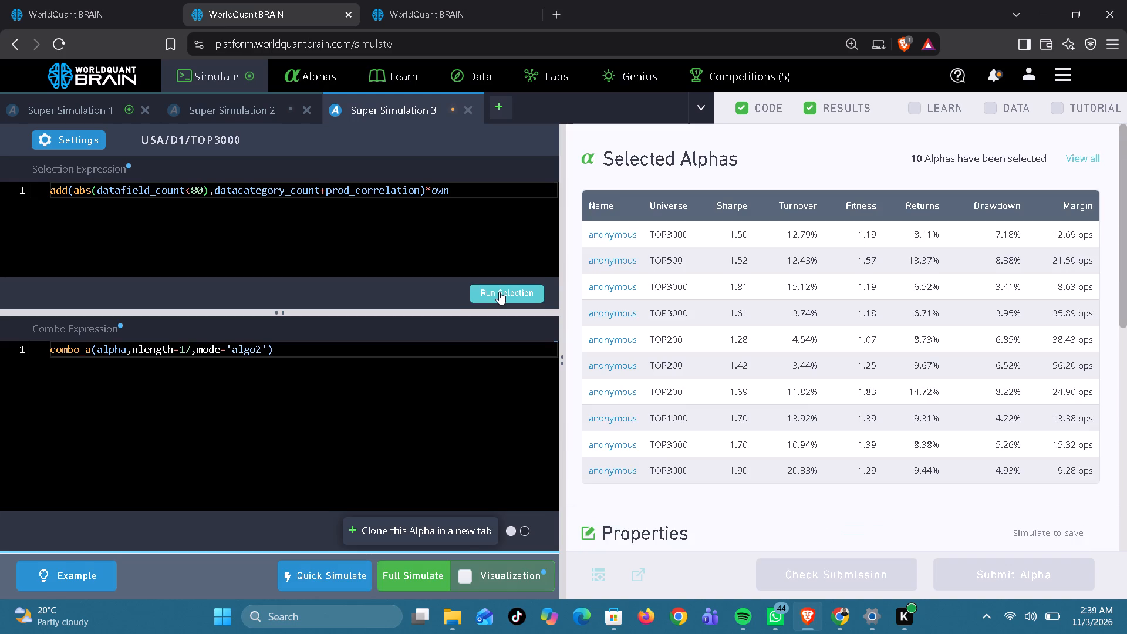
pyautogui.click(428, 578)
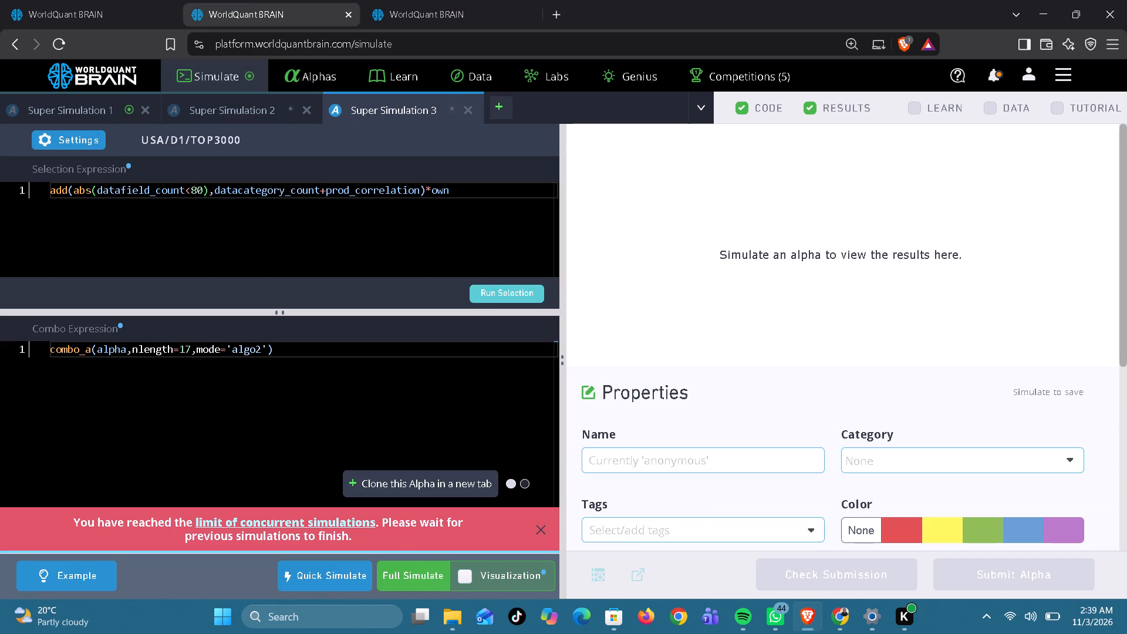
# In Super Simulation 1 of this page, set the combo nlength to 68, run the selection and start a full simulation.
pyautogui.click(231, 103)
pyautogui.click(231, 103)
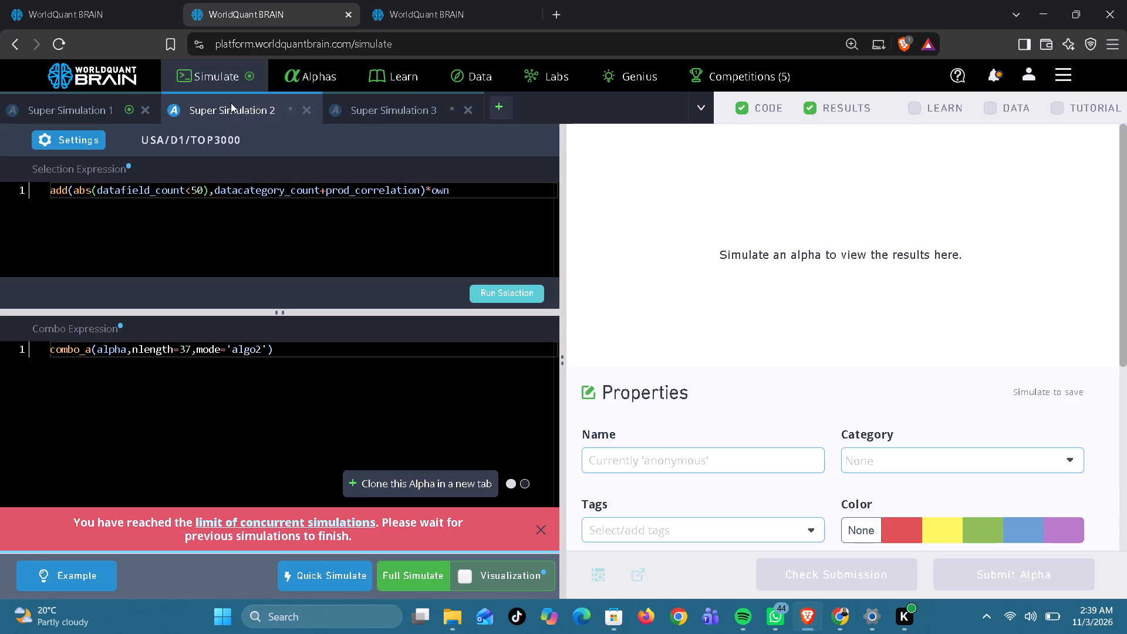
pyautogui.click(99, 113)
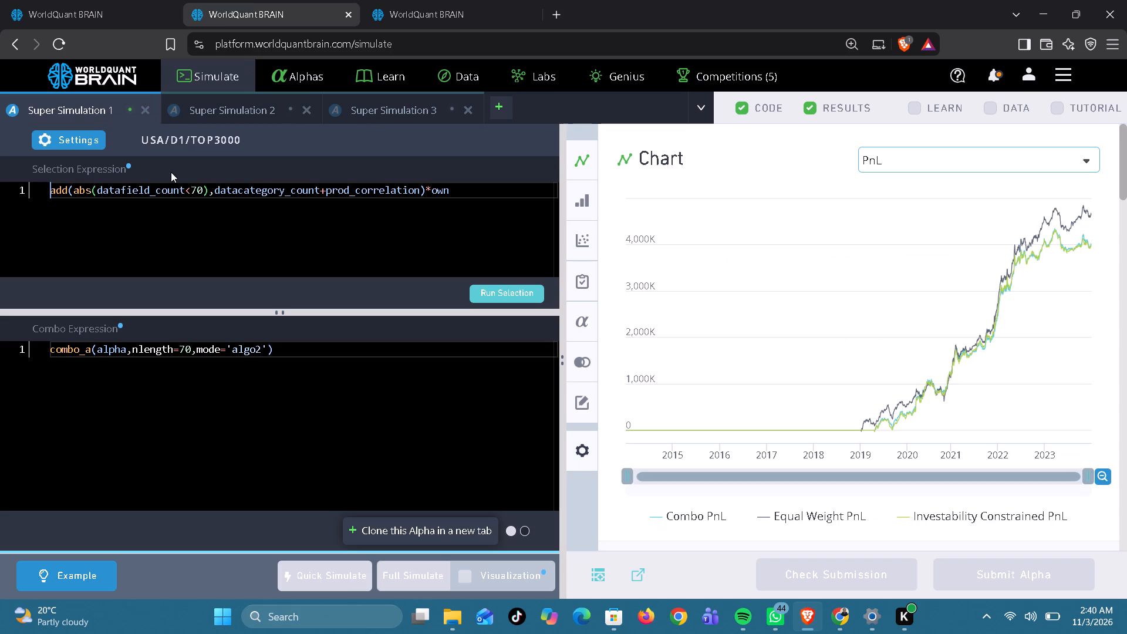
pyautogui.click(189, 348)
pyautogui.press('BackSpace')
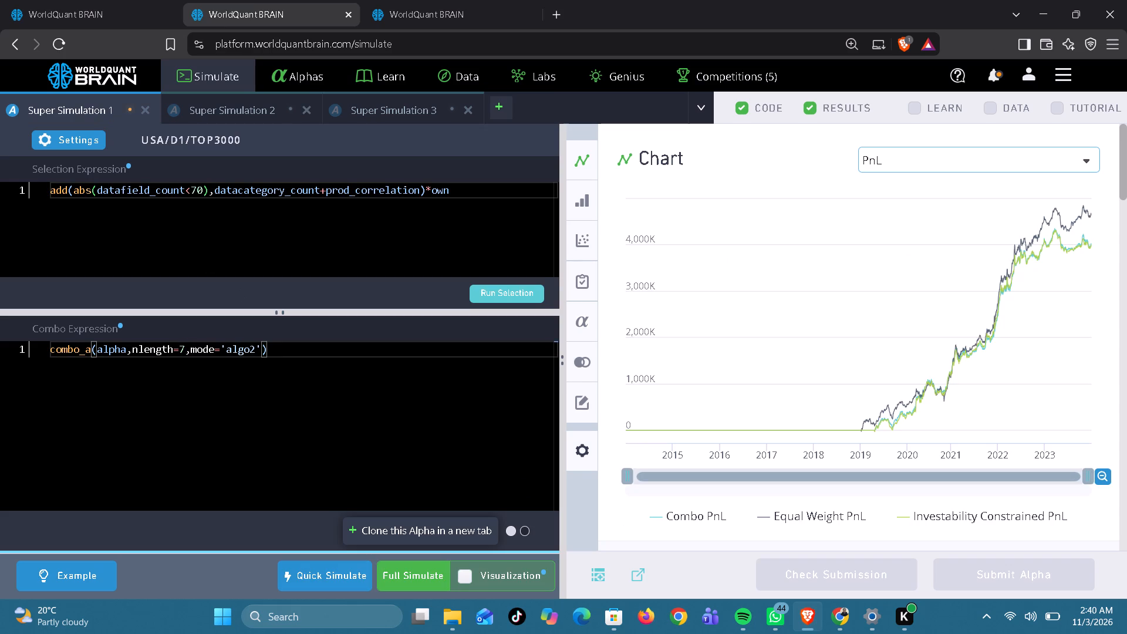
pyautogui.press('8')
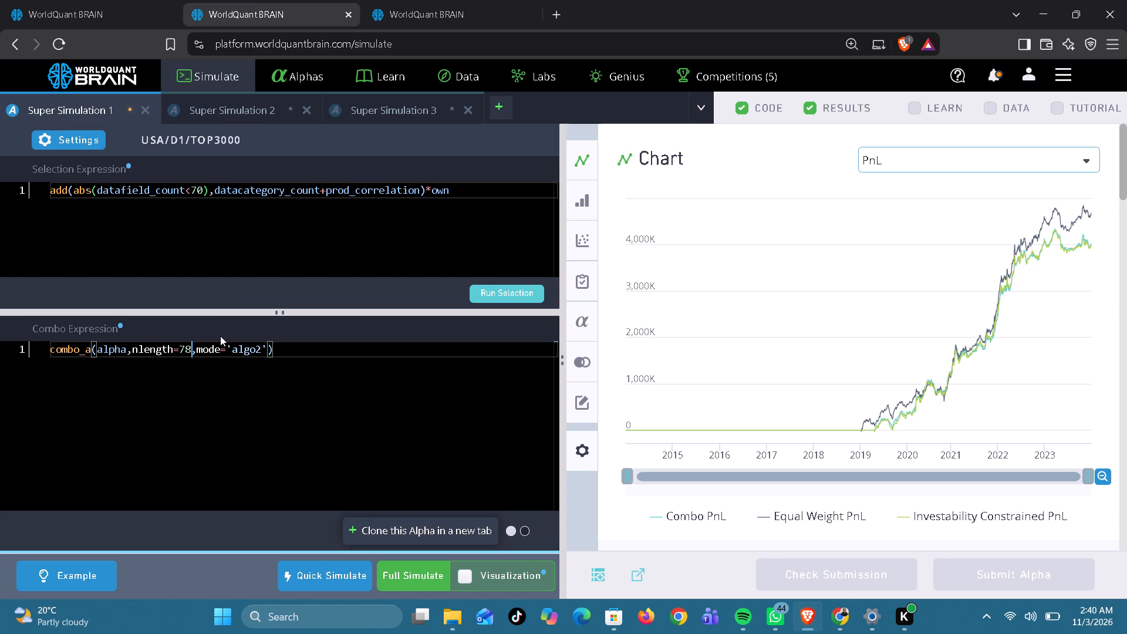
pyautogui.click(186, 349)
pyautogui.press('BackSpace')
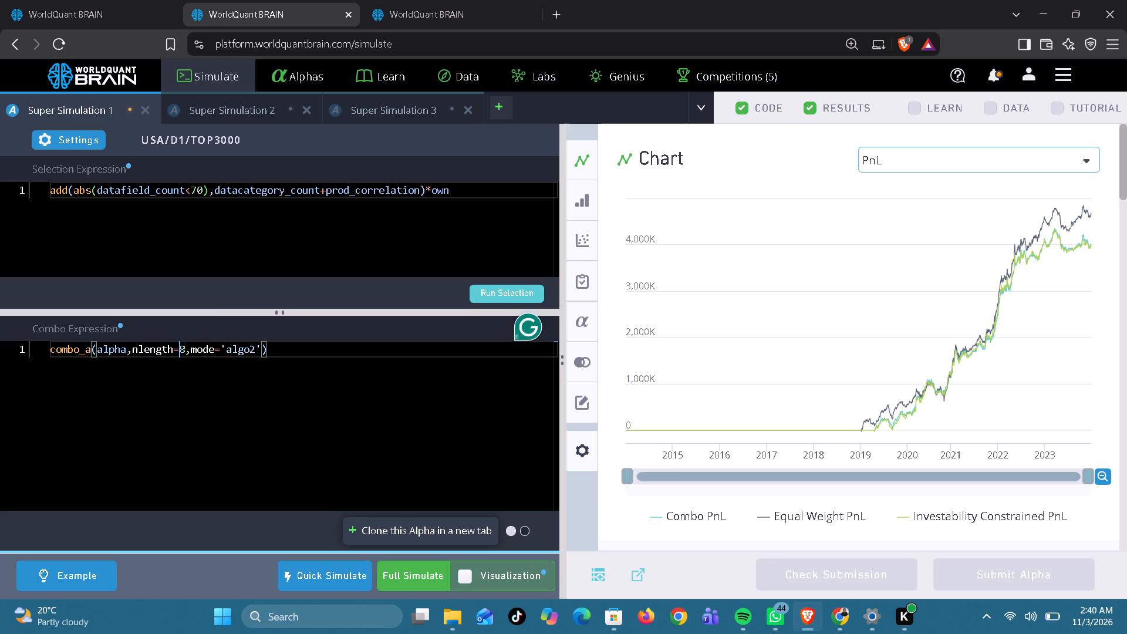
pyautogui.press('6')
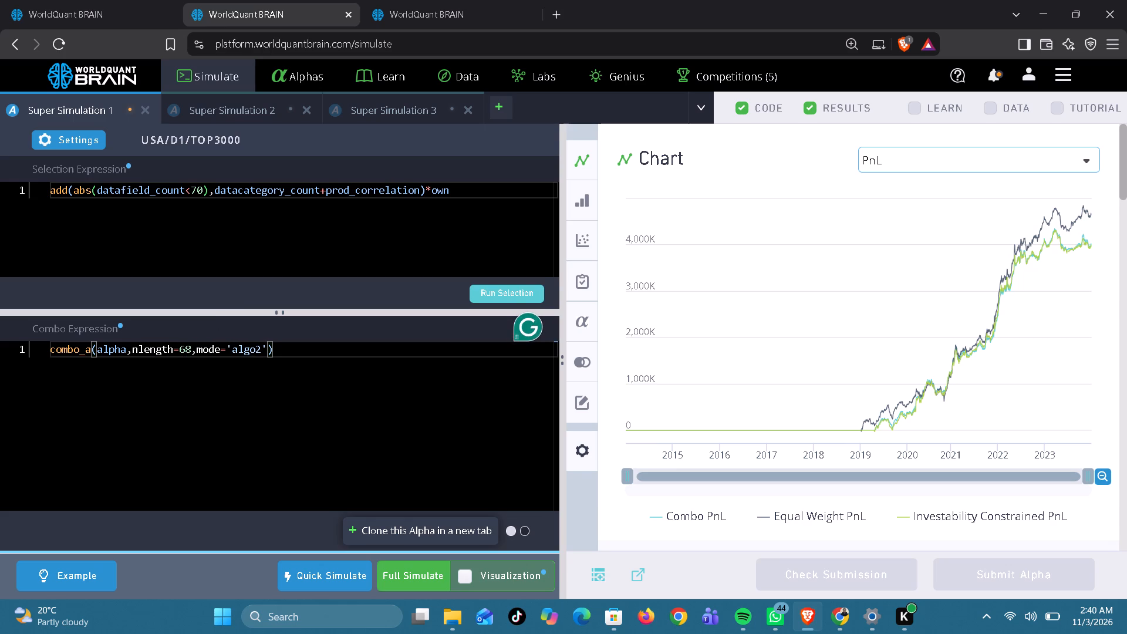
pyautogui.click(504, 294)
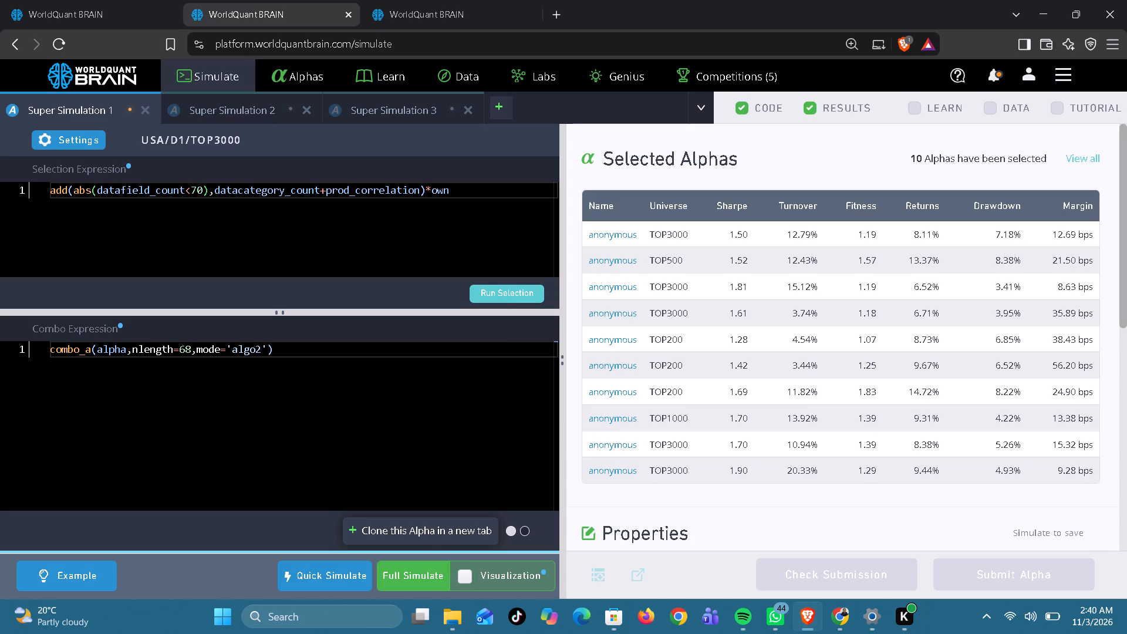
pyautogui.click(426, 574)
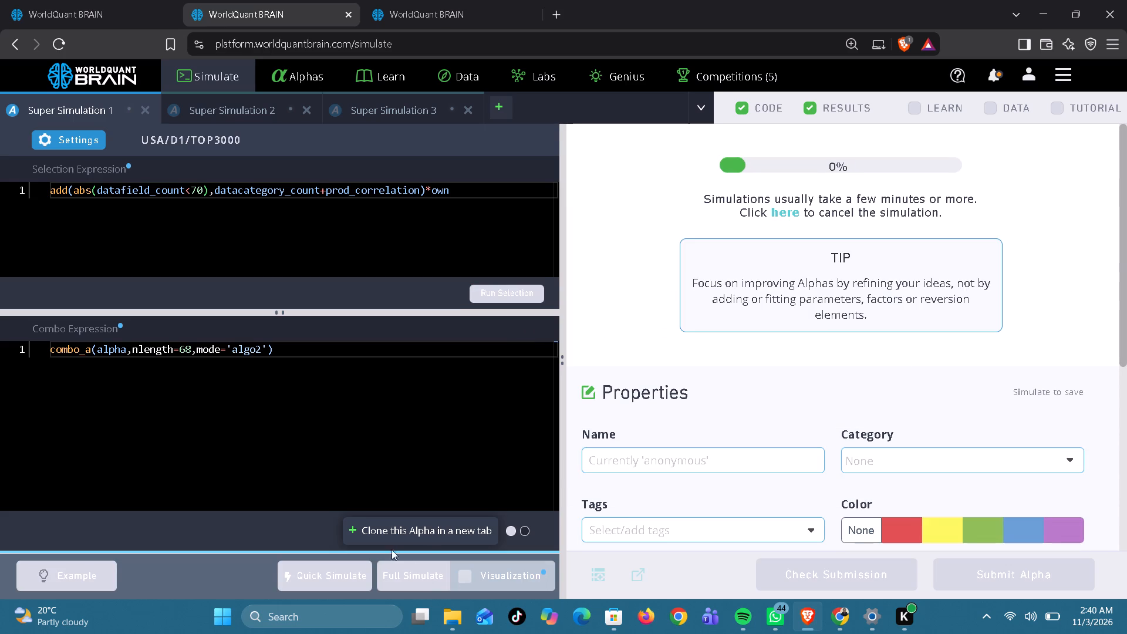
# Start the pending full simulation in Super Simulation 2 with nlength 37.
pyautogui.click(232, 112)
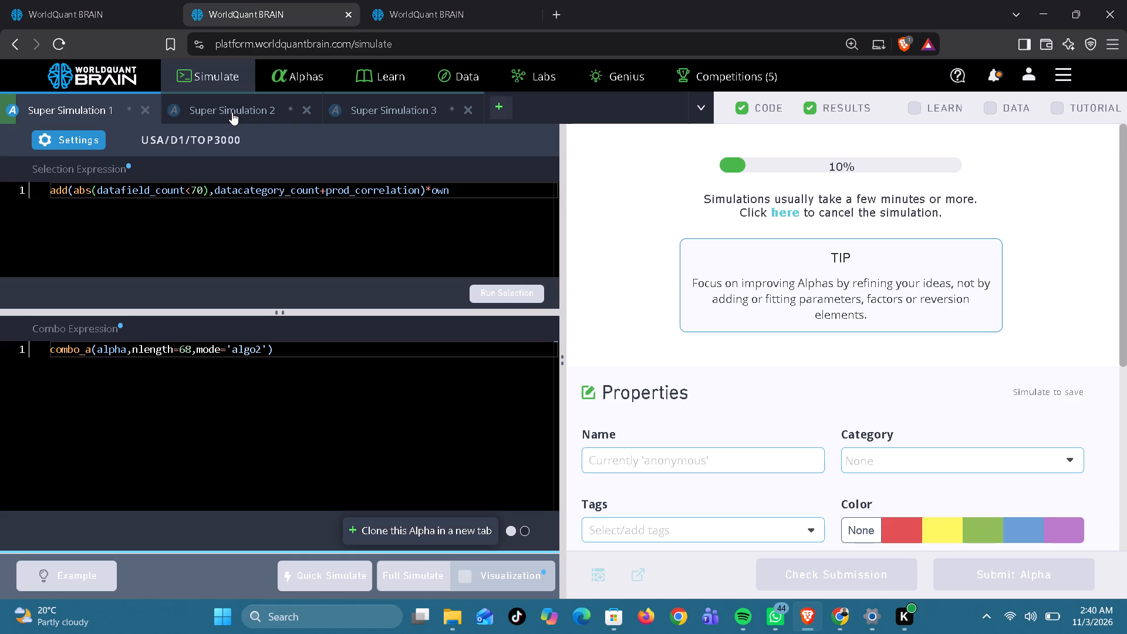
pyautogui.click(400, 571)
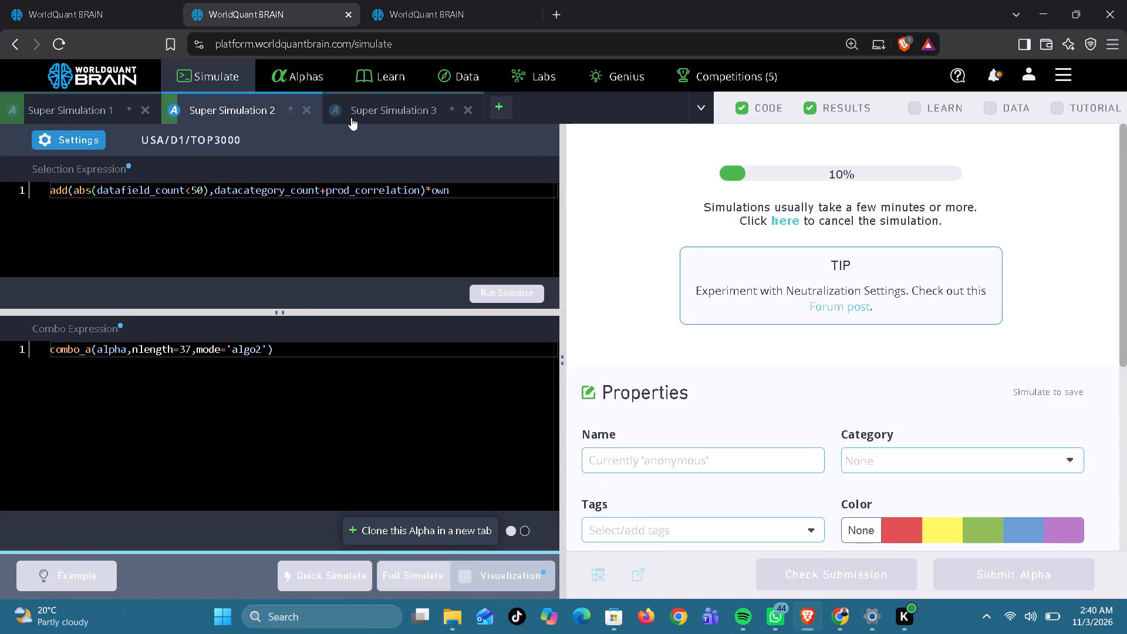
# Retry the full simulation in Super Simulation 3 with nlength 17 until it is accepted.
pyautogui.click(375, 108)
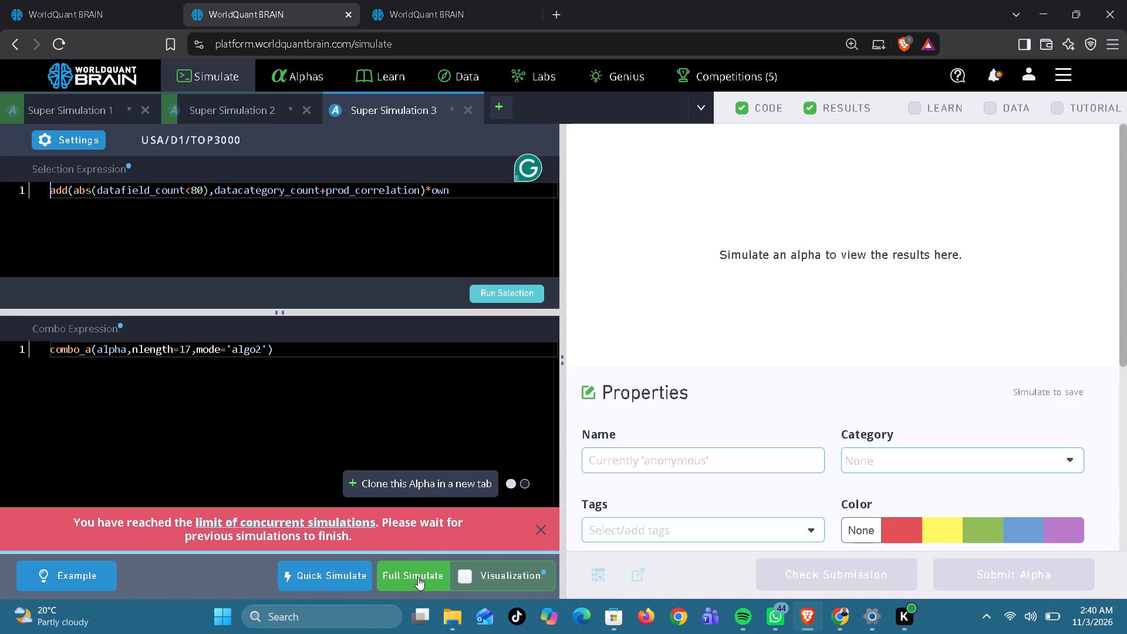
pyautogui.click(418, 577)
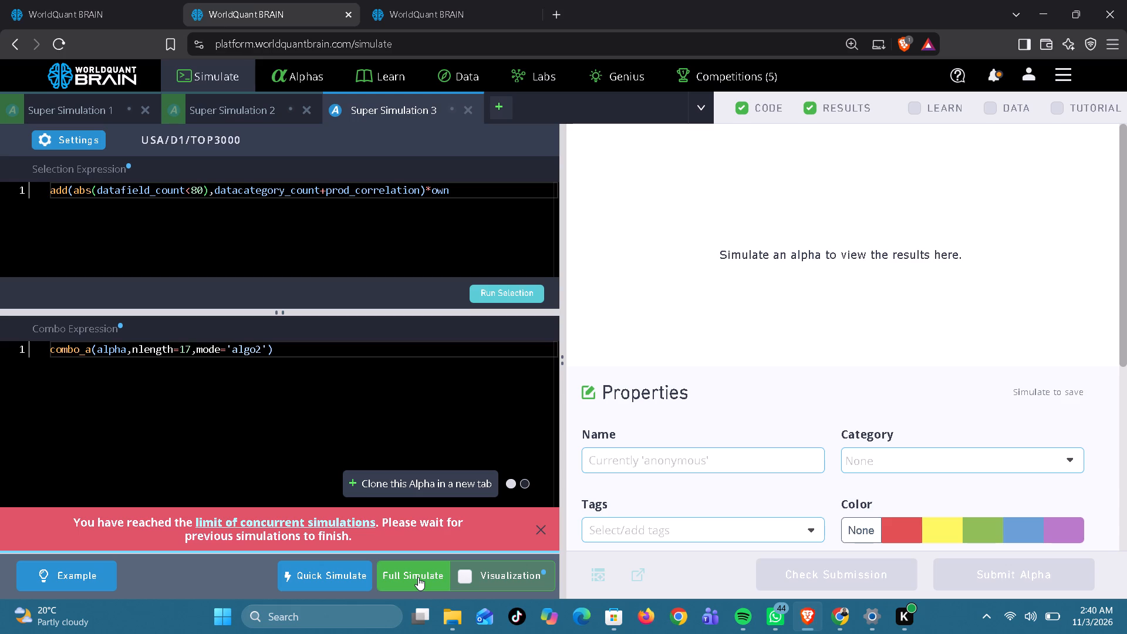
pyautogui.click(418, 577)
pyautogui.click(418, 577)
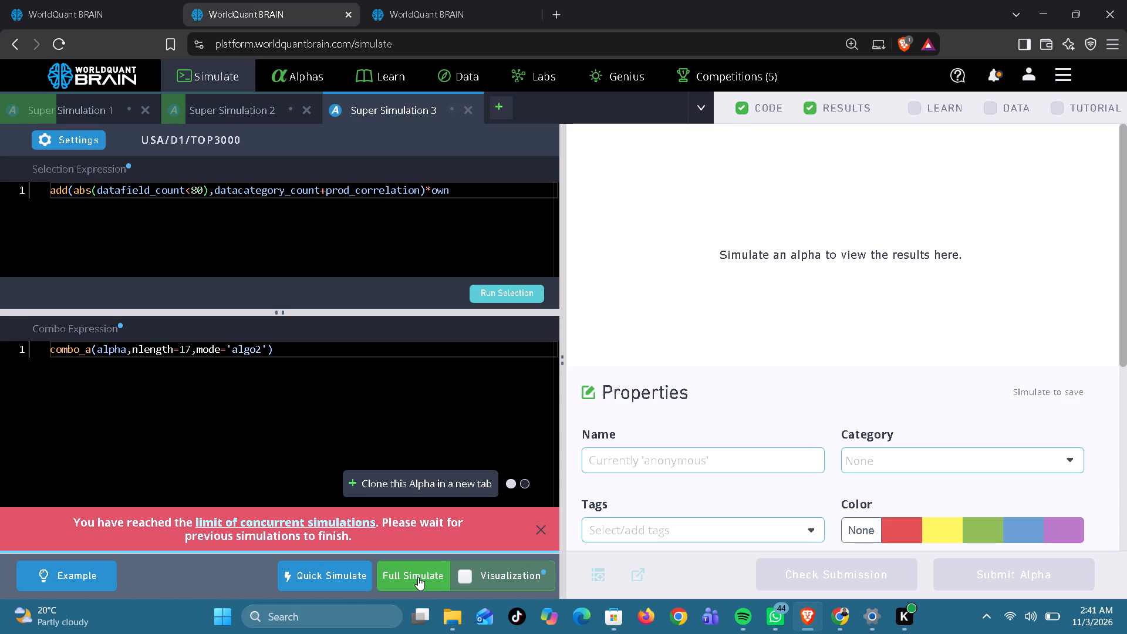
pyautogui.click(418, 577)
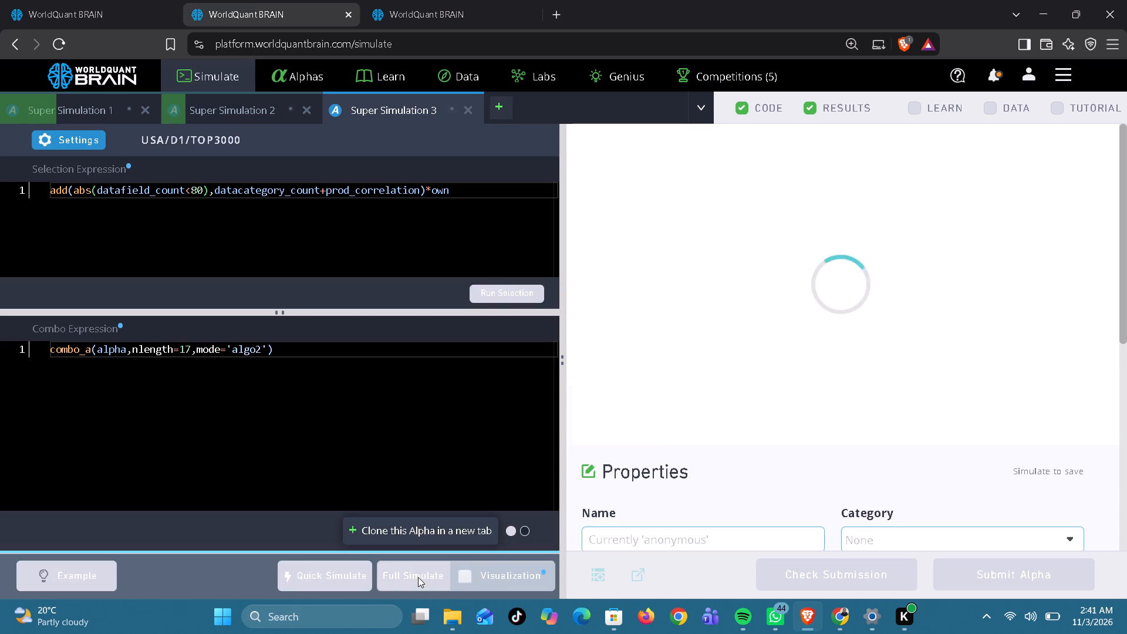
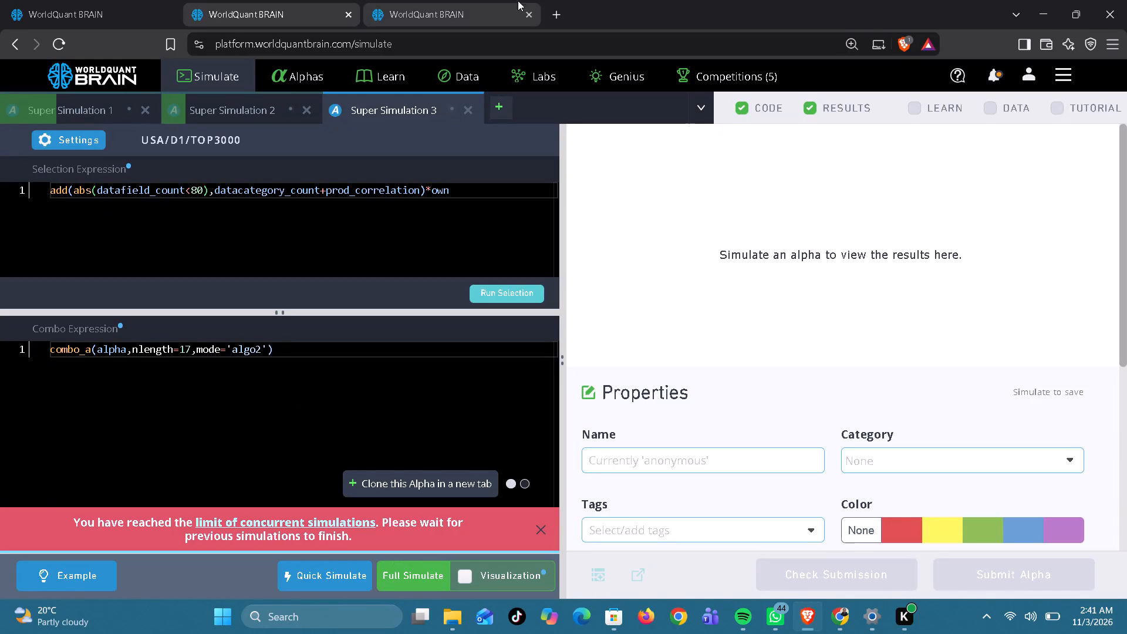
# Retry the full simulation in Super Simulation 3 of the second TOP3000 page with nlength 17.
pyautogui.click(490, 11)
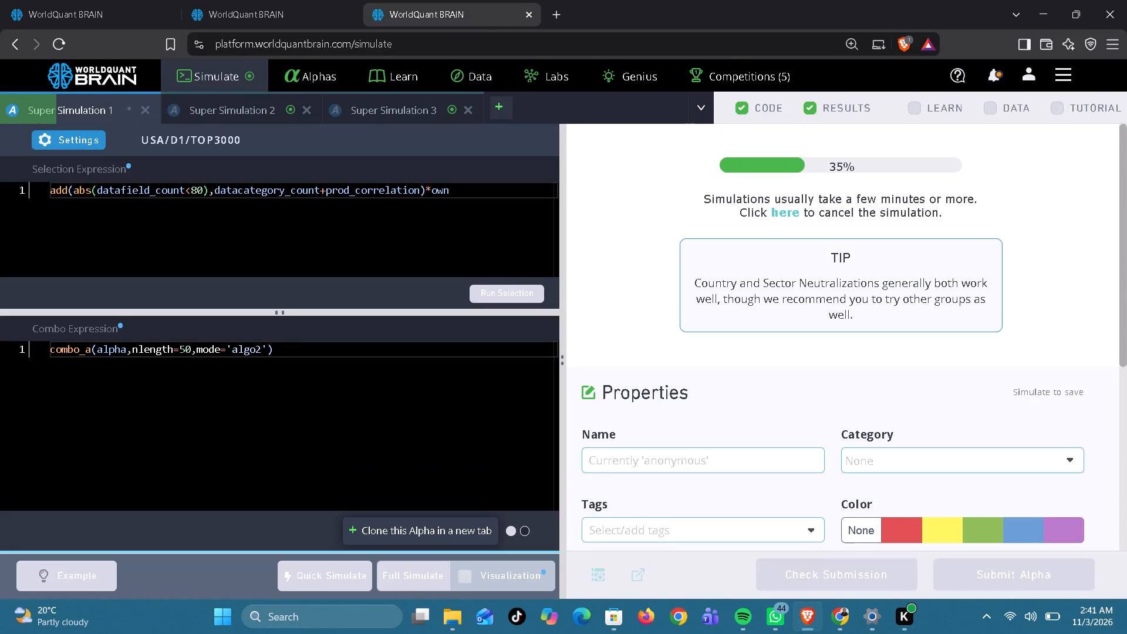
pyautogui.click(297, 7)
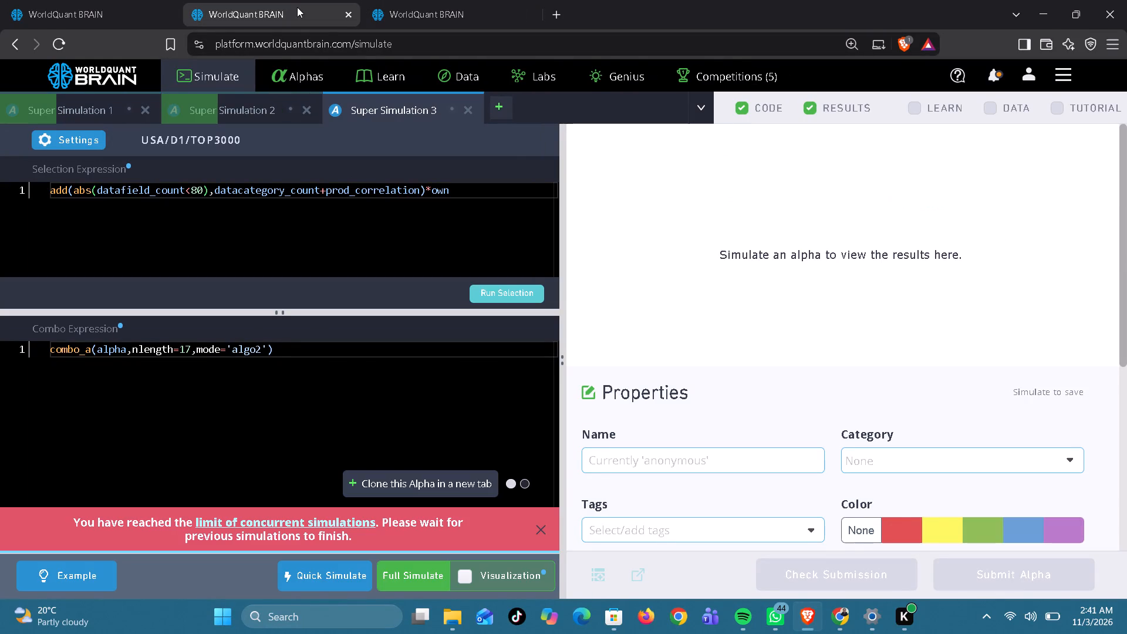
pyautogui.click(416, 584)
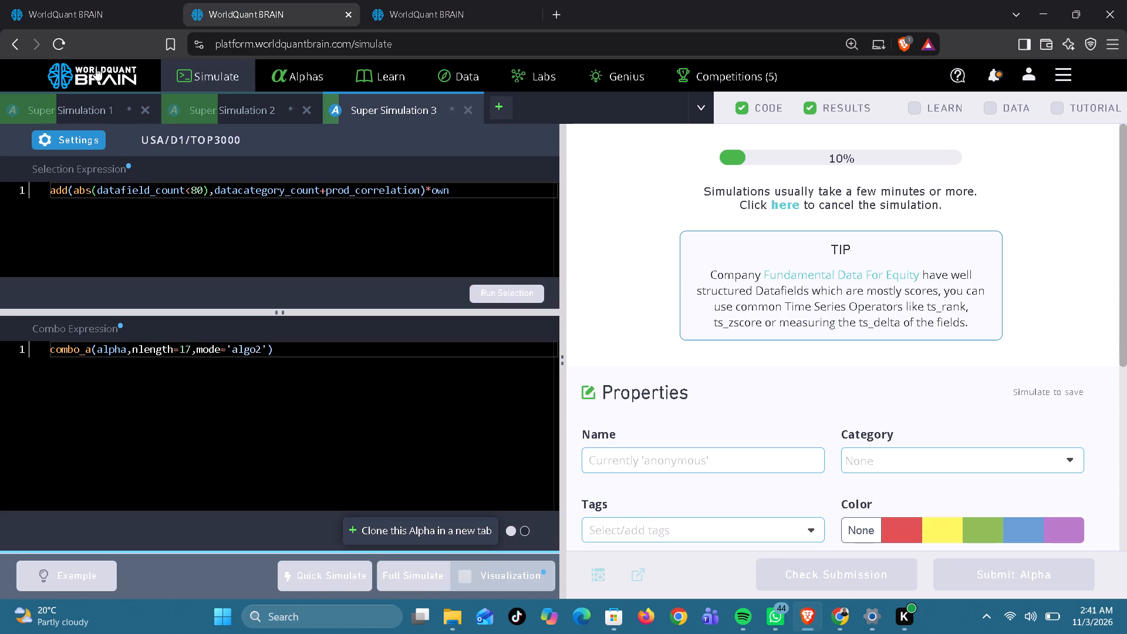
# On the TOP2000 page, set Super Simulation 2's combo nlength to 55, run the selection and try a full simulation.
pyautogui.click(78, 18)
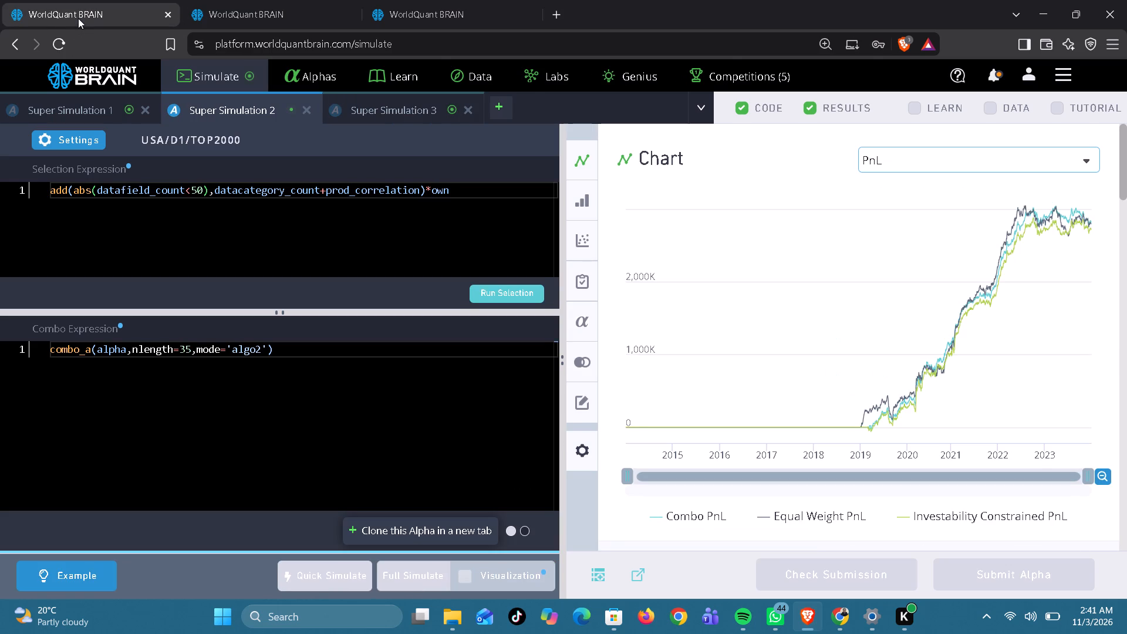
pyautogui.click(180, 349)
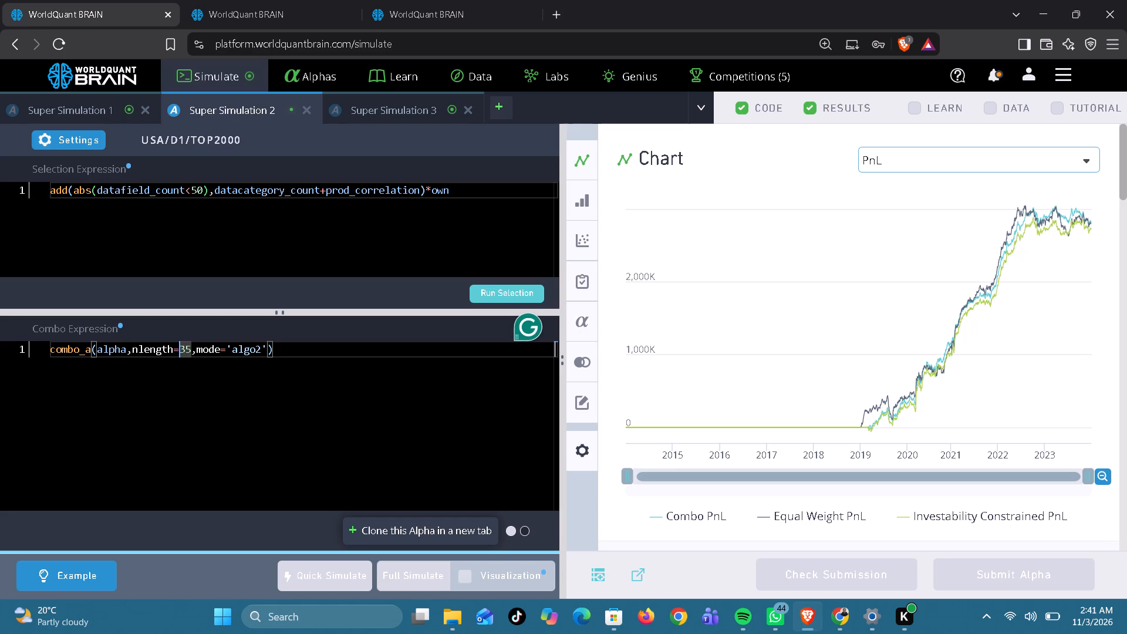
pyautogui.press('Delete')
pyautogui.press('5')
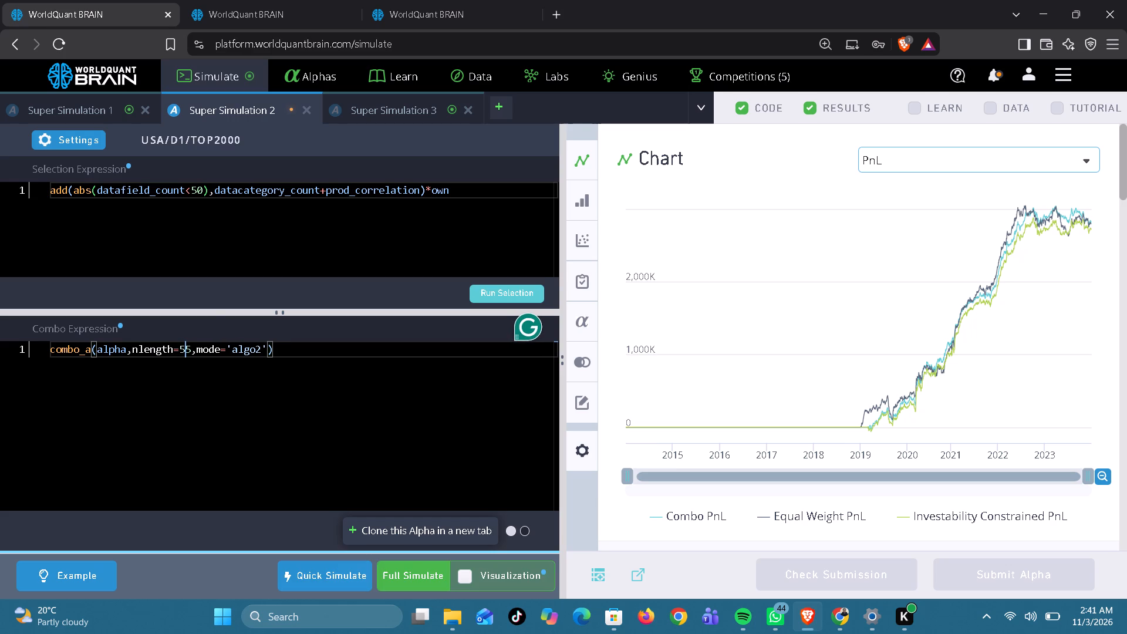
pyautogui.click(510, 297)
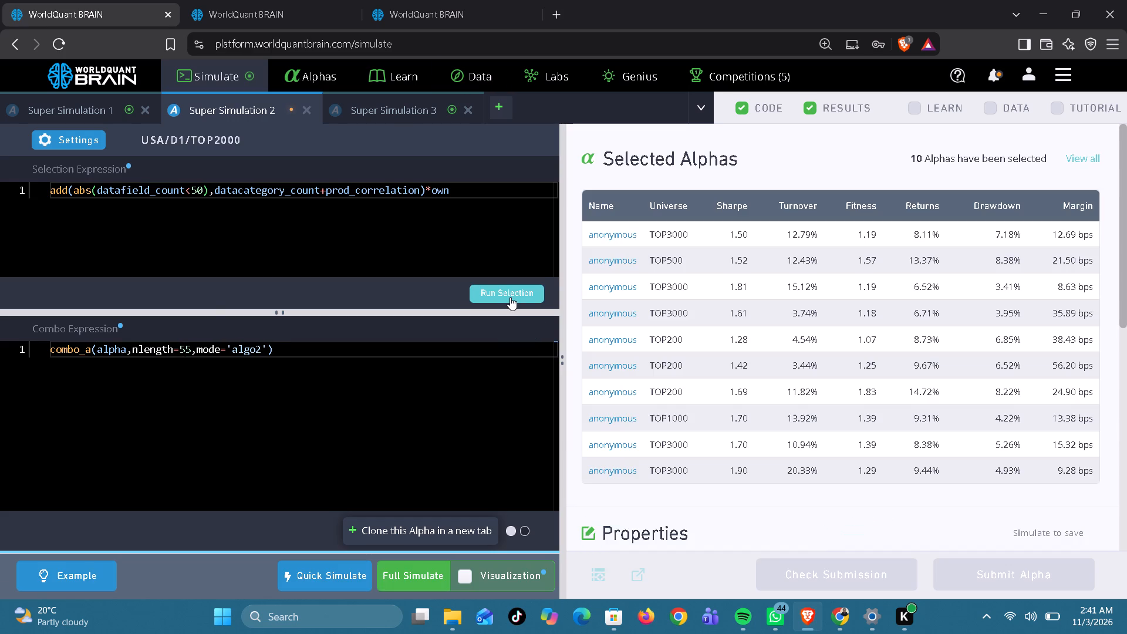
pyautogui.click(416, 569)
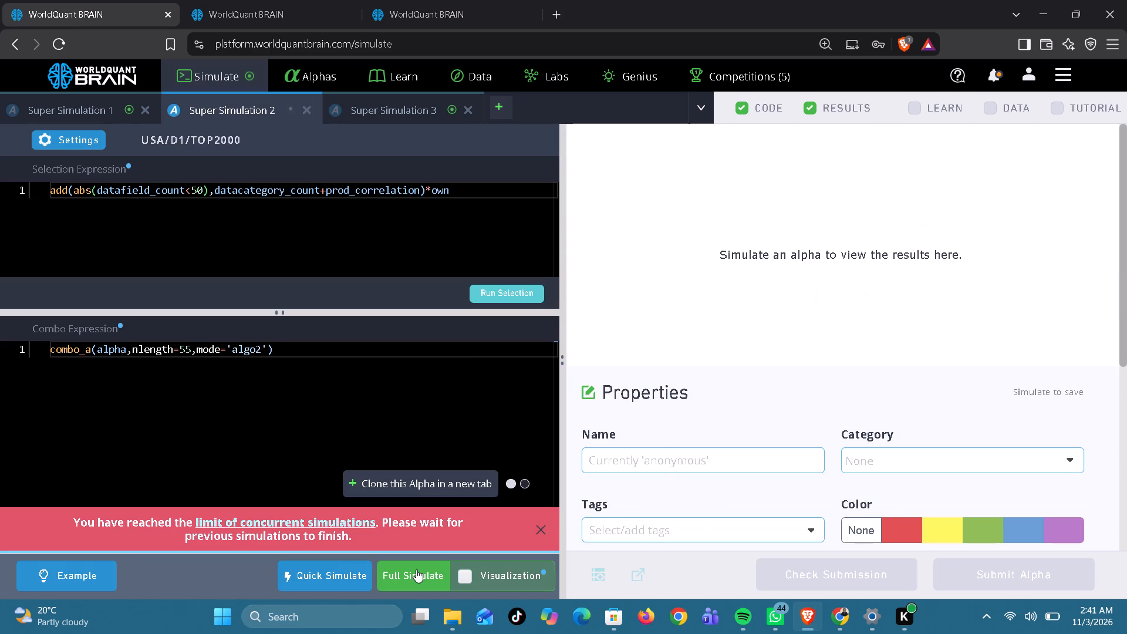
pyautogui.rightClick(416, 569)
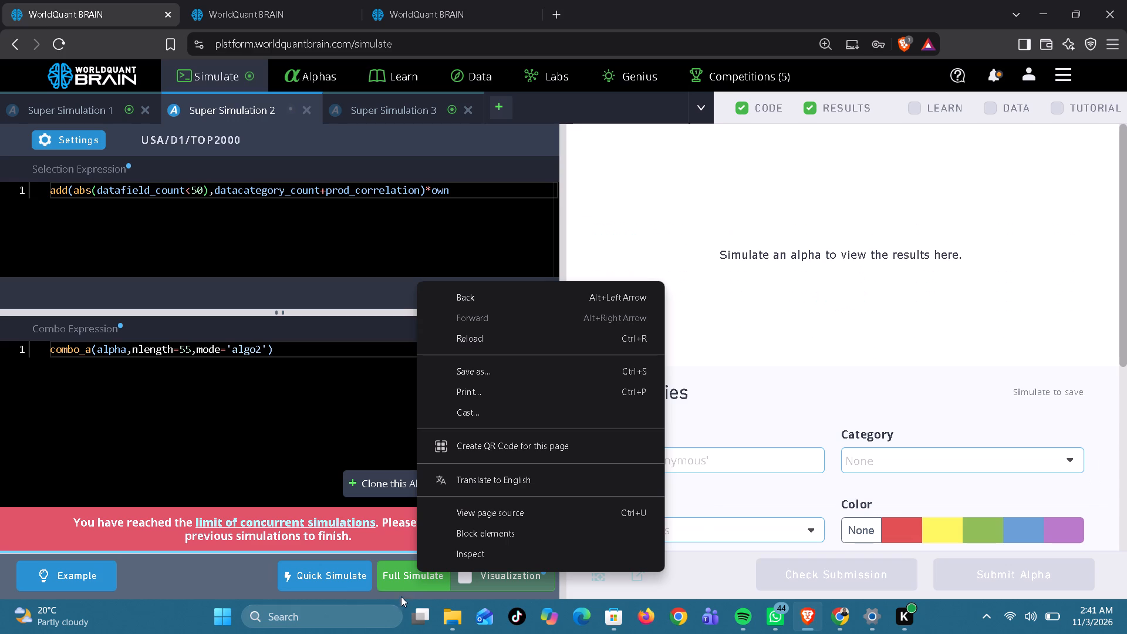
pyautogui.click(406, 585)
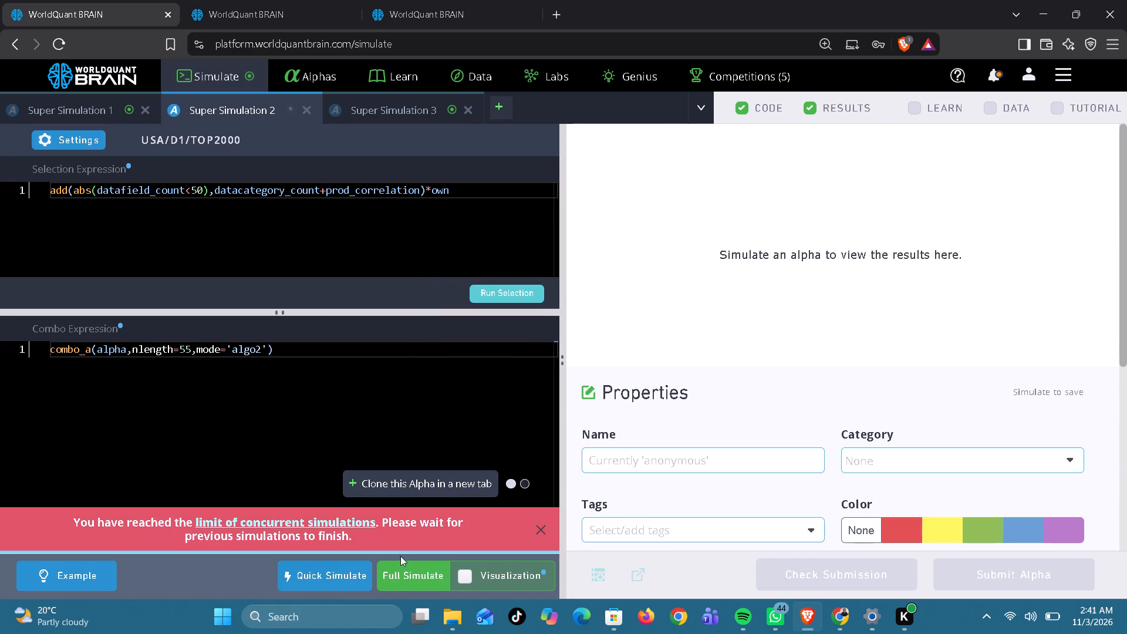
# In Super Simulation 3 of the TOP2000 page, set the combo nlength to 64, run the selection and start a full simulation.
pyautogui.click(403, 109)
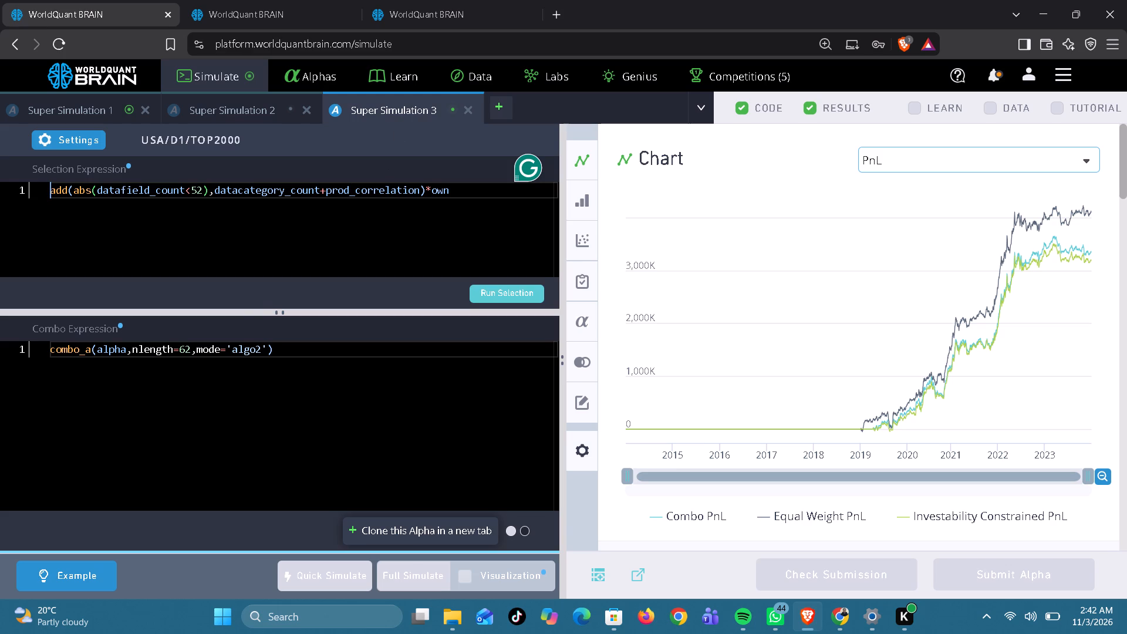
pyautogui.click(190, 360)
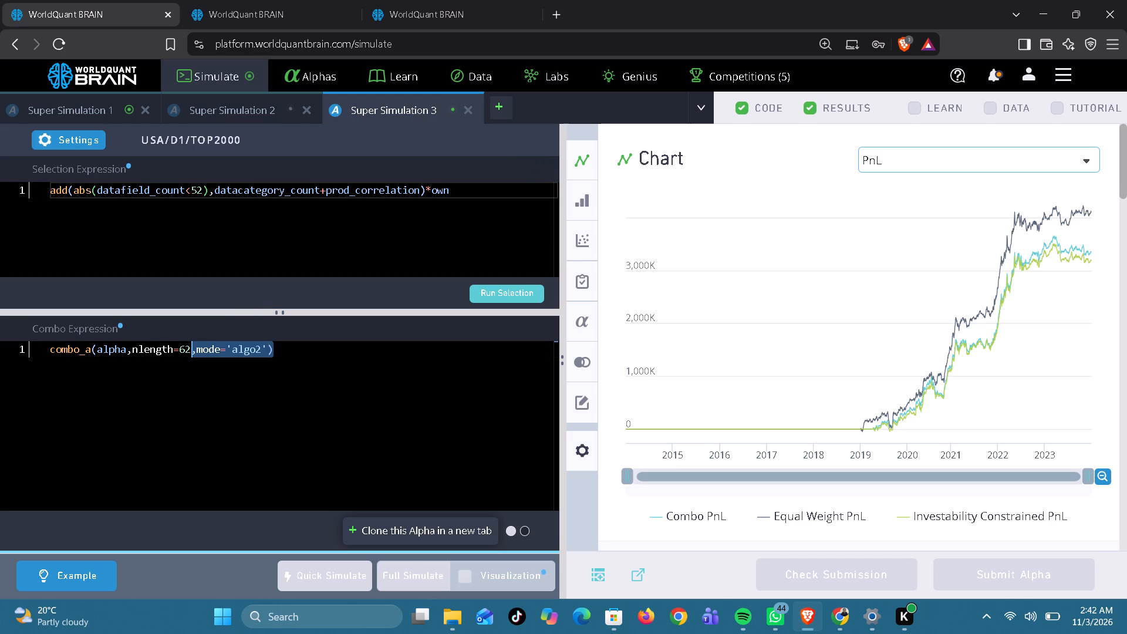
pyautogui.click(188, 350)
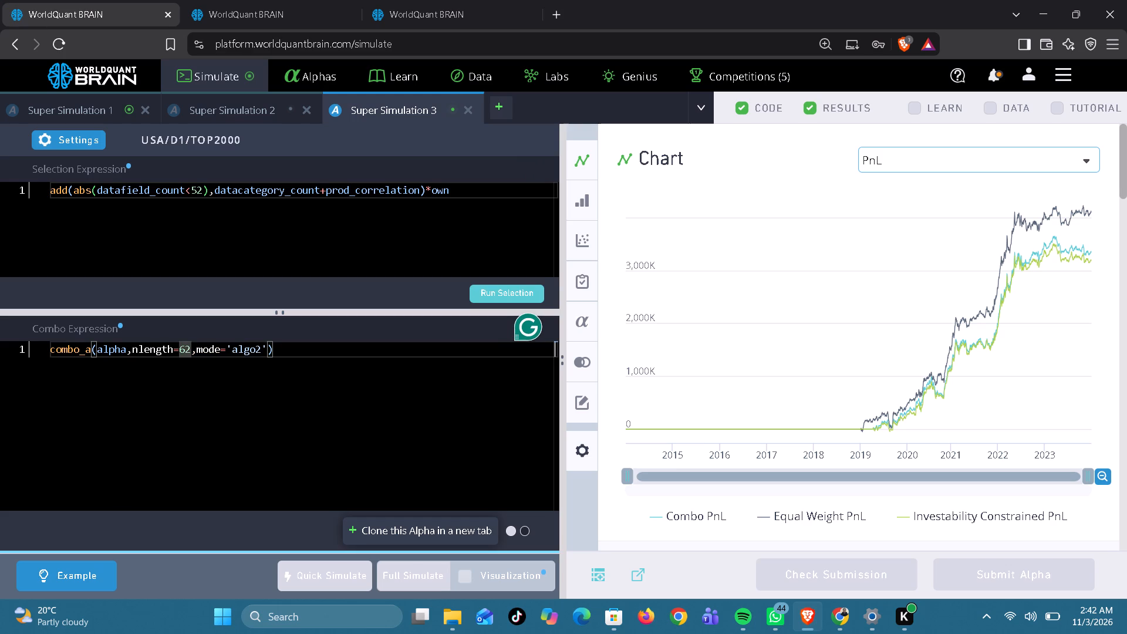
pyautogui.press('Delete')
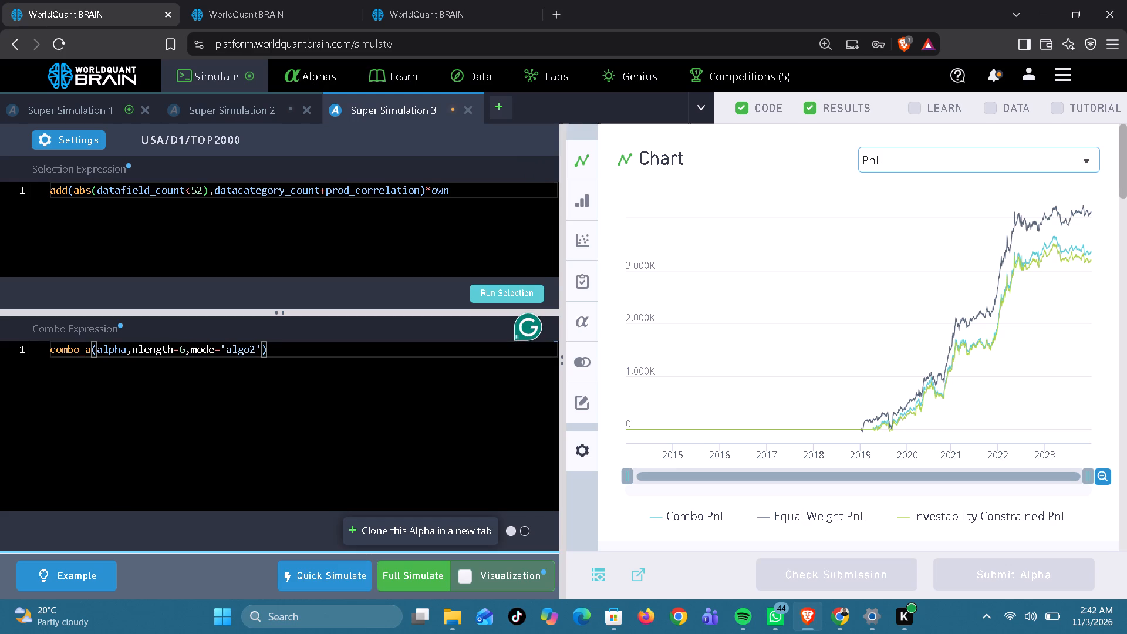
pyautogui.press('4')
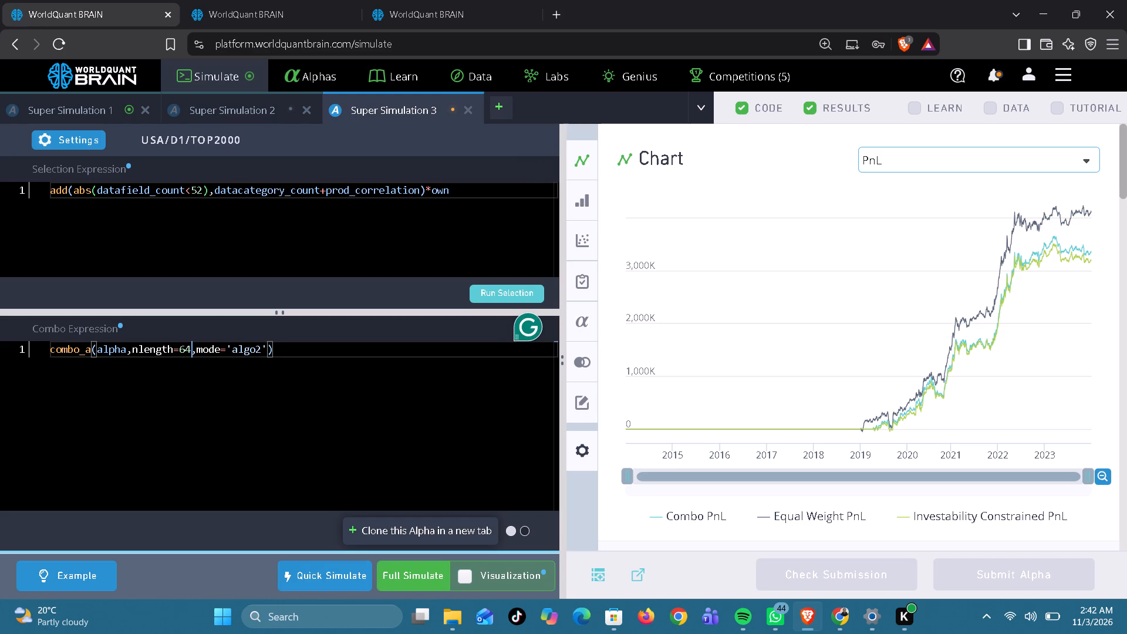
pyautogui.click(511, 296)
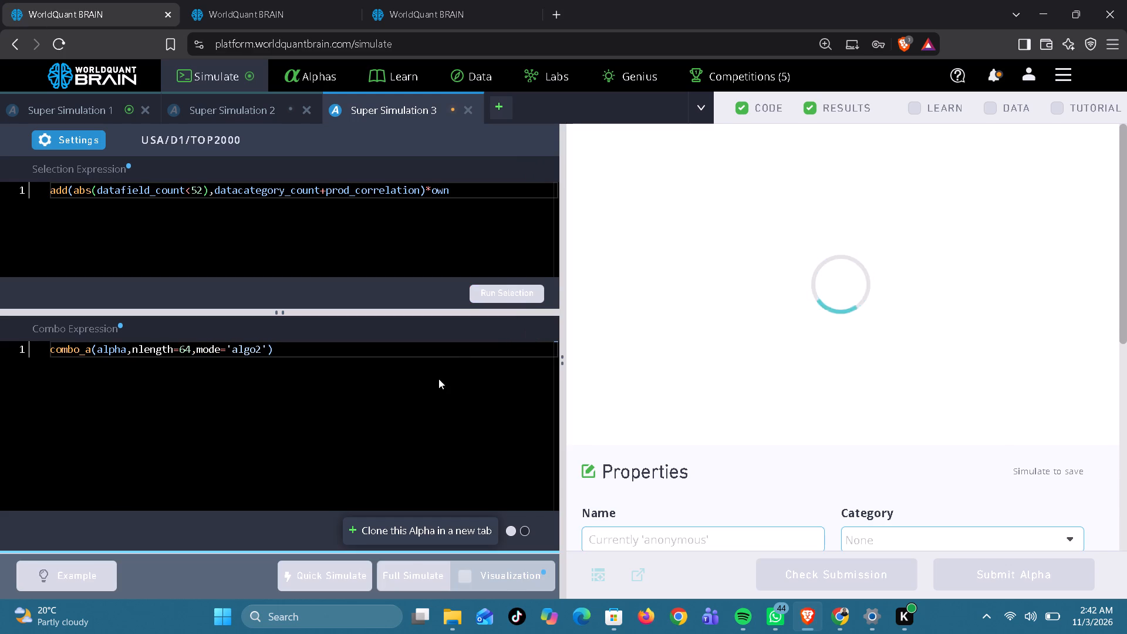
pyautogui.click(424, 569)
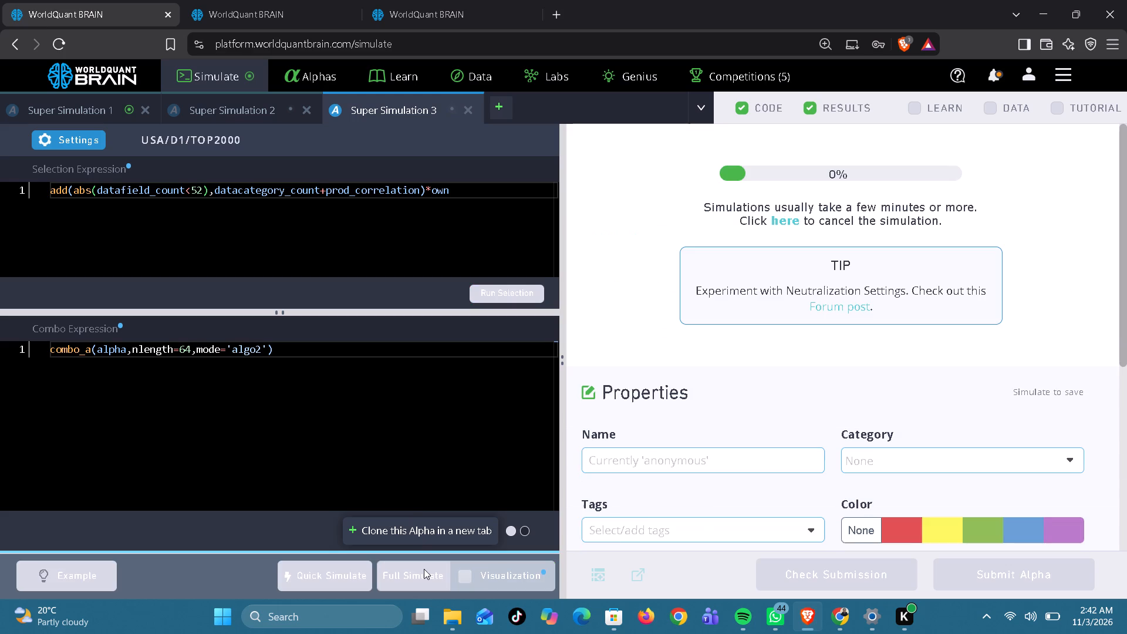
# Start the pending full simulation in Super Simulation 2 with nlength 55.
pyautogui.click(242, 101)
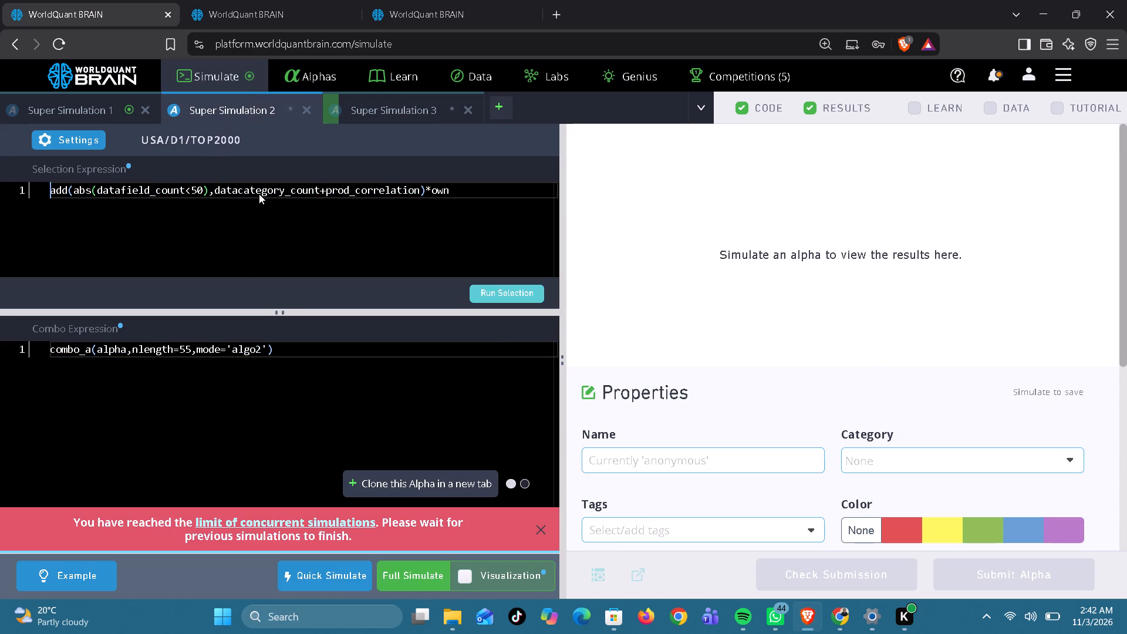
pyautogui.click(404, 575)
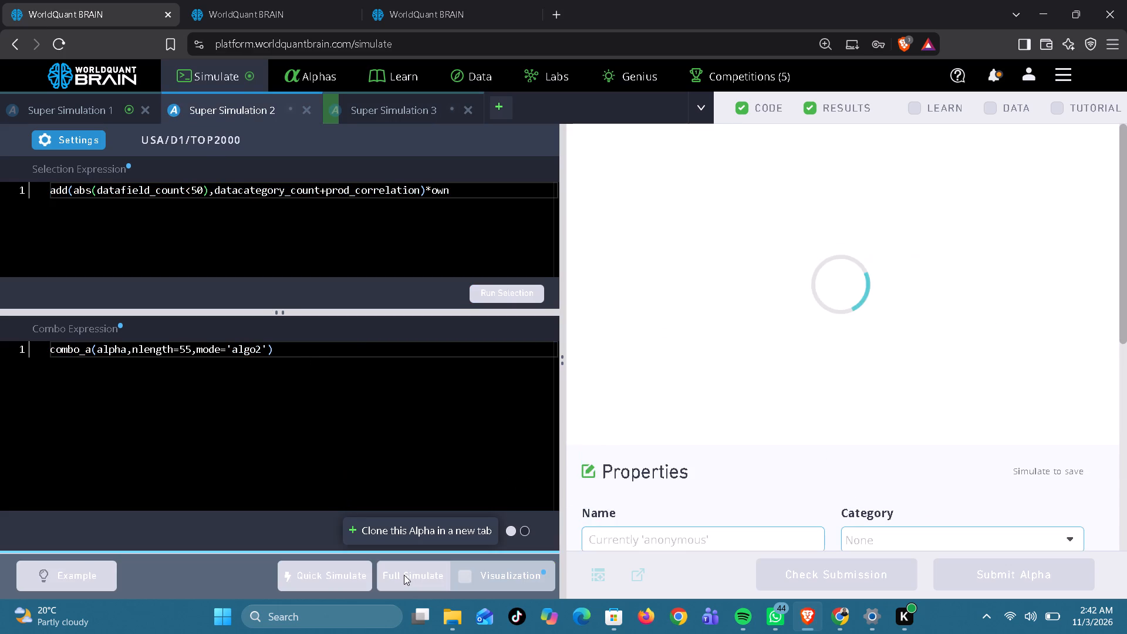
# In Super Simulation 1 of the TOP2000 page, set the combo nlength to 78, run the selection and start a full simulation.
pyautogui.click(85, 122)
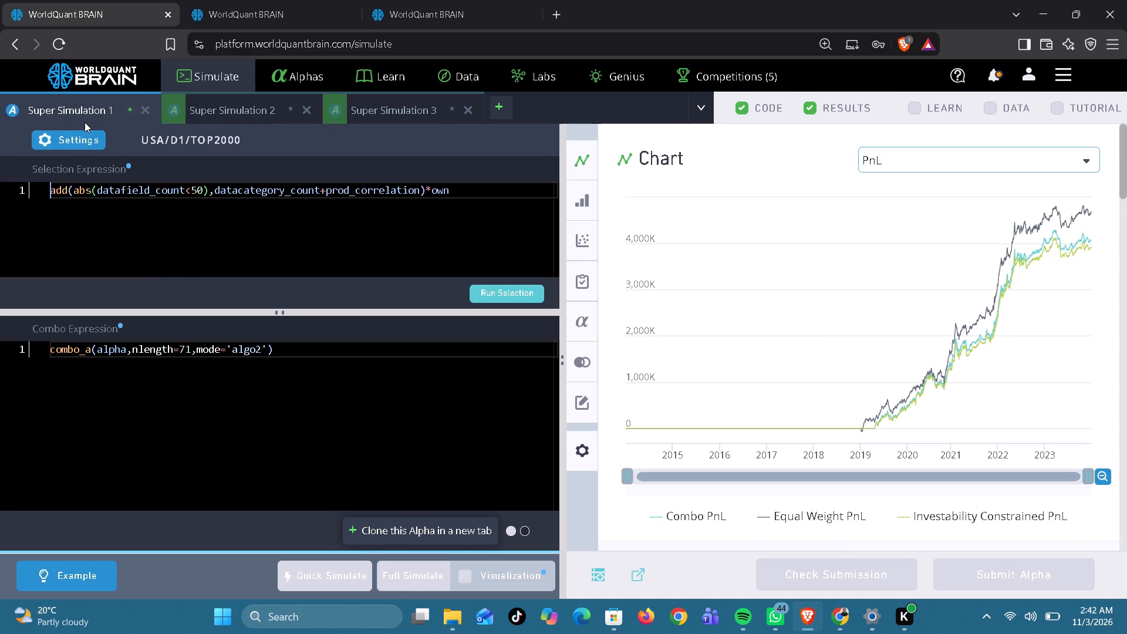
pyautogui.click(193, 345)
pyautogui.press('BackSpace')
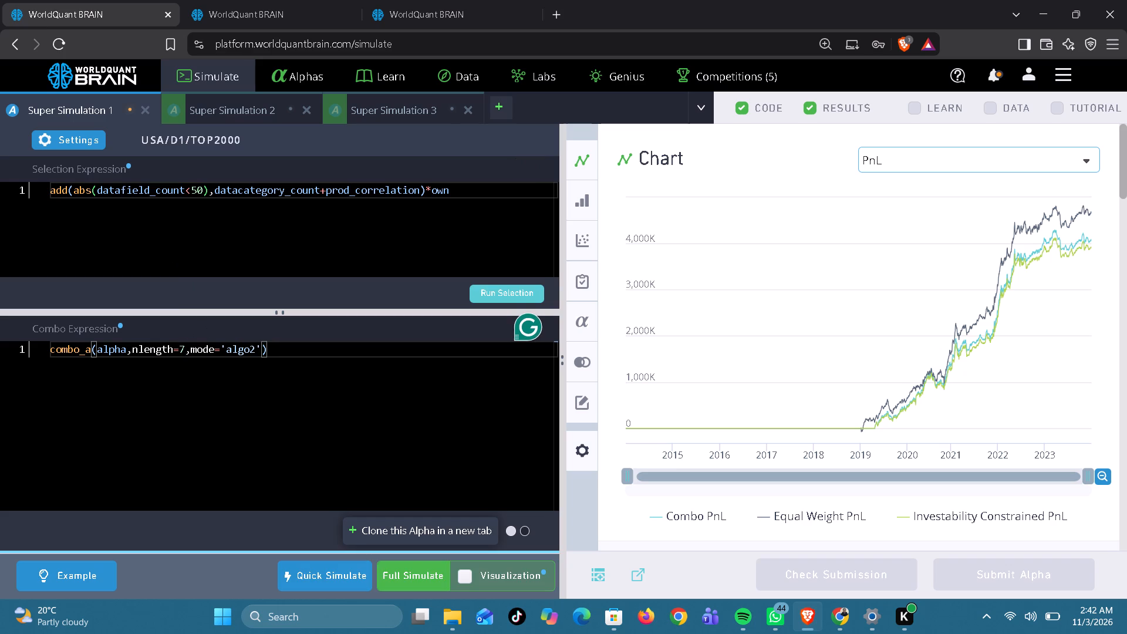
pyautogui.press('8')
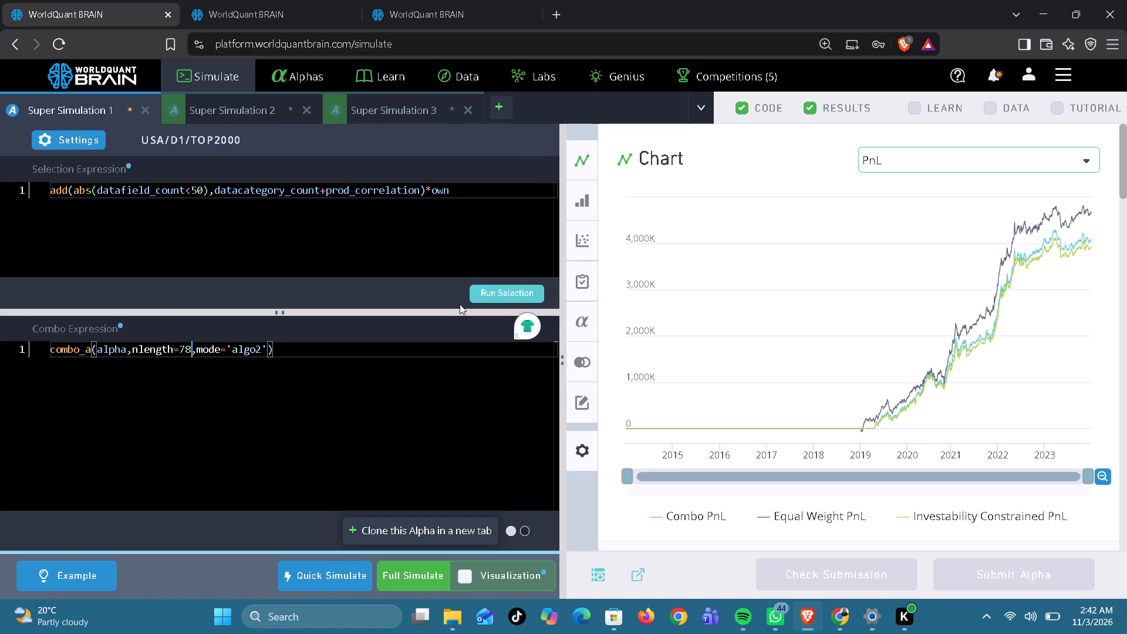
pyautogui.click(486, 295)
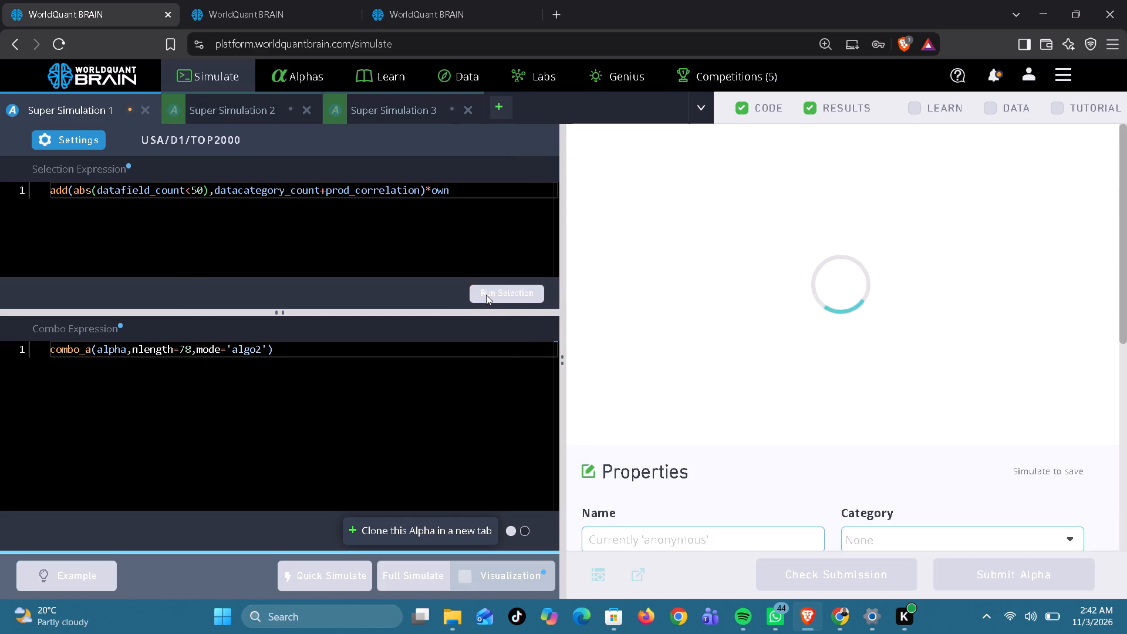
pyautogui.click(429, 579)
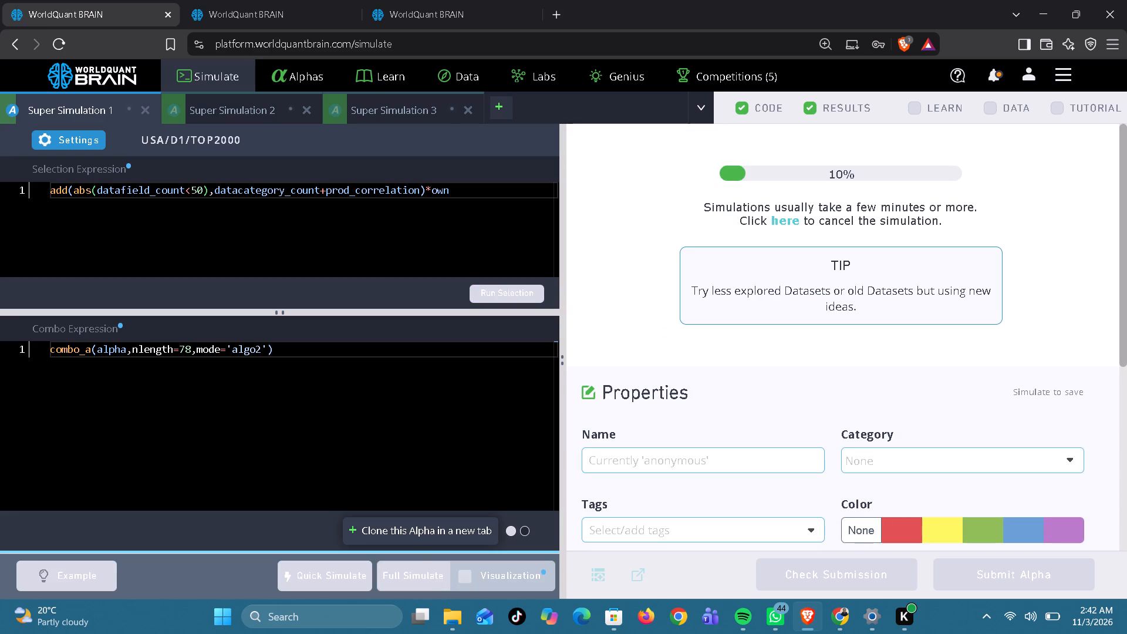
# In Super Simulation 3 of the TOP3000 page, set the combo nlength to 27, run the selection and start a full simulation.
pyautogui.click(271, 7)
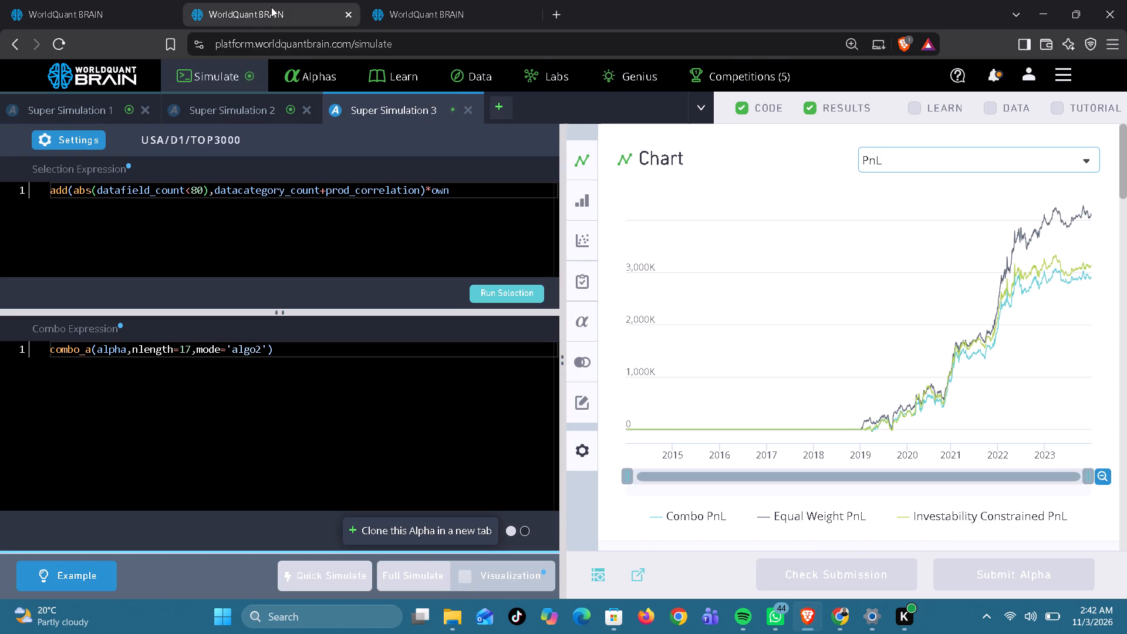
pyautogui.click(184, 346)
pyautogui.press('BackSpace')
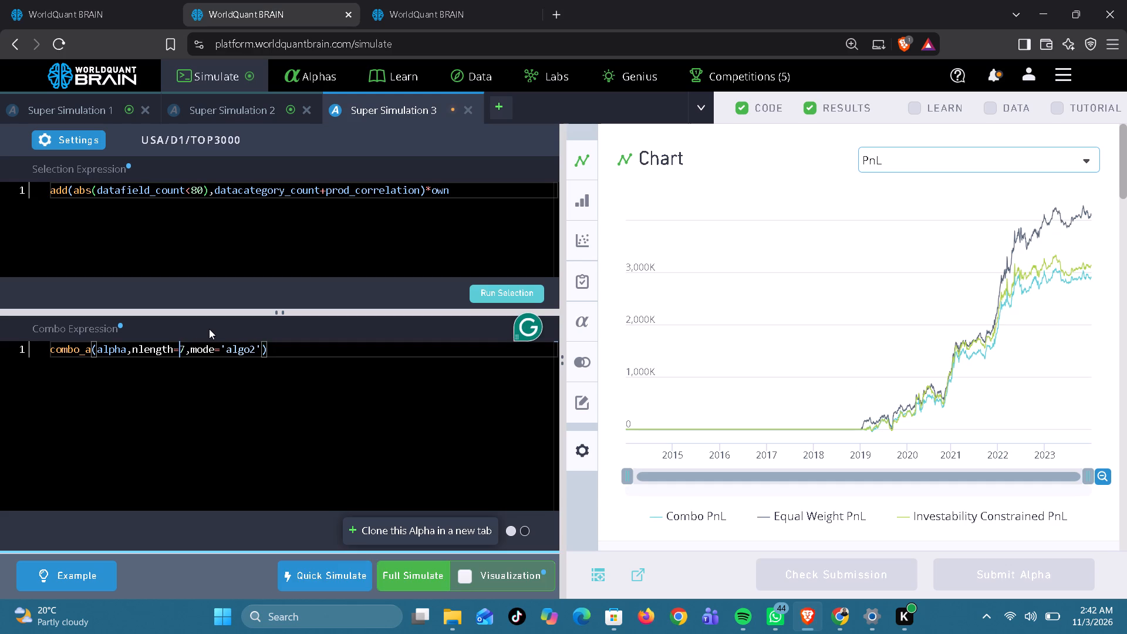
pyautogui.press('2')
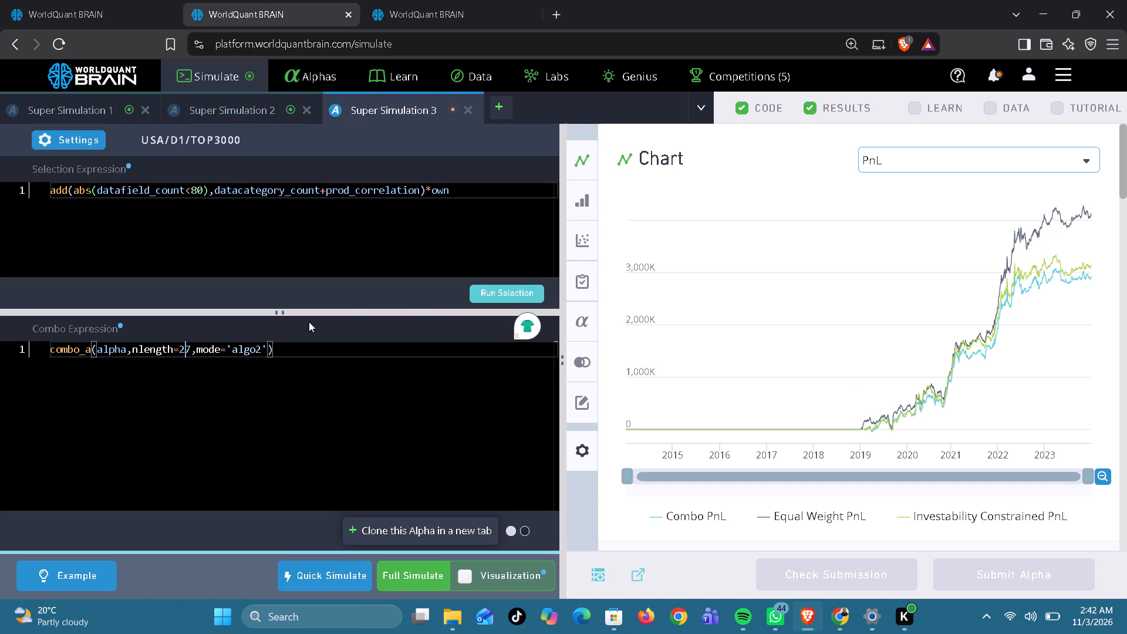
pyautogui.click(505, 295)
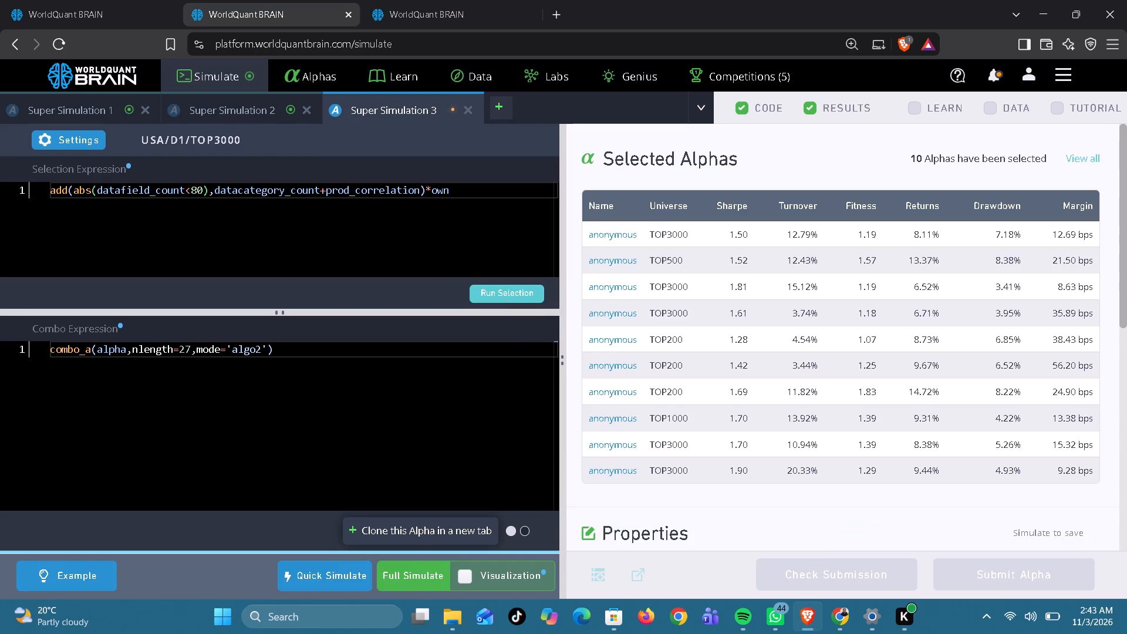
pyautogui.click(411, 573)
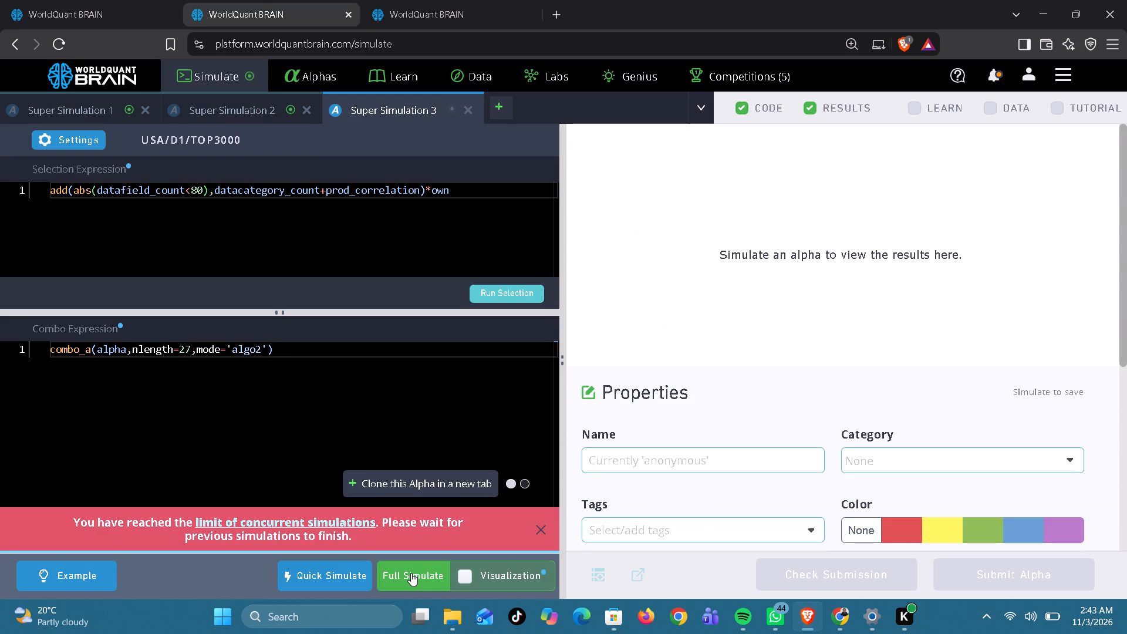
pyautogui.click(411, 573)
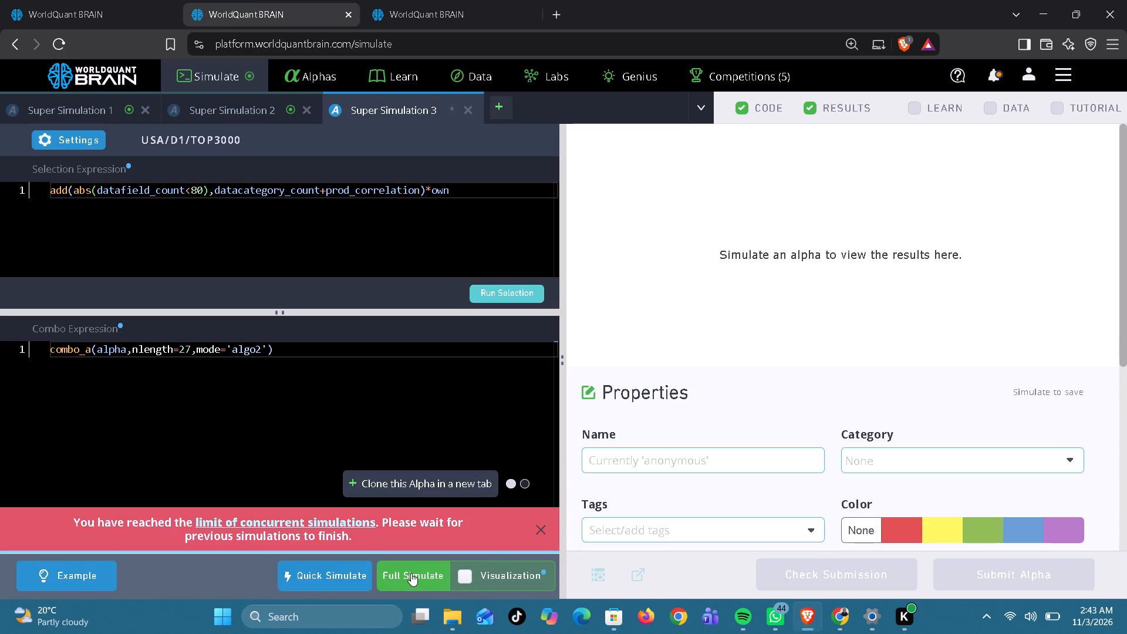
pyautogui.click(411, 573)
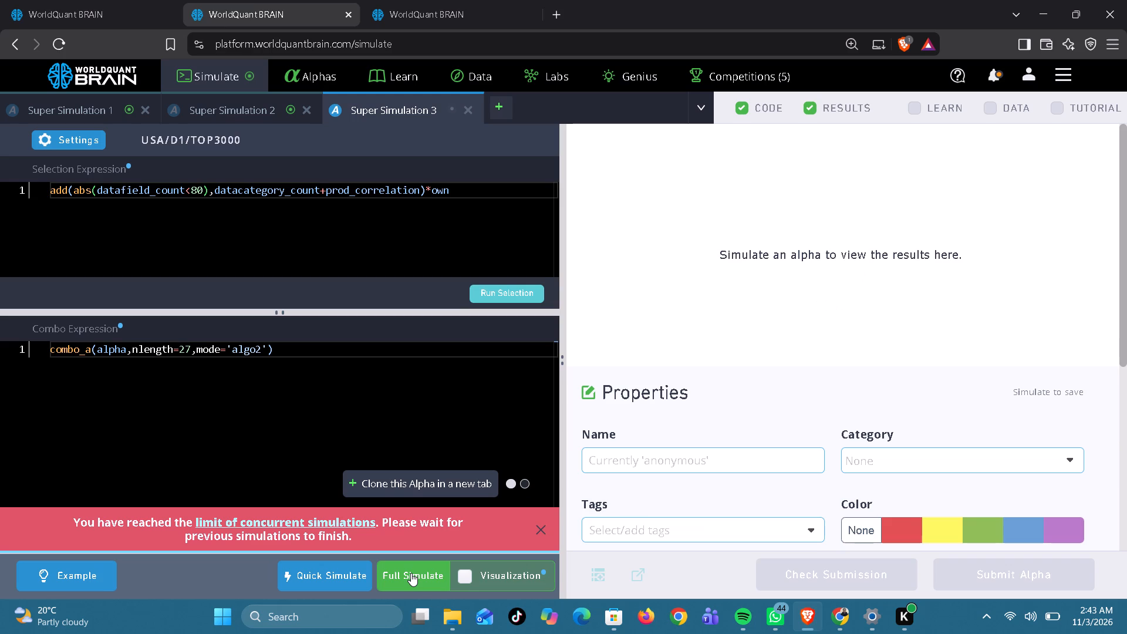
pyautogui.click(411, 573)
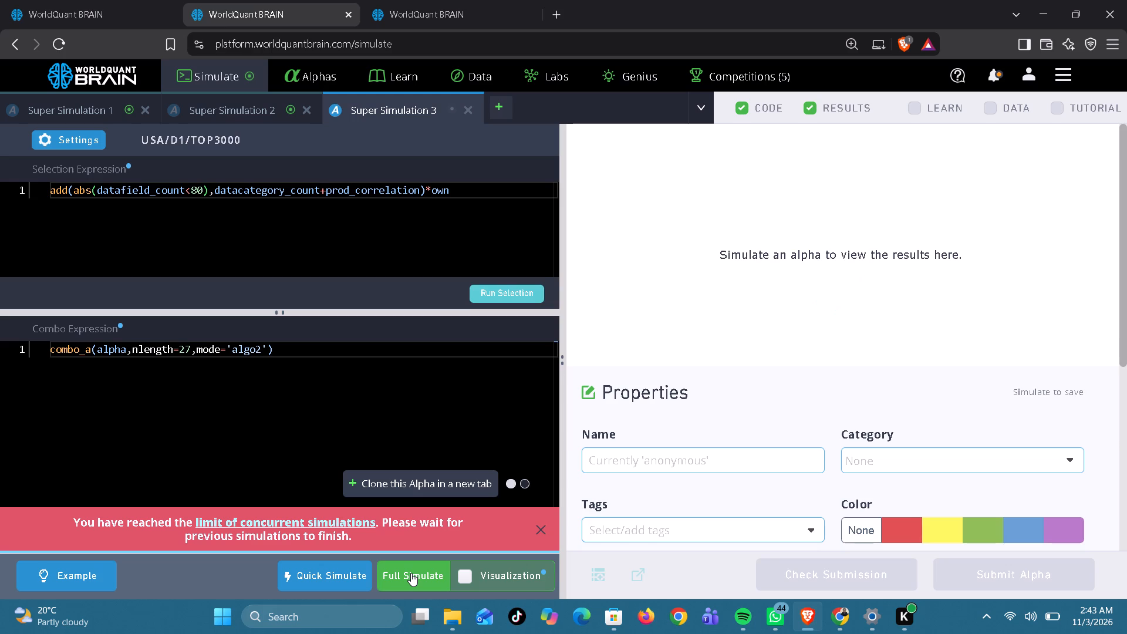
pyautogui.click(411, 573)
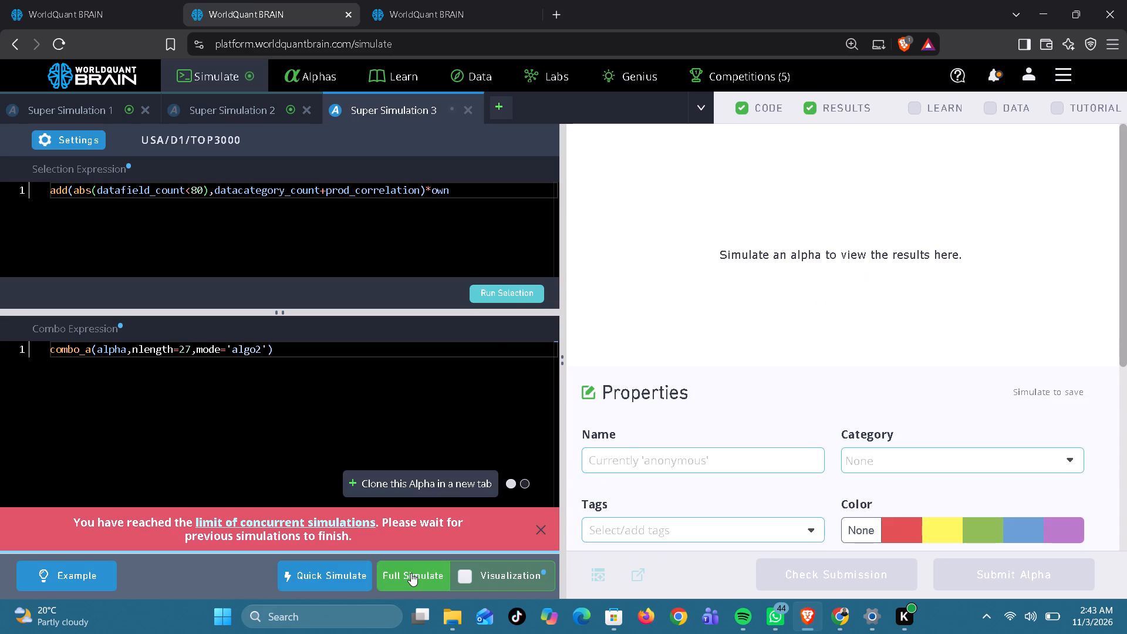
pyautogui.click(411, 573)
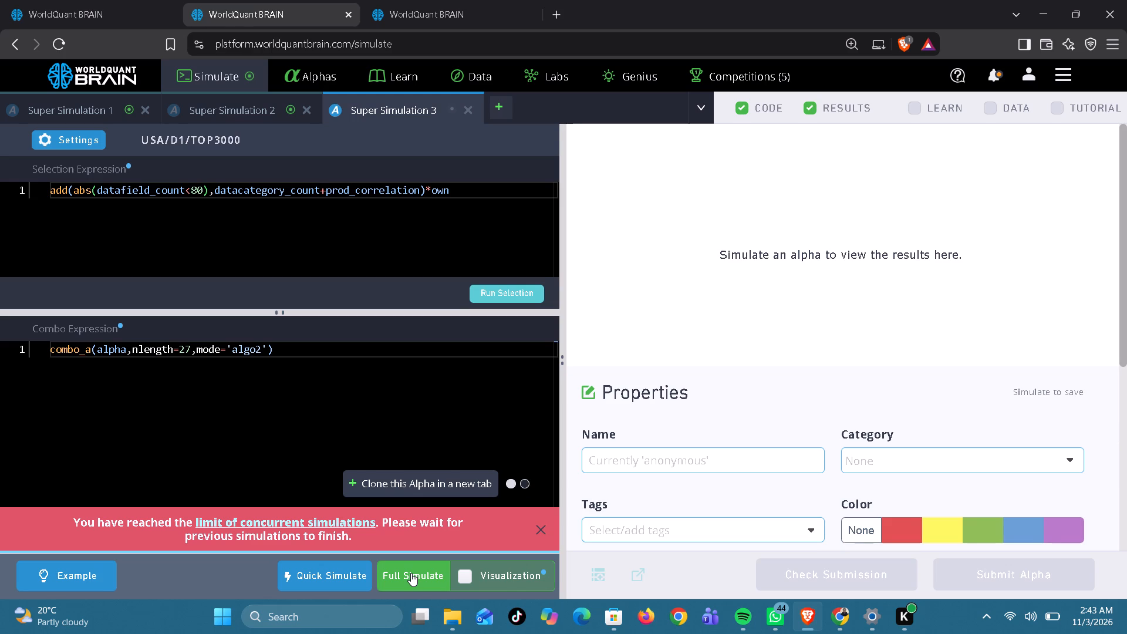
pyautogui.click(411, 573)
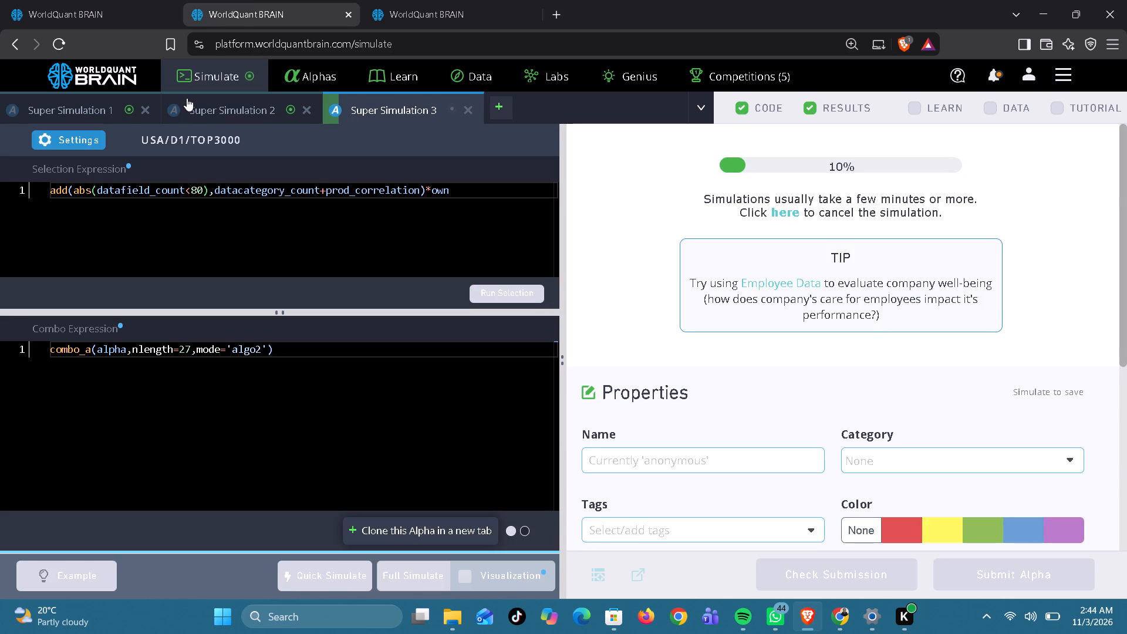
# In Super Simulation 2 of the TOP3000 page, set the combo nlength to 39, run the selection and start a full simulation.
pyautogui.click(218, 101)
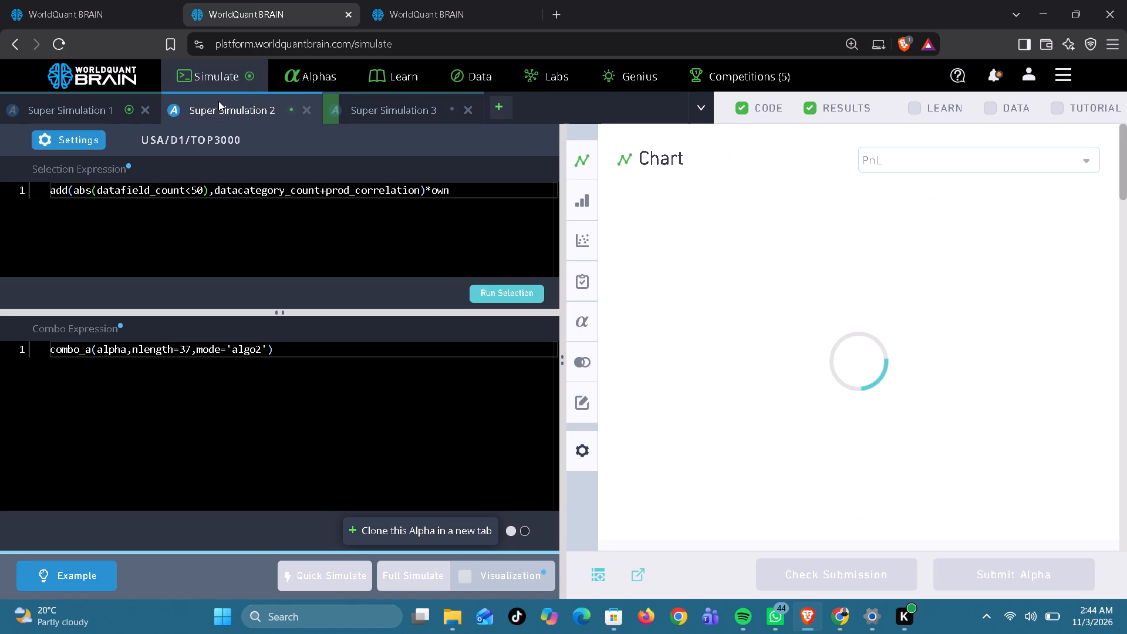
pyautogui.click(185, 342)
pyautogui.press('Delete')
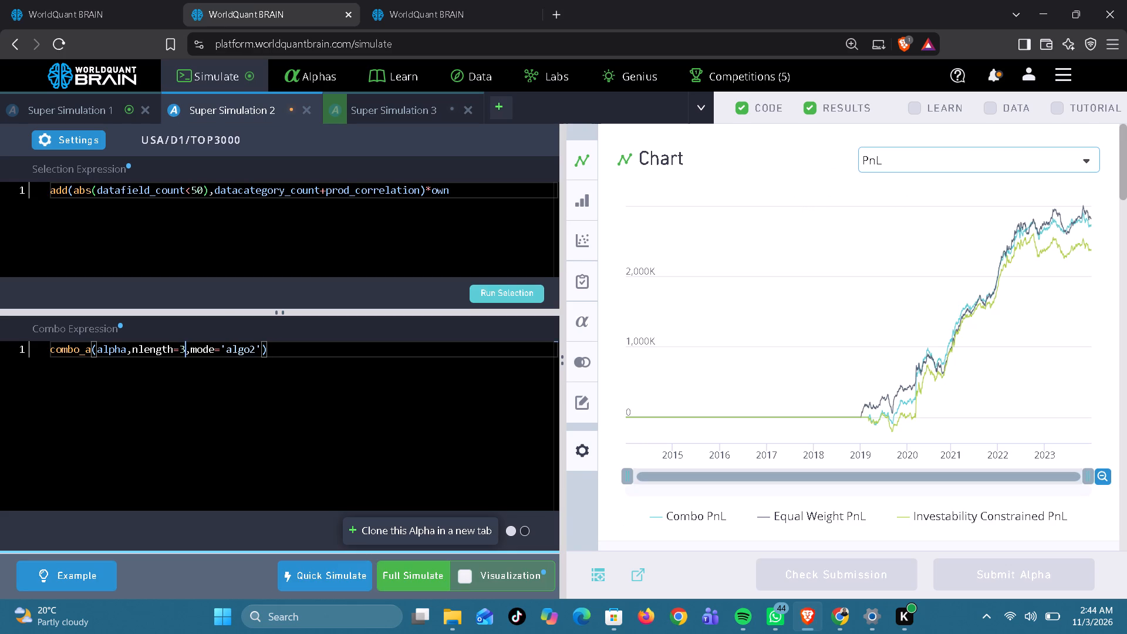
pyautogui.press('9')
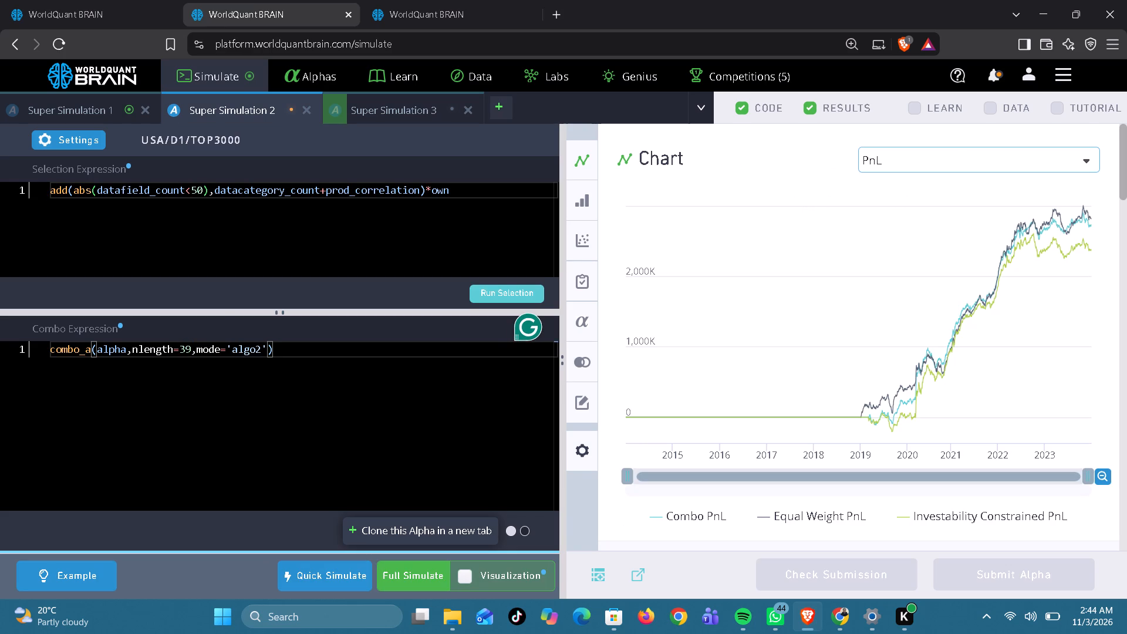
pyautogui.click(501, 289)
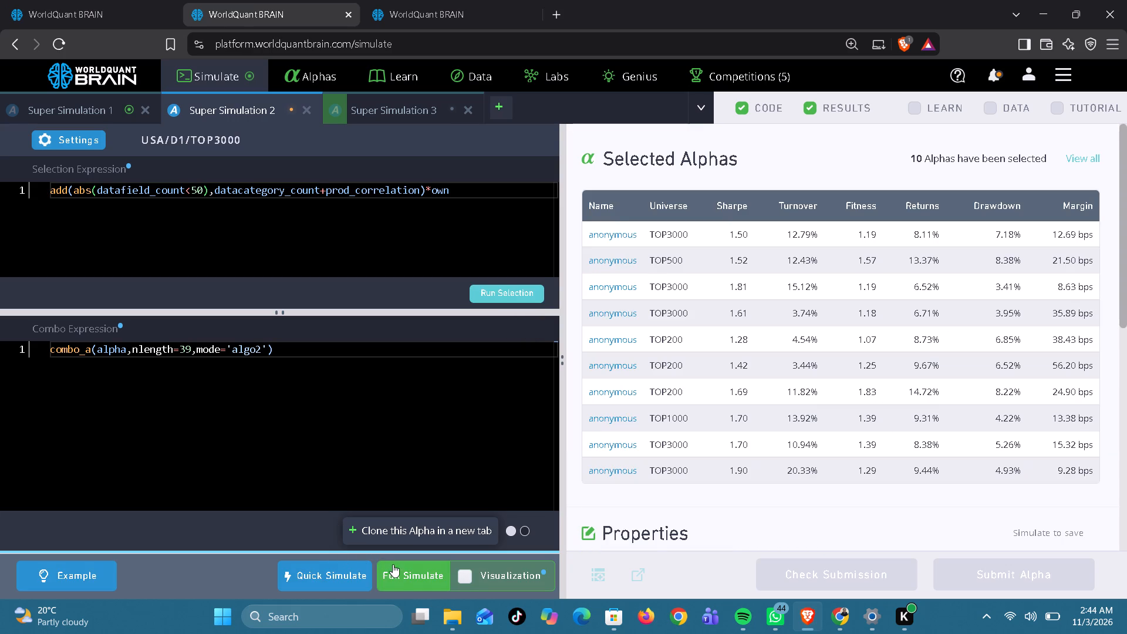
pyautogui.click(397, 571)
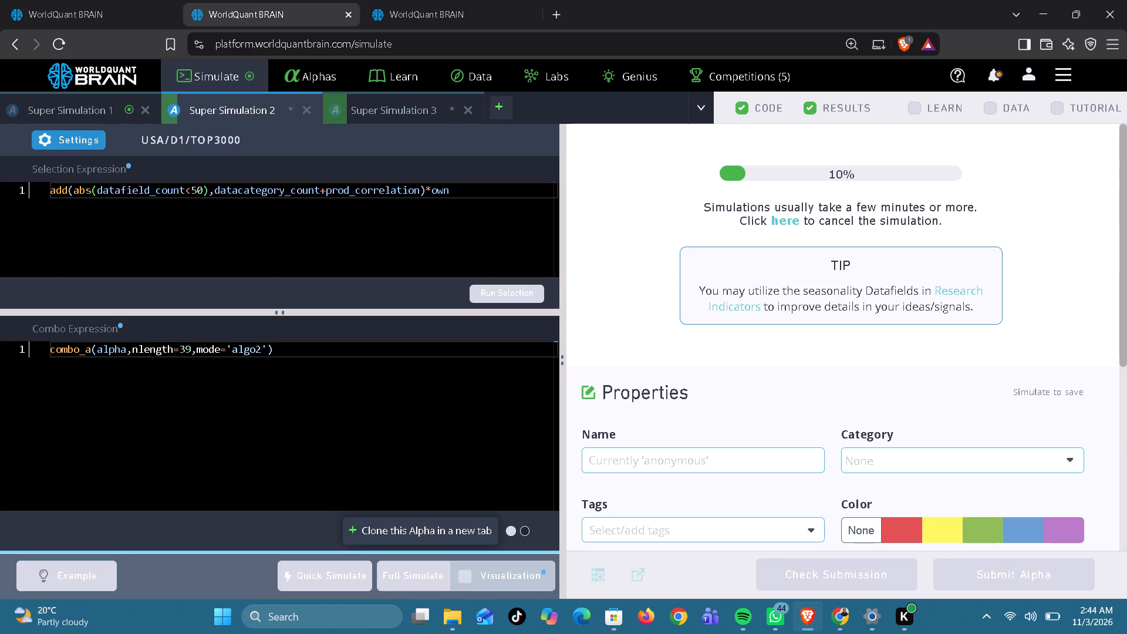
# In Super Simulation 1 of the TOP3000 page, set the datafield_count threshold to 75, run the selection and start a full simulation.
pyautogui.click(66, 113)
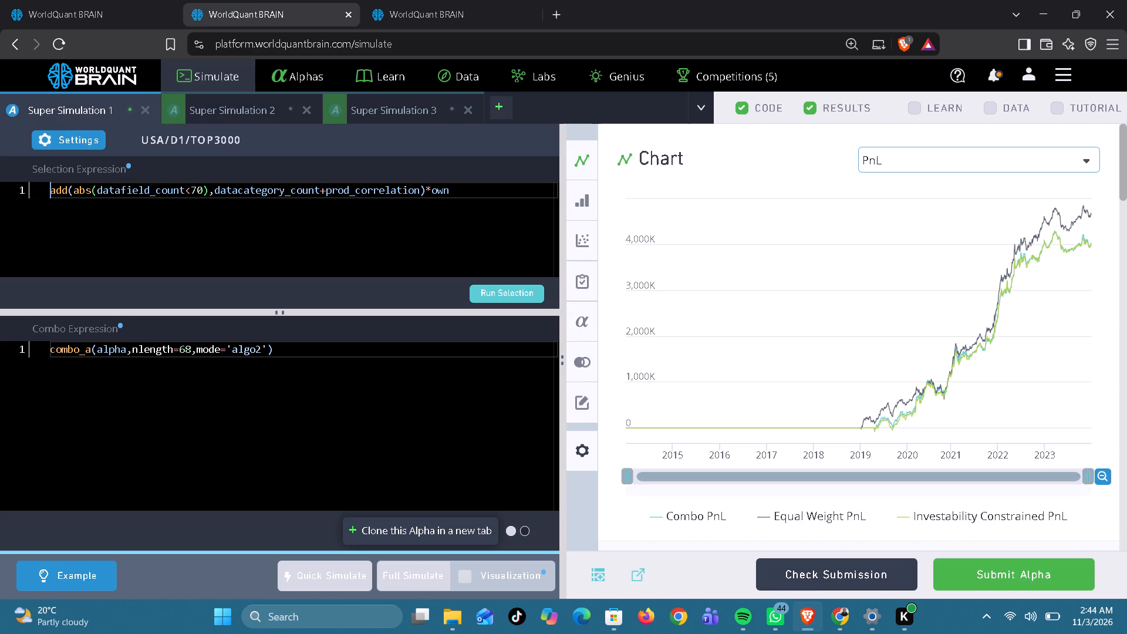
pyautogui.scroll(-2, 845, 353)
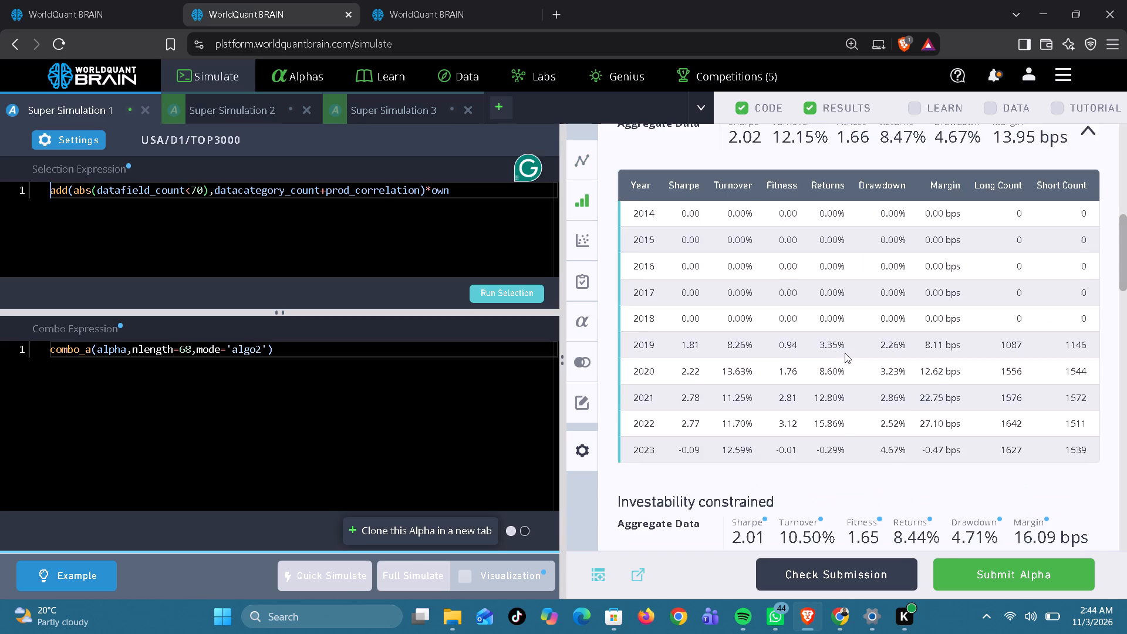
pyautogui.scroll(-4, 845, 353)
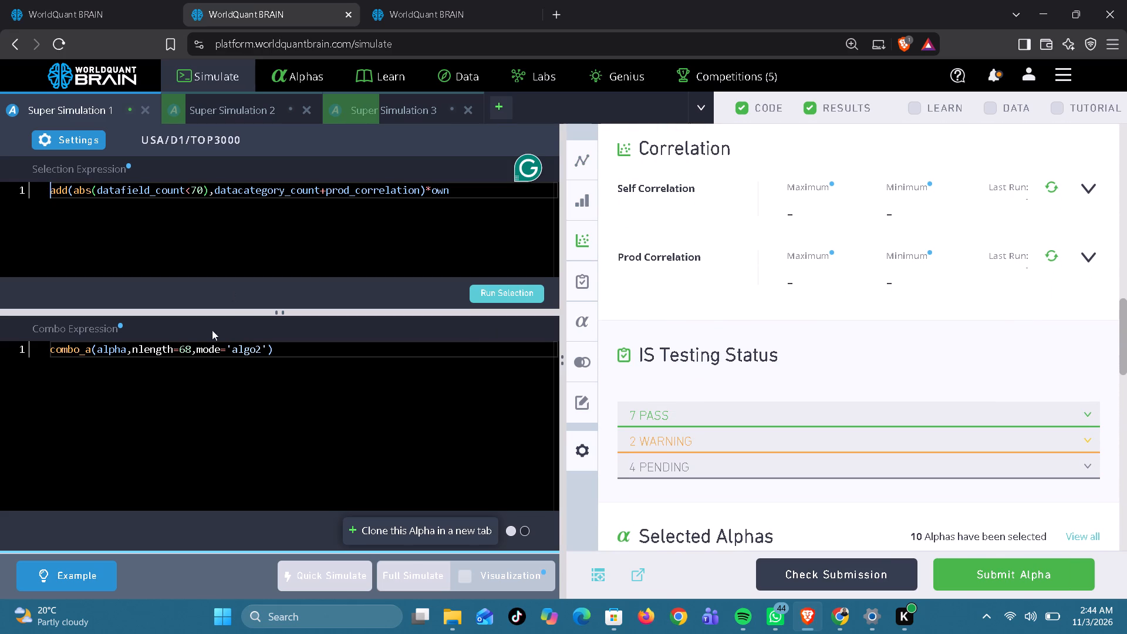
pyautogui.click(195, 189)
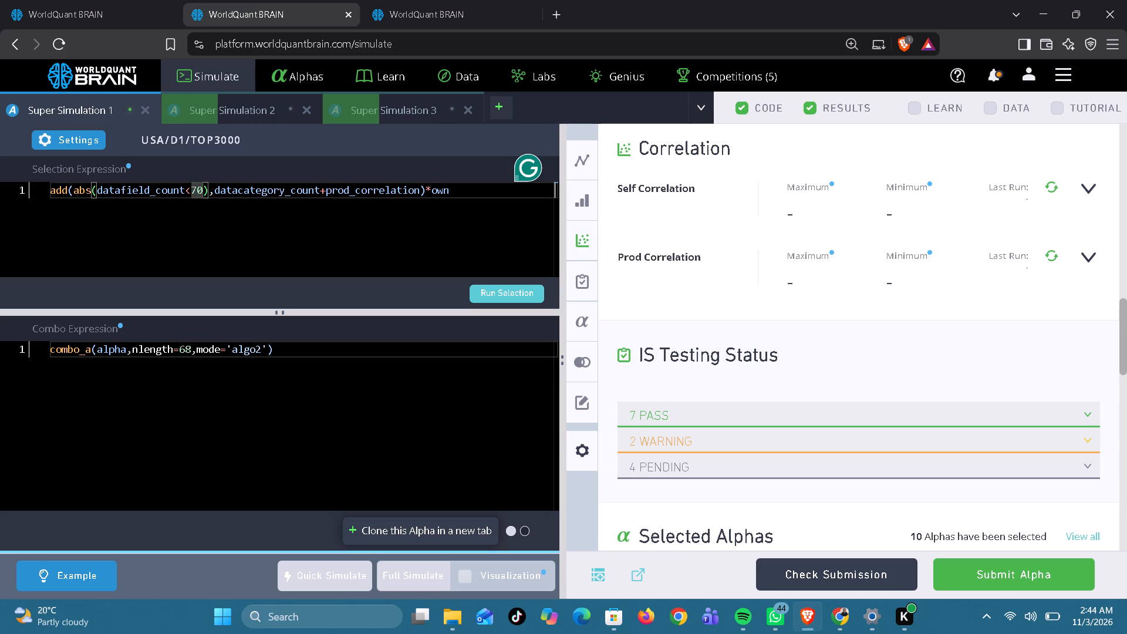
pyautogui.press('Delete')
pyautogui.press('5')
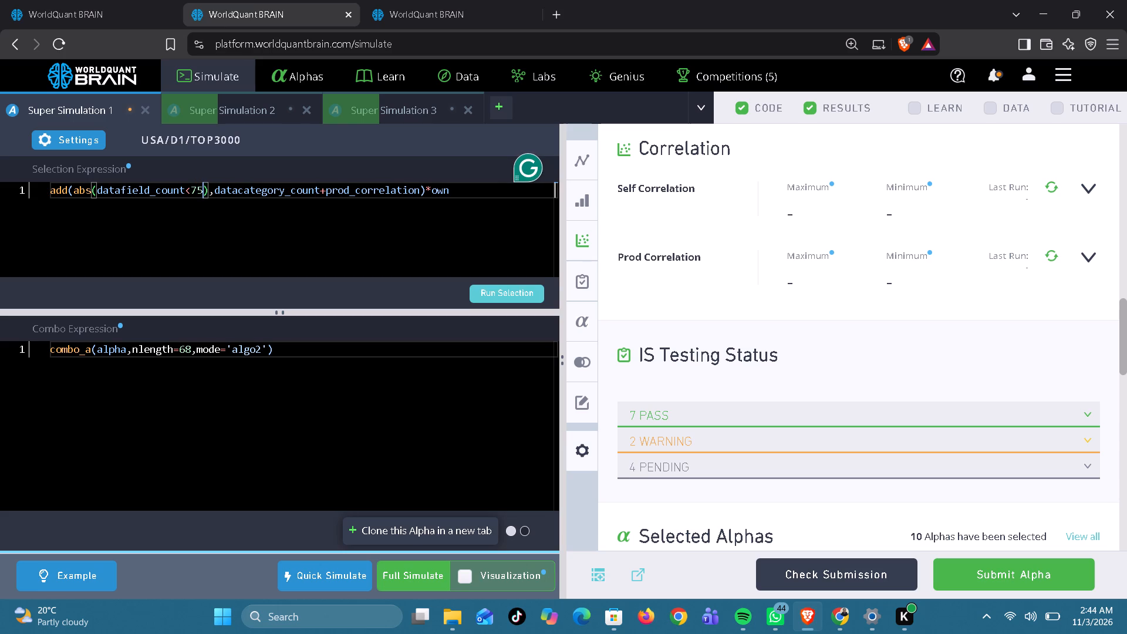
pyautogui.click(515, 298)
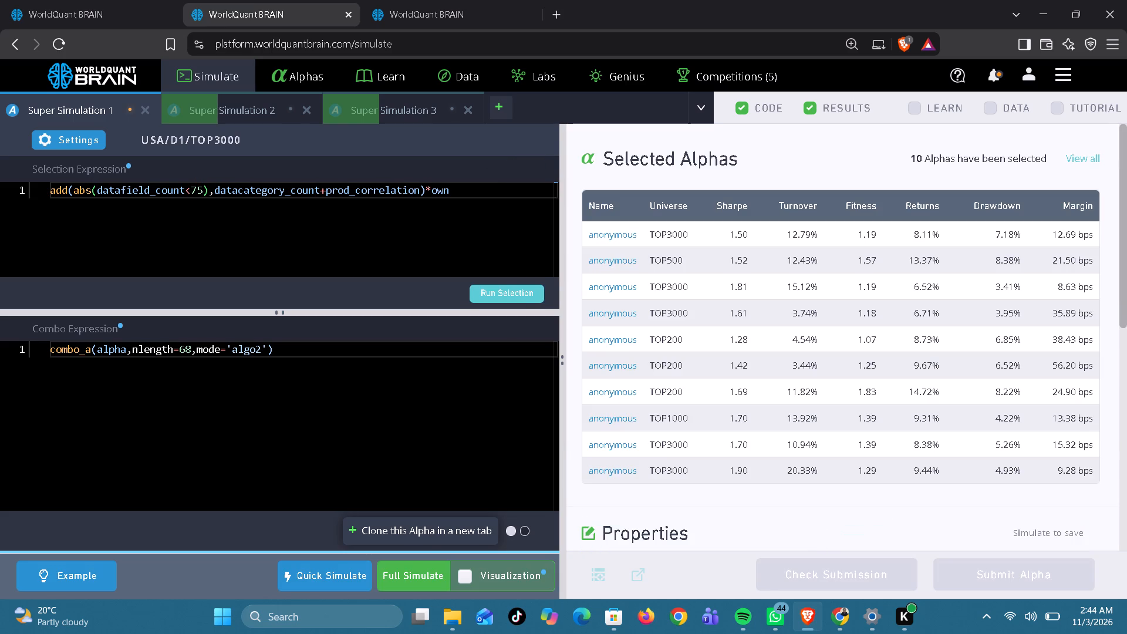
pyautogui.click(421, 569)
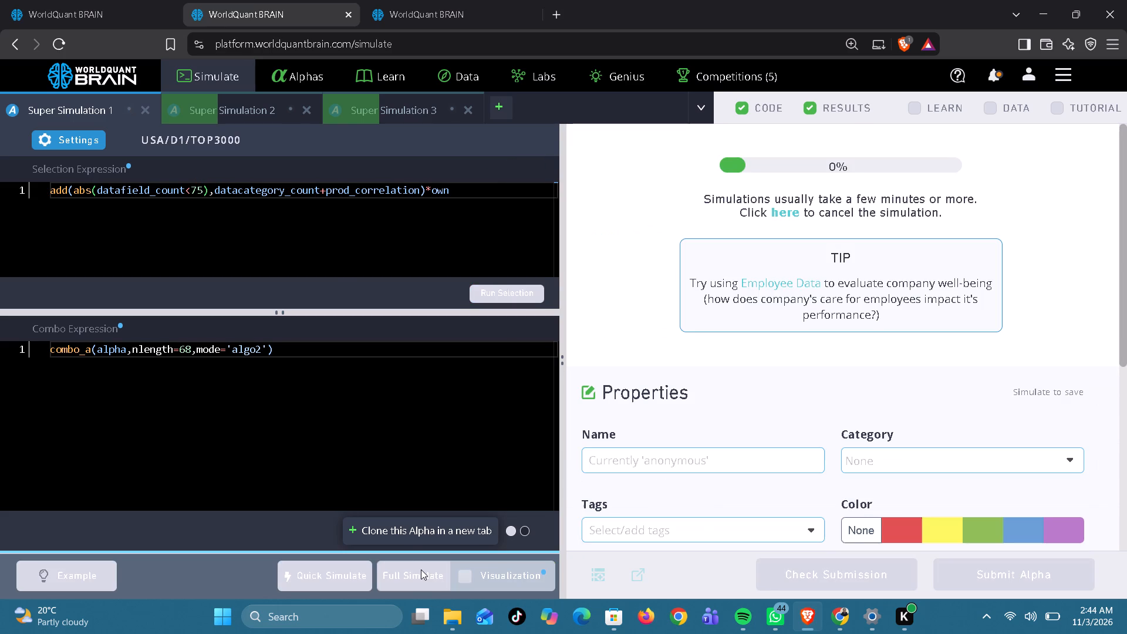
# Review Super Simulation 1's results on the TOP2000 page and run its Prod Correlation check.
pyautogui.click(102, 14)
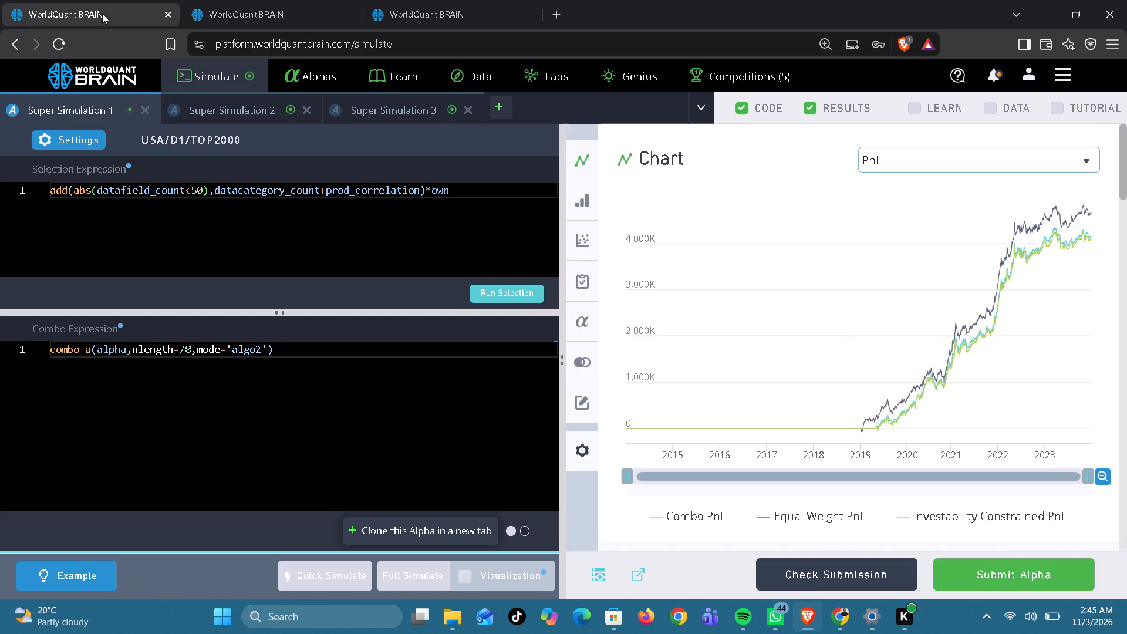
pyautogui.scroll(-1, 861, 343)
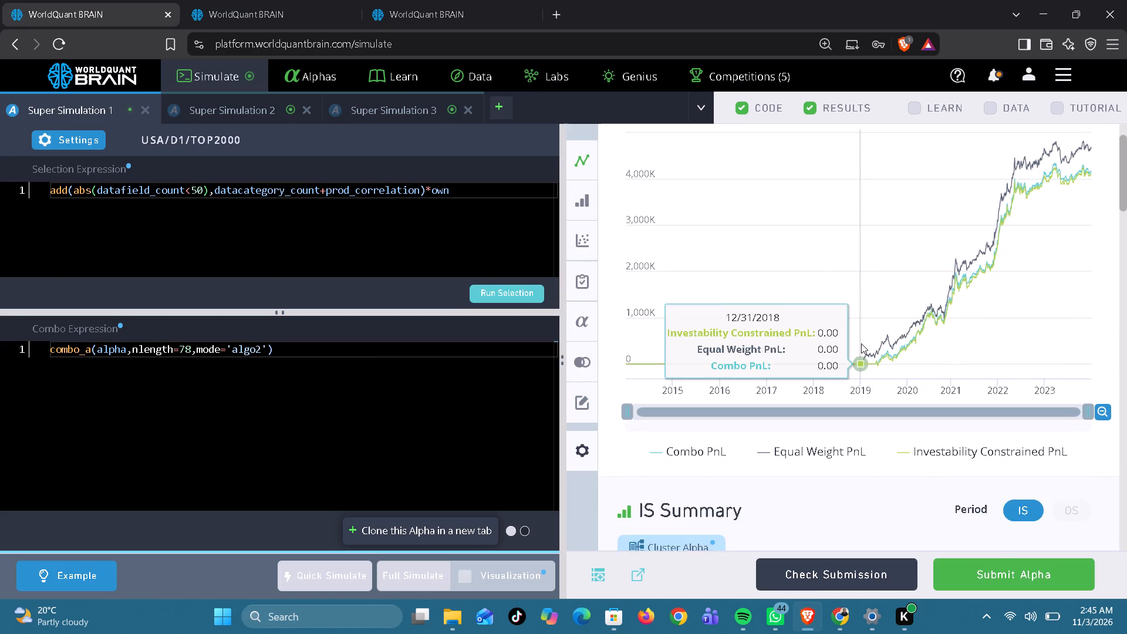
pyautogui.scroll(-3, 861, 343)
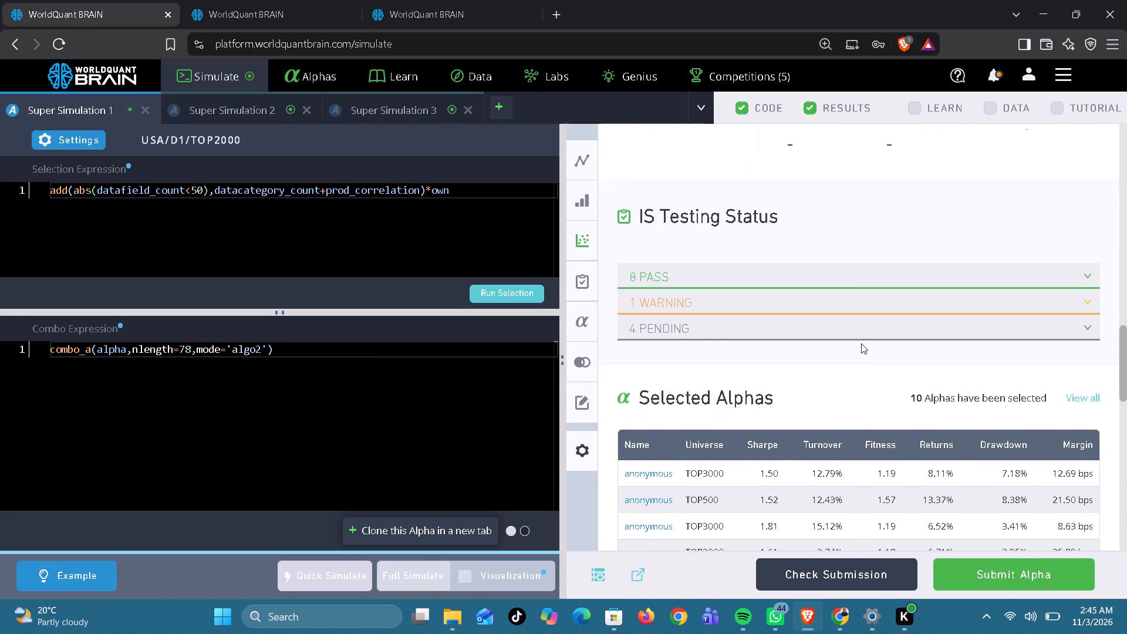
pyautogui.scroll(2, 861, 343)
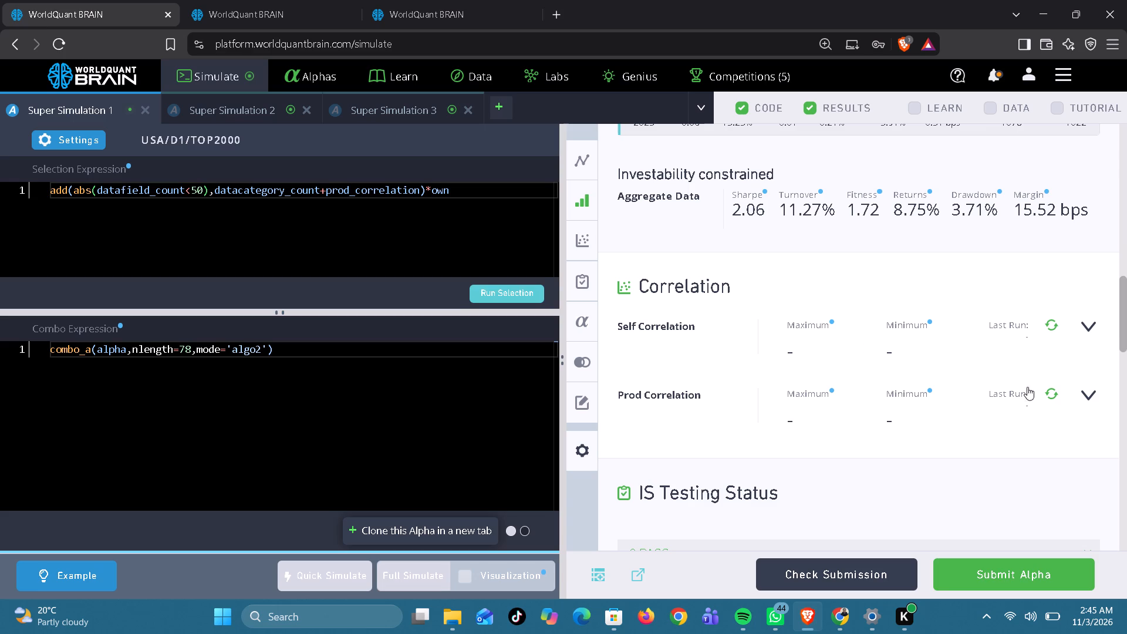
pyautogui.click(1053, 392)
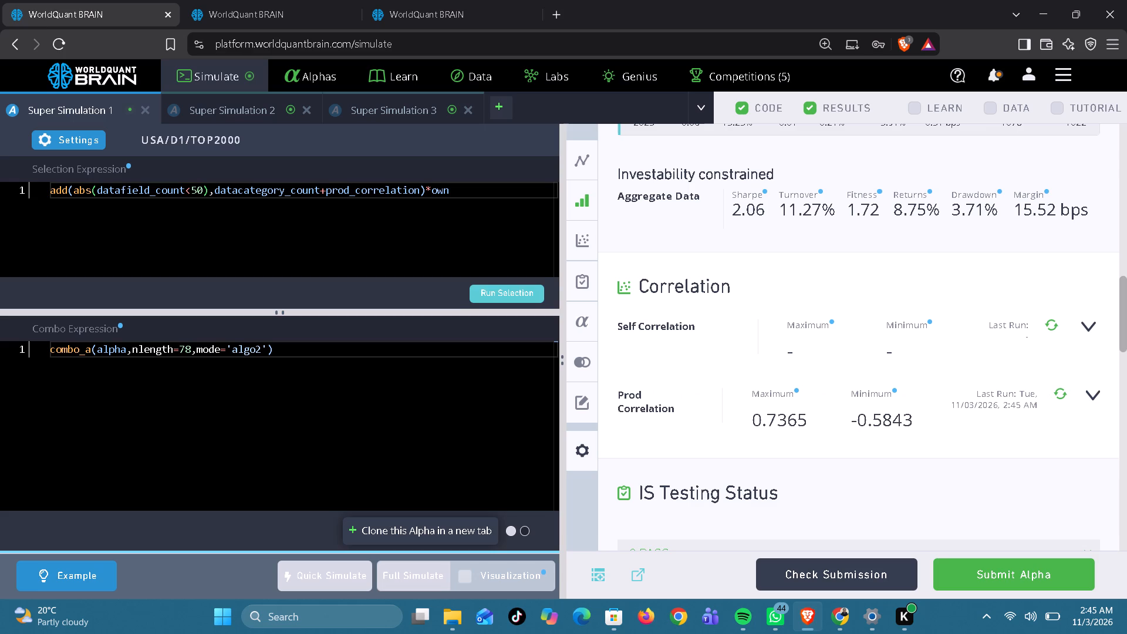
# In Super Simulation 1 of the TOP2000 page, set the combo nlength to 75, run the selection and try a full simulation.
pyautogui.click(191, 353)
pyautogui.press('BackSpace')
pyautogui.press('5')
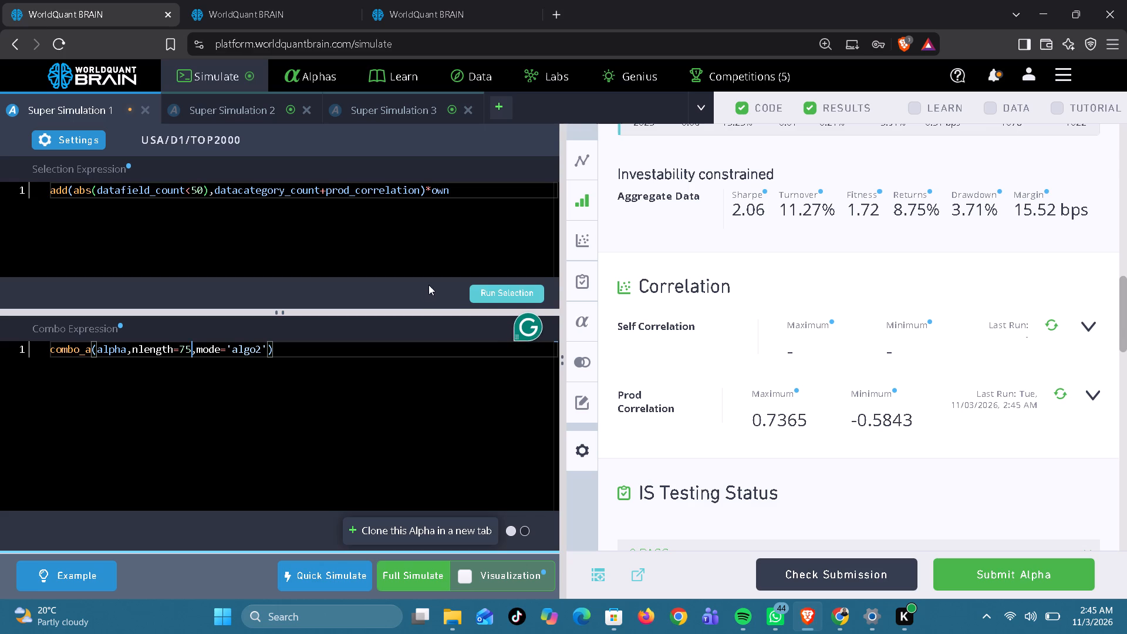
pyautogui.click(501, 299)
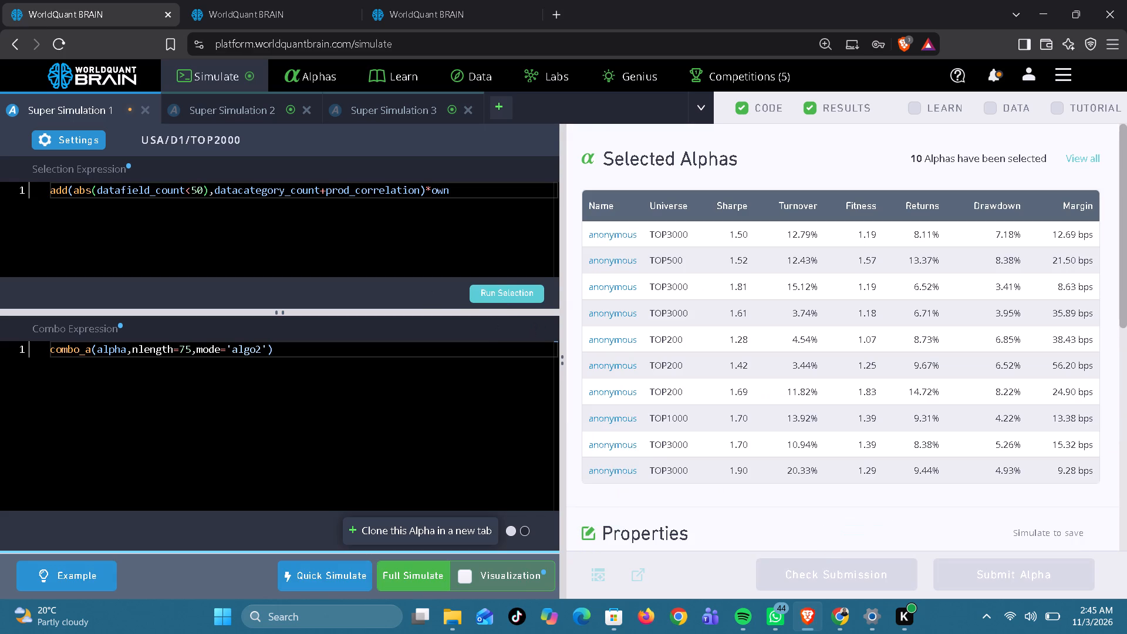
pyautogui.click(411, 579)
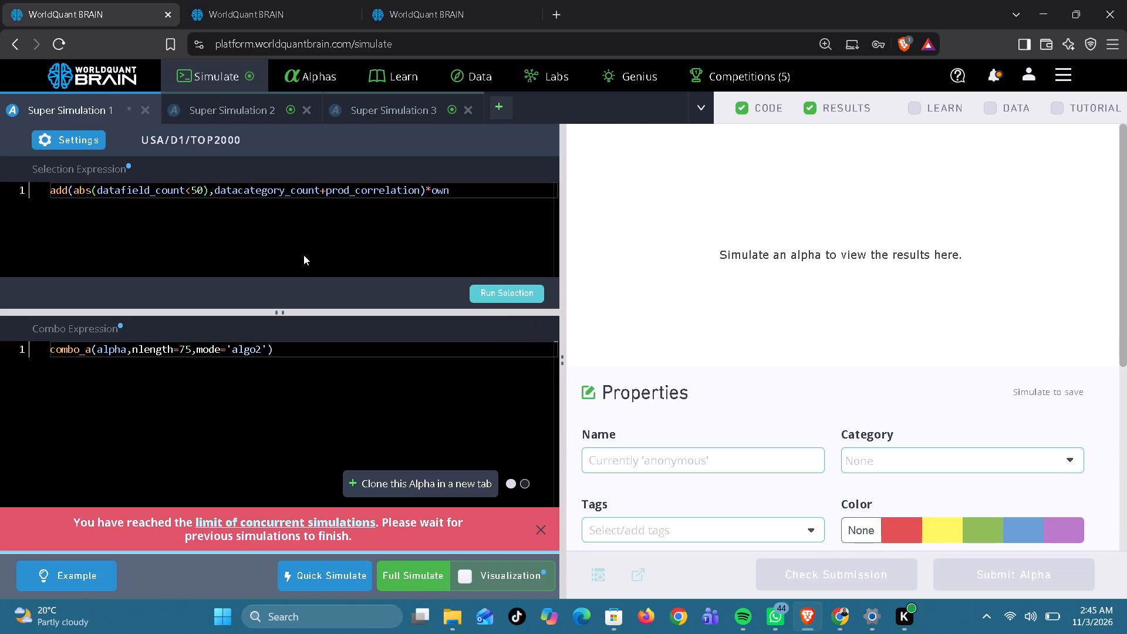
# In Super Simulation 2 of the TOP2000 page, set the combo nlength to 59, run the selection and start a full simulation.
pyautogui.click(244, 106)
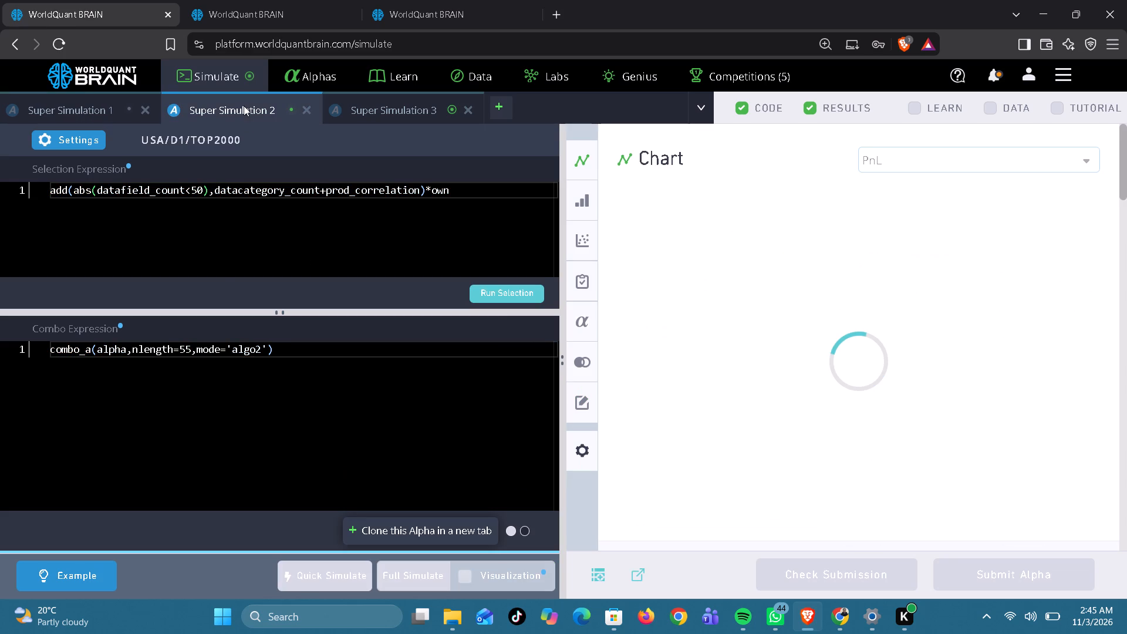
pyautogui.click(190, 350)
pyautogui.click(190, 350)
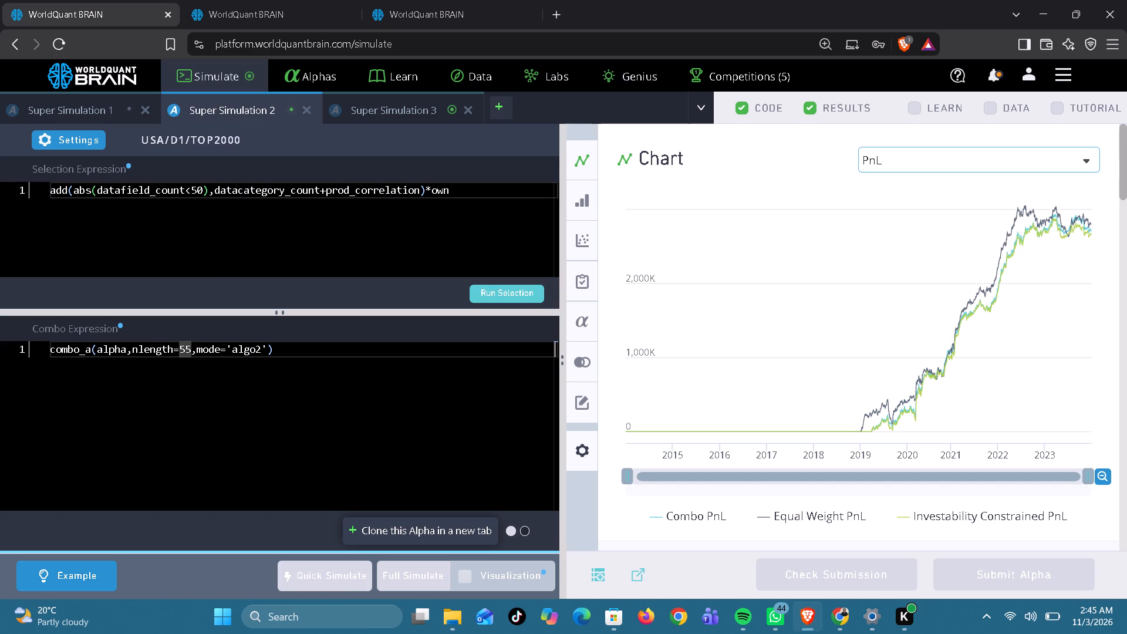
pyautogui.press('BackSpace')
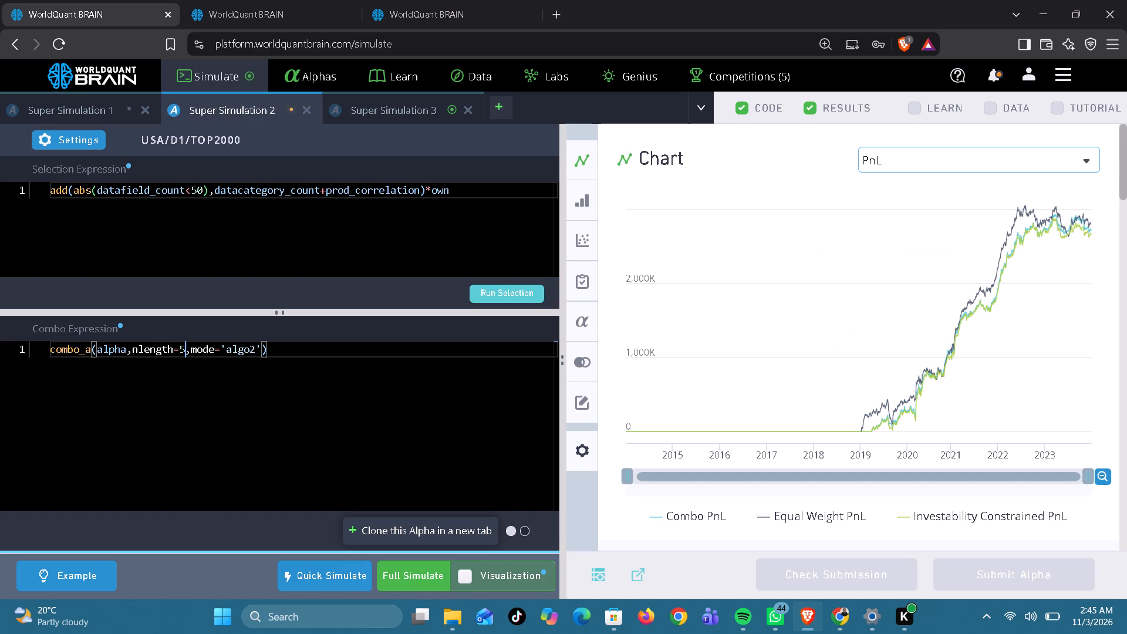
pyautogui.press('9')
pyautogui.click(493, 299)
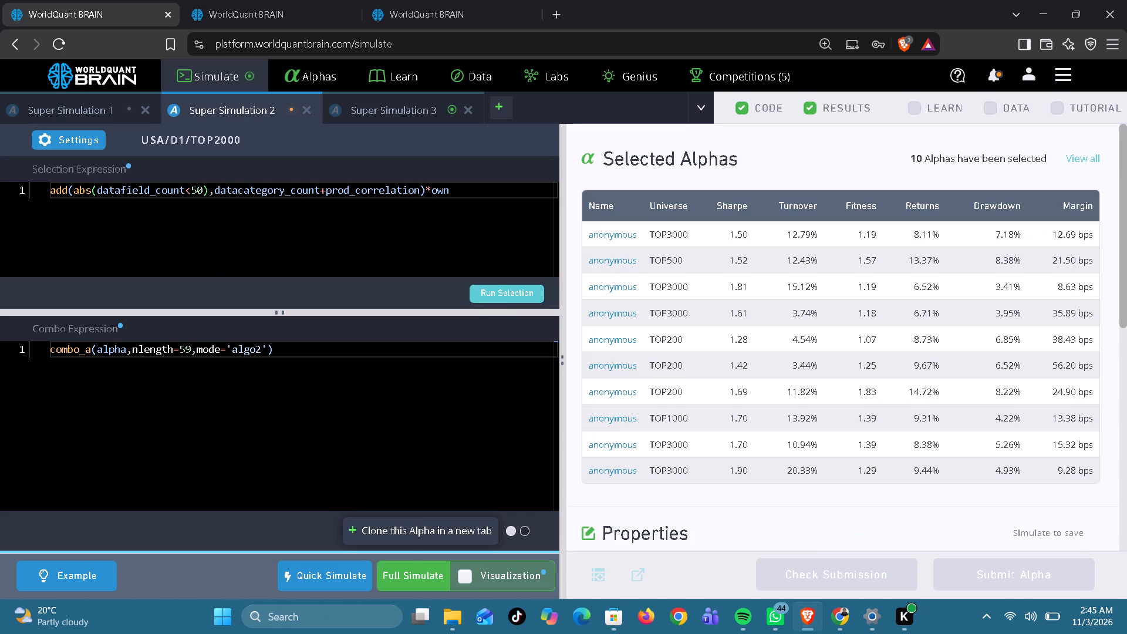
pyautogui.click(407, 566)
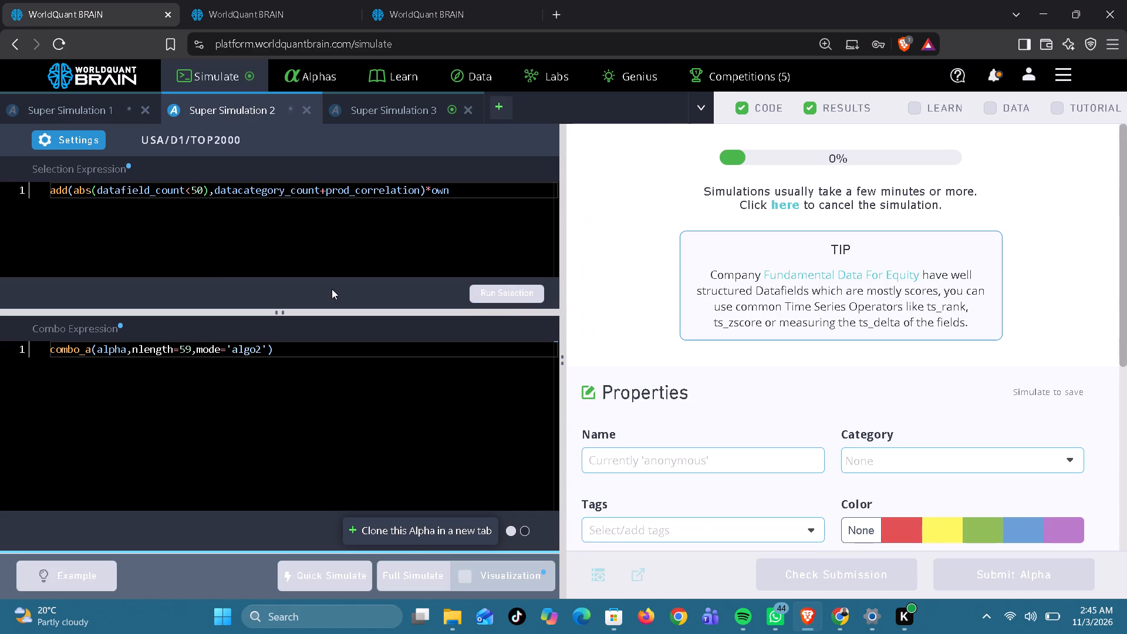
# Restart the full simulation of Super Simulation 1 on the TOP2000 page.
pyautogui.click(394, 99)
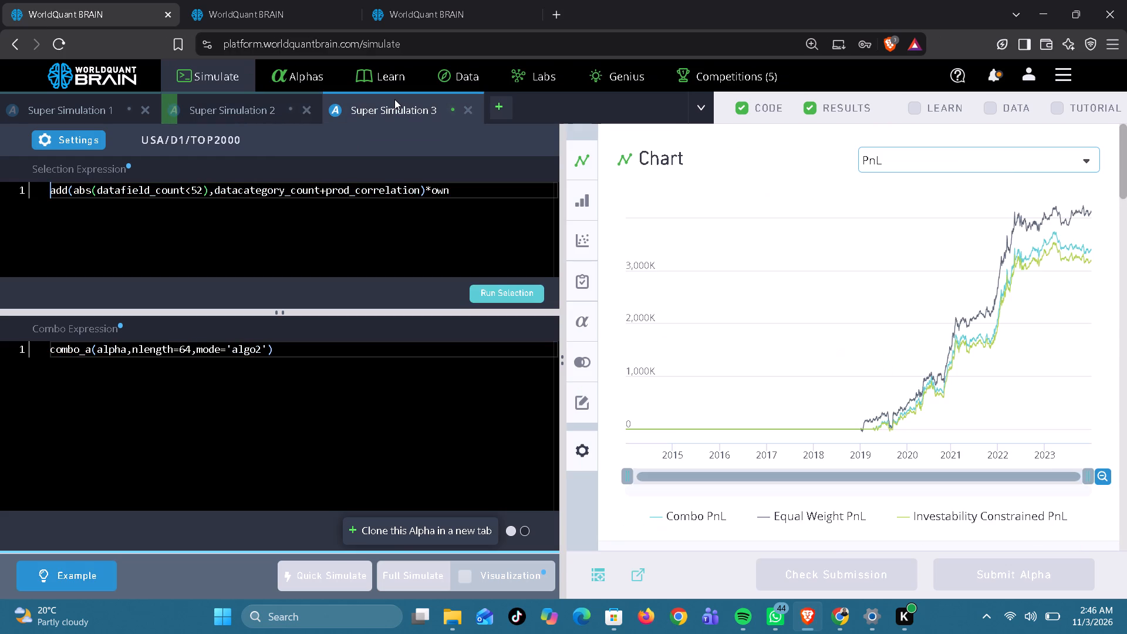
pyautogui.click(93, 111)
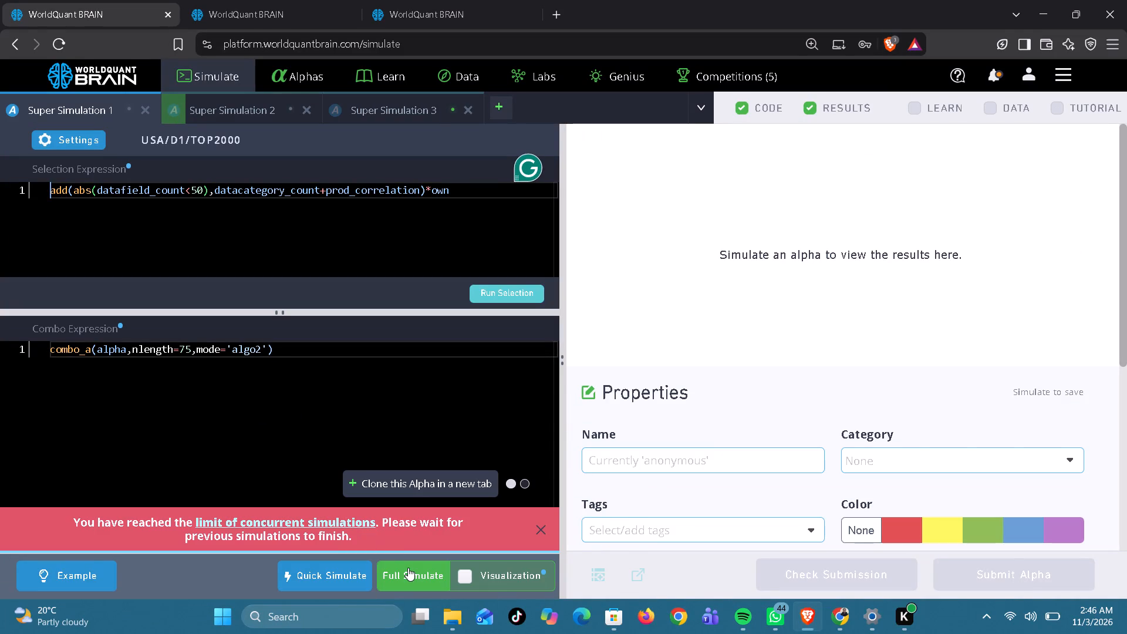
pyautogui.click(408, 568)
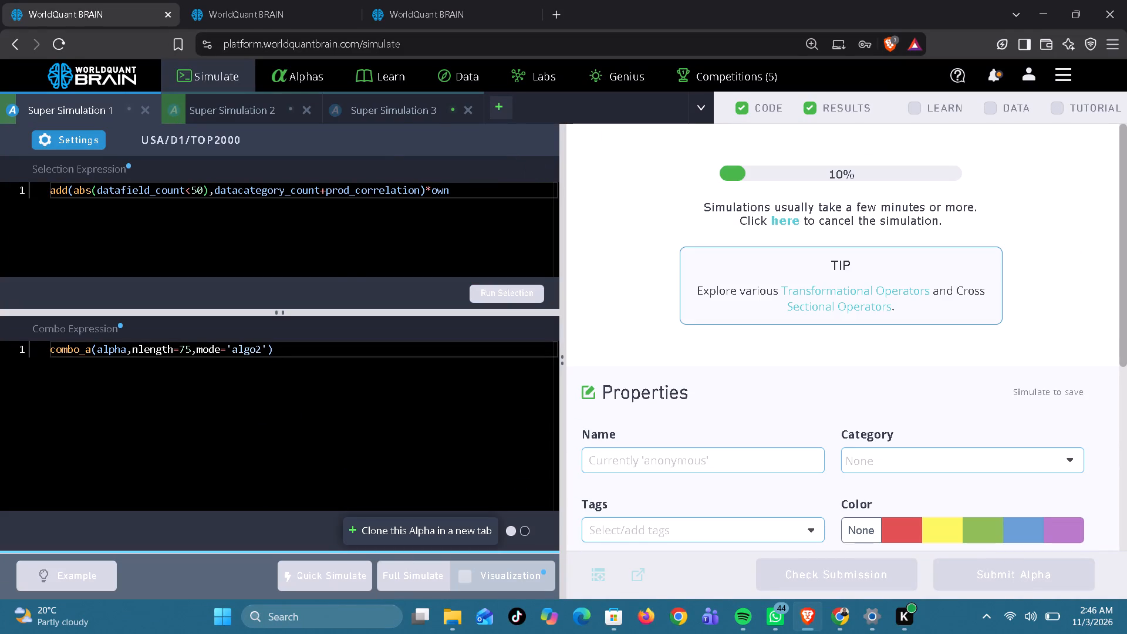
# In Super Simulation 3 of the TOP2000 page, set the combo nlength to 68, run the selection and start a full simulation.
pyautogui.click(403, 112)
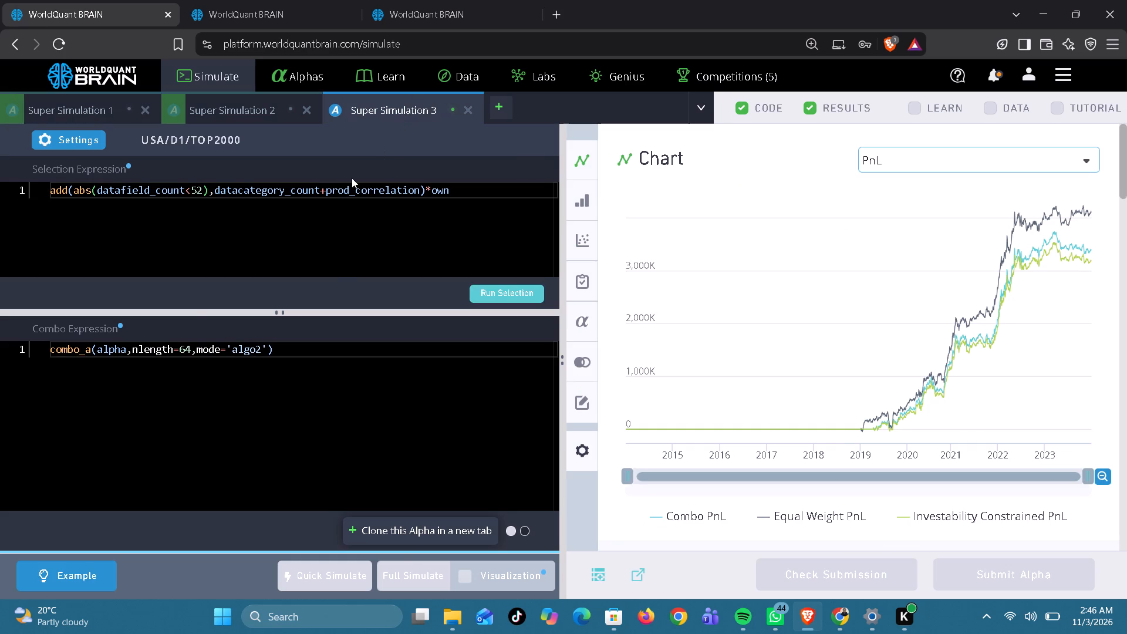
pyautogui.click(187, 349)
pyautogui.press('Delete')
pyautogui.press('8')
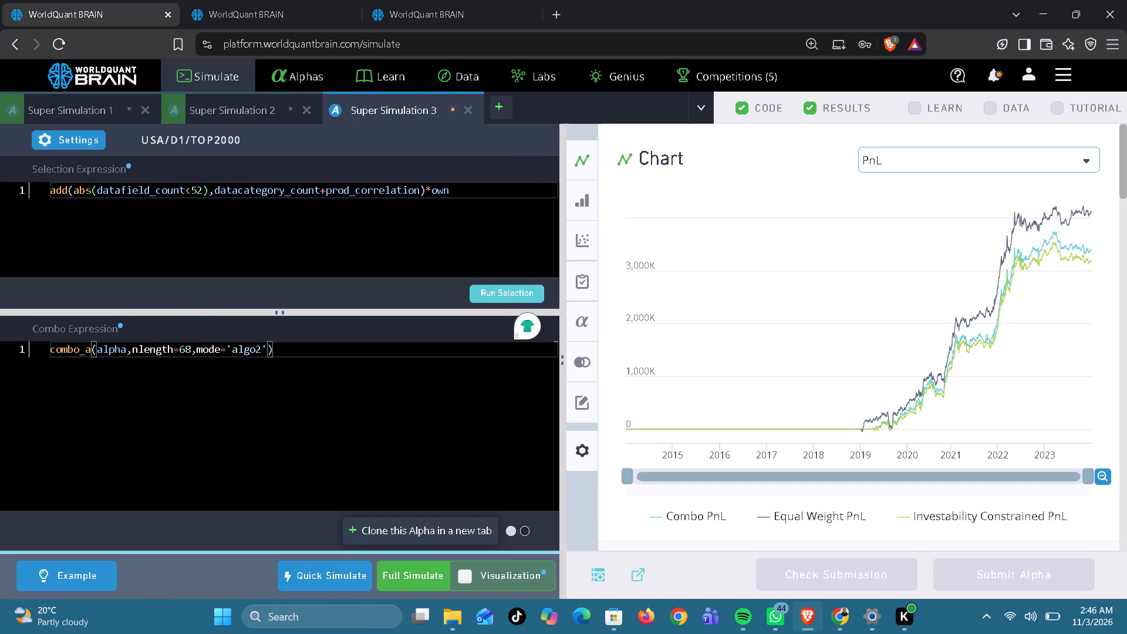
pyautogui.click(508, 292)
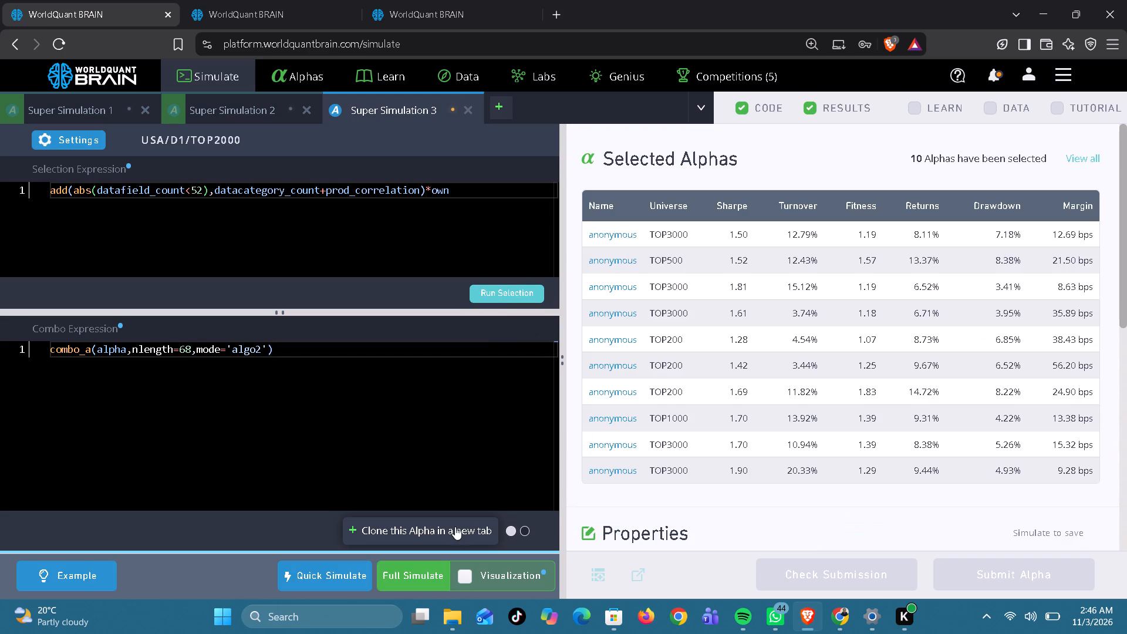
pyautogui.click(416, 586)
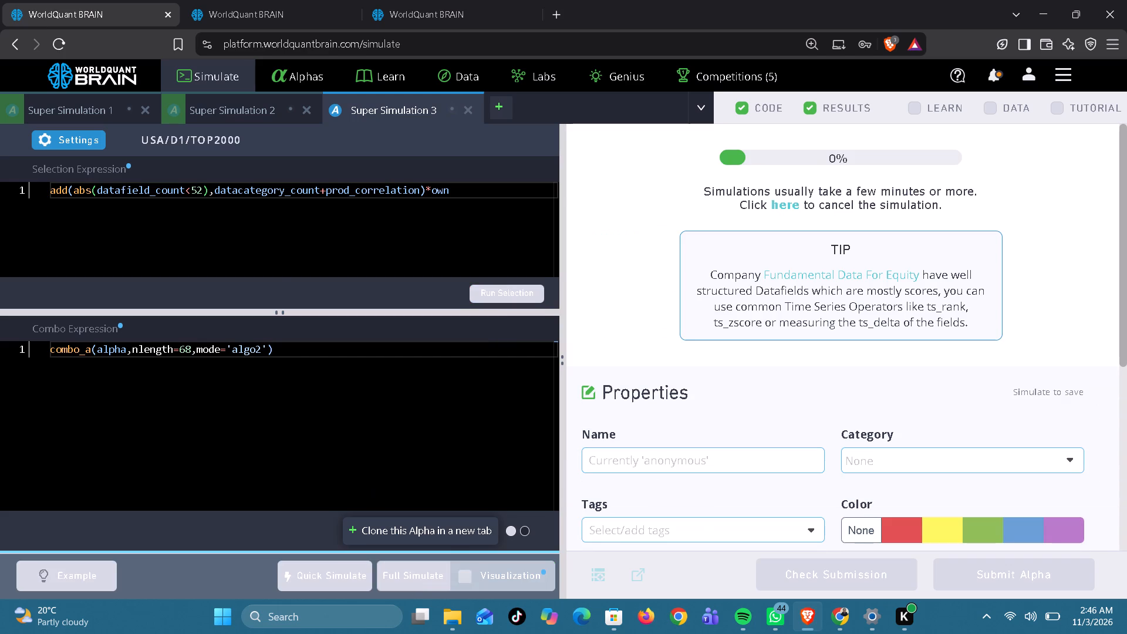
# Review Super Simulation 1's results on the TOP3000 page, including the IS Summary, IS Testing Status and selected alphas.
pyautogui.click(265, 10)
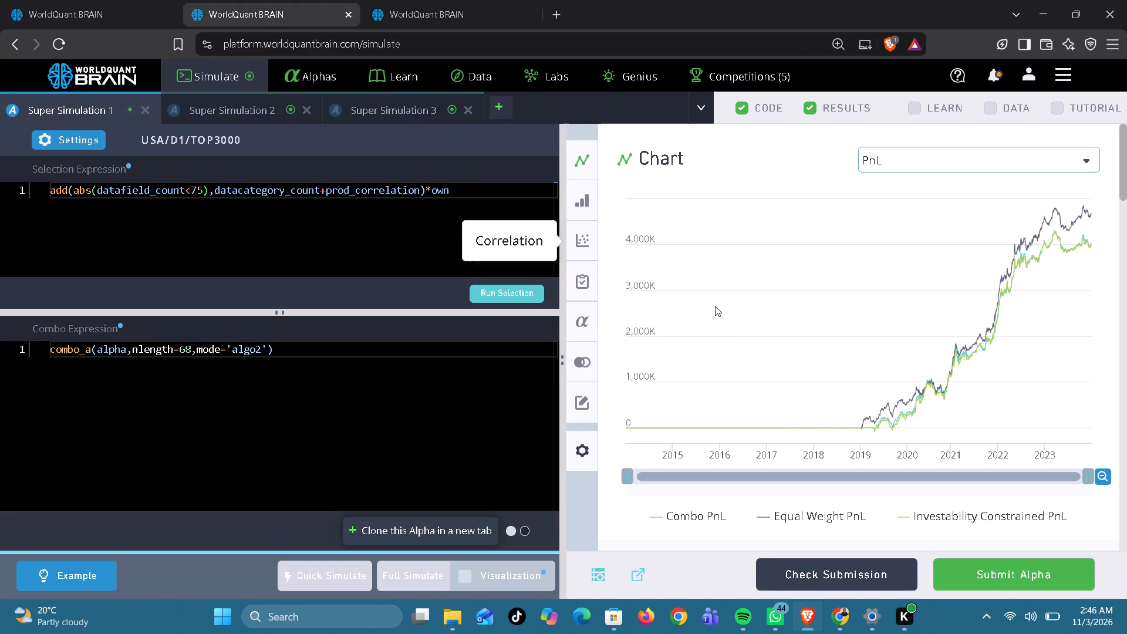
pyautogui.scroll(-2, 860, 369)
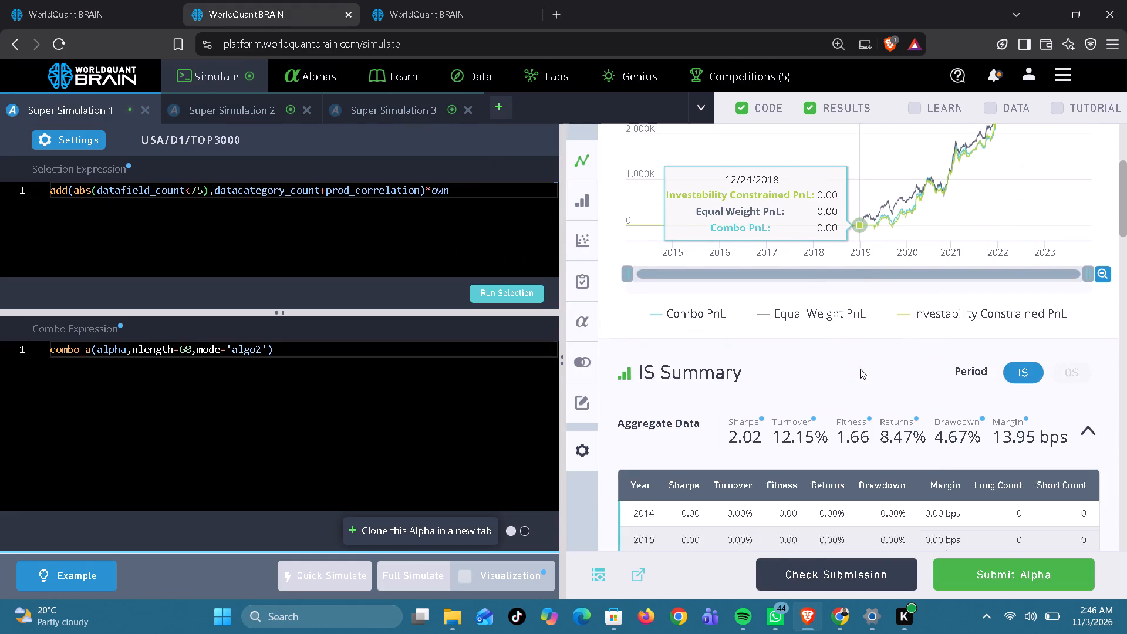
pyautogui.scroll(-2, 860, 369)
pyautogui.scroll(1, 860, 369)
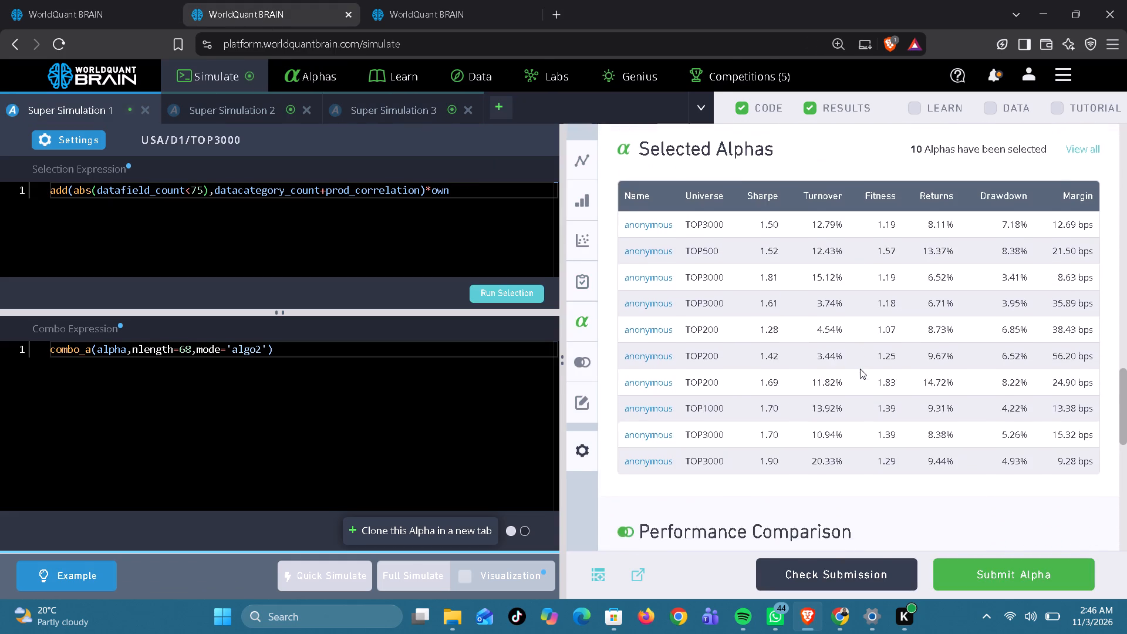
pyautogui.scroll(3, 860, 369)
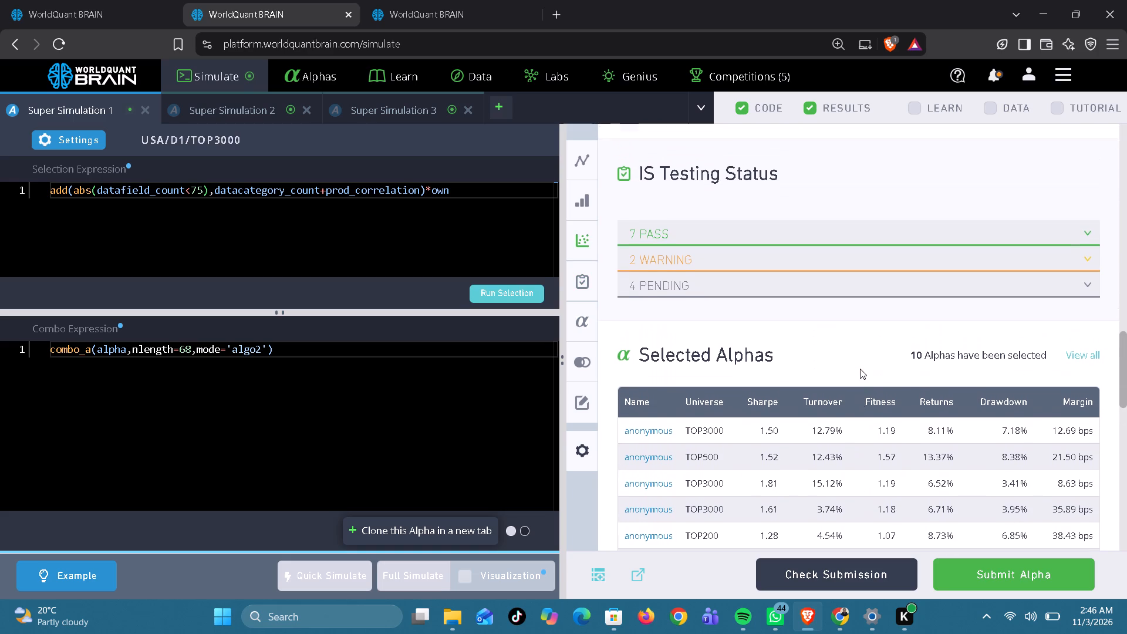
pyautogui.scroll(1, 860, 369)
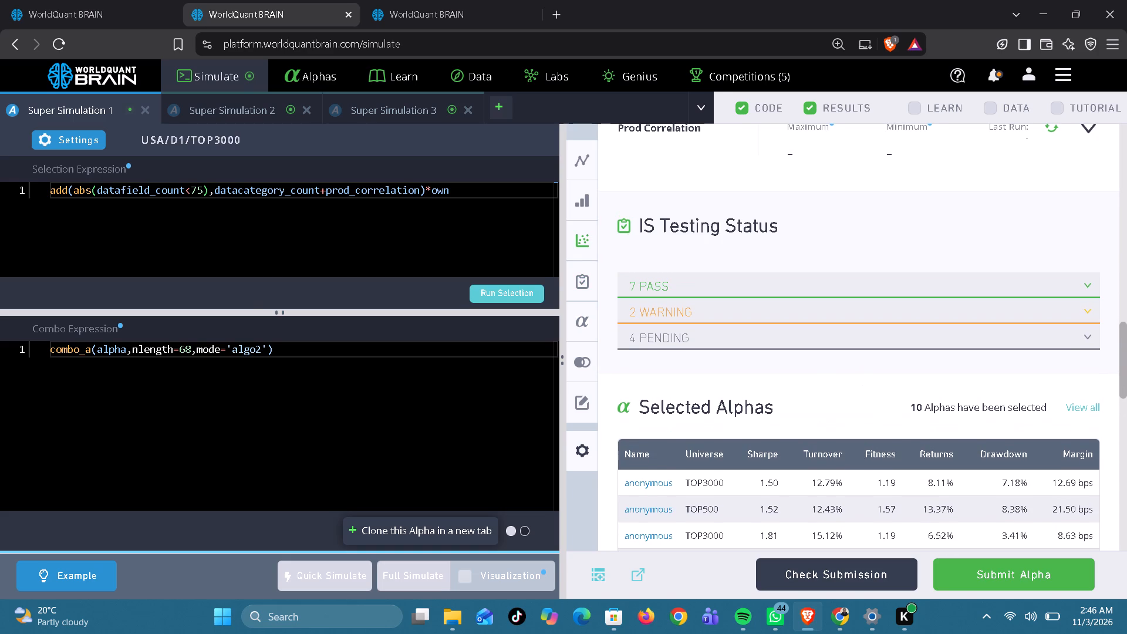
# In Super Simulation 1 of the TOP3000 page, set the datafield_count threshold to 78, run the selection and try a full simulation.
pyautogui.click(202, 194)
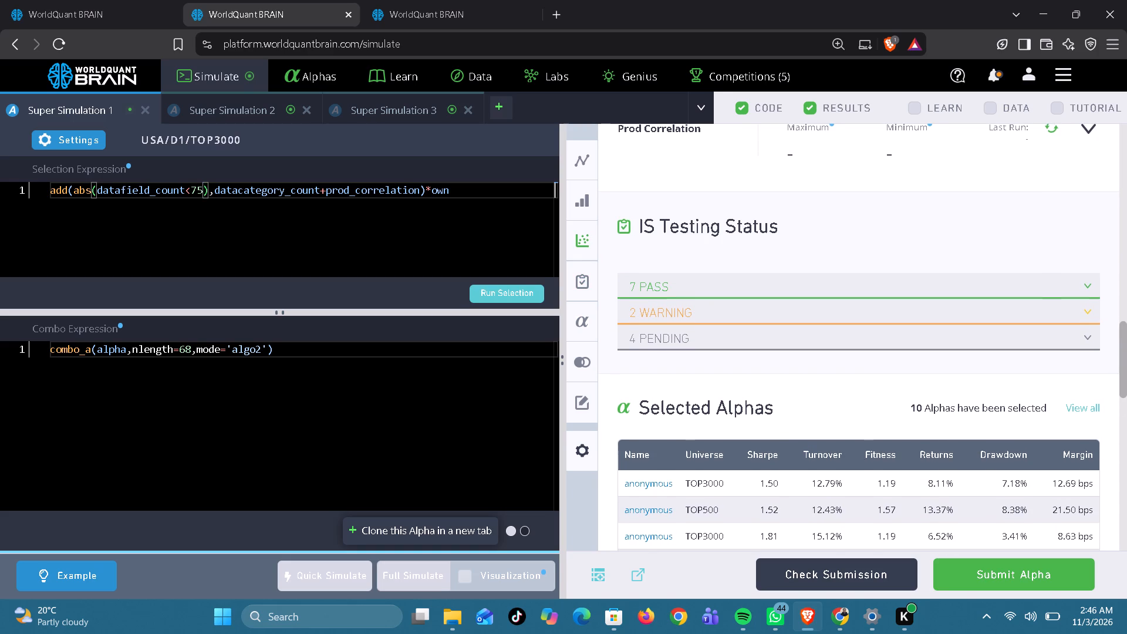
pyautogui.press('BackSpace')
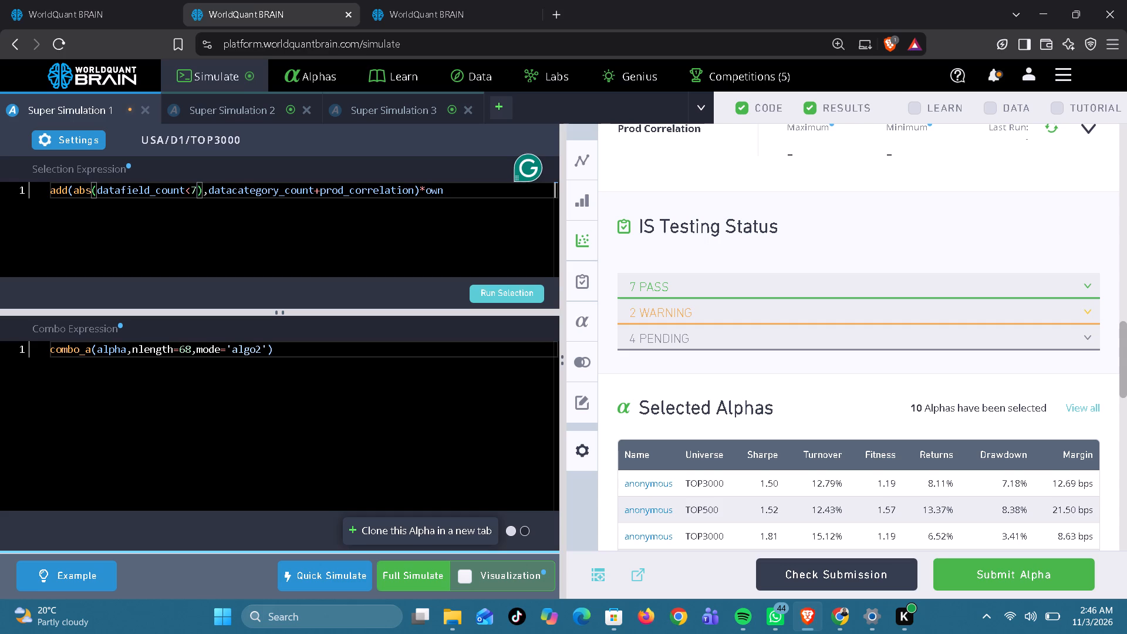
pyautogui.press('8')
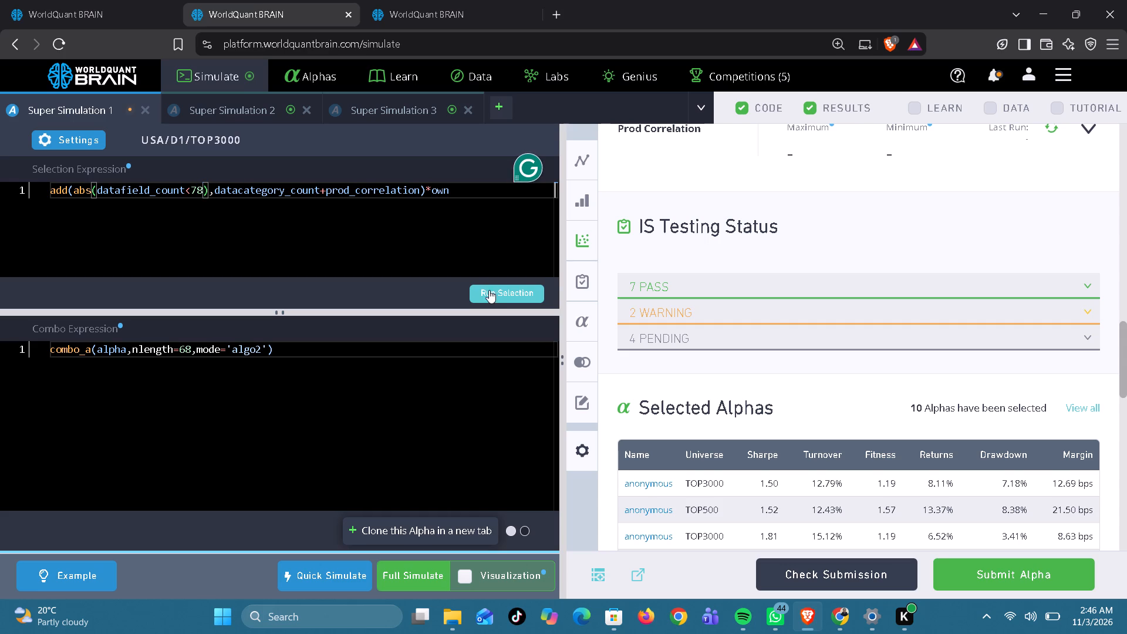
pyautogui.click(490, 292)
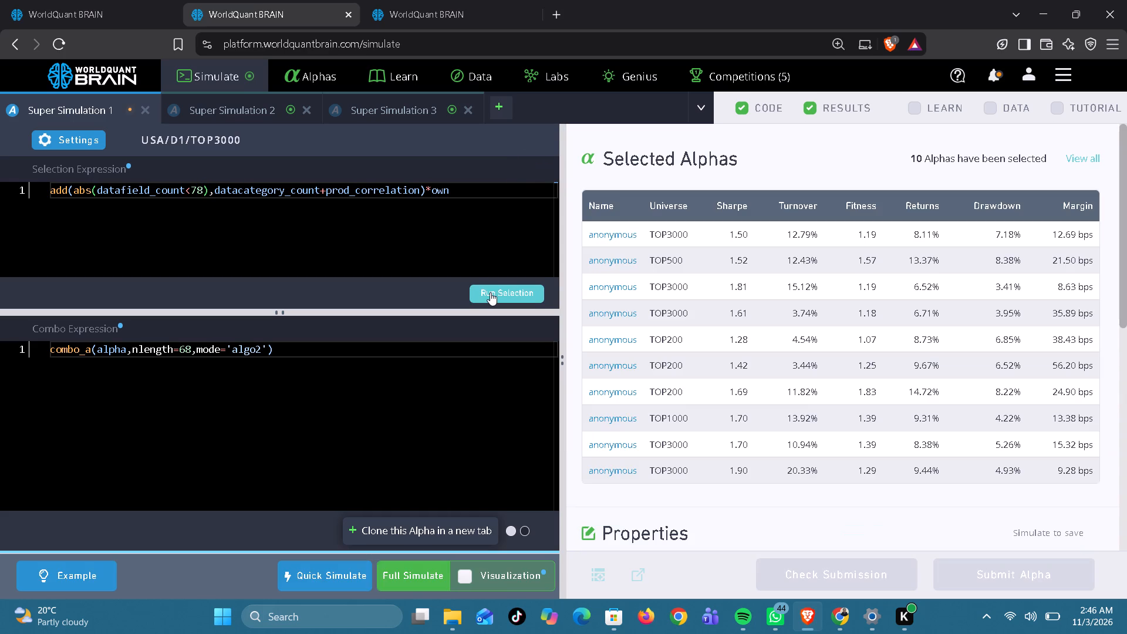
pyautogui.click(409, 567)
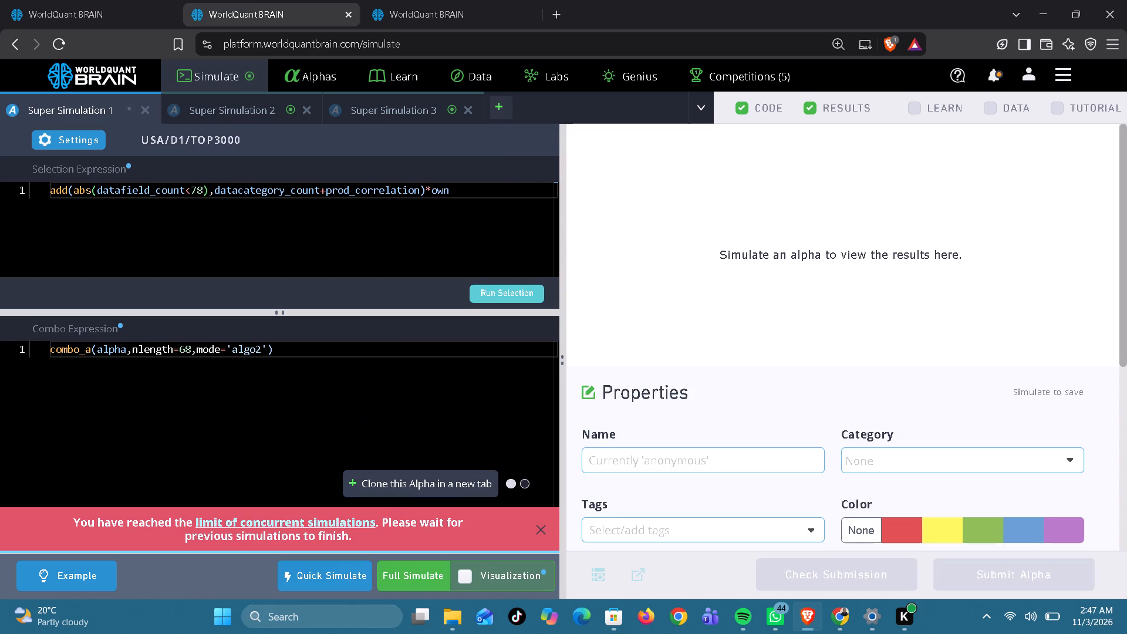
# In Super Simulation 2 of the TOP3000 page, set the combo nlength to 69, run the selection and try a full simulation.
pyautogui.click(259, 106)
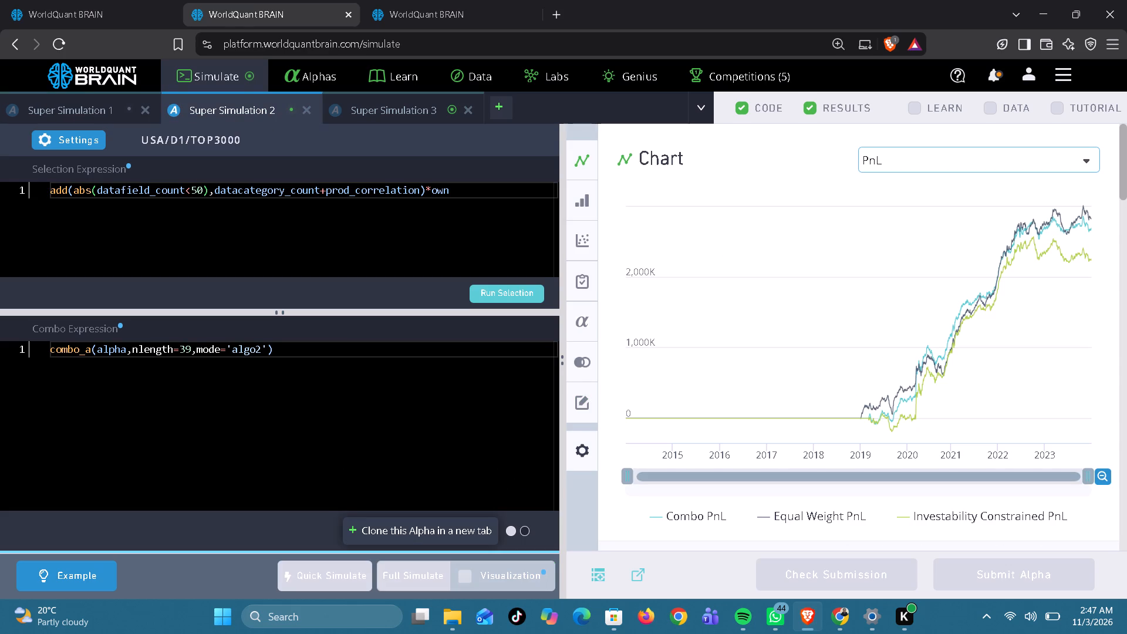
pyautogui.click(187, 350)
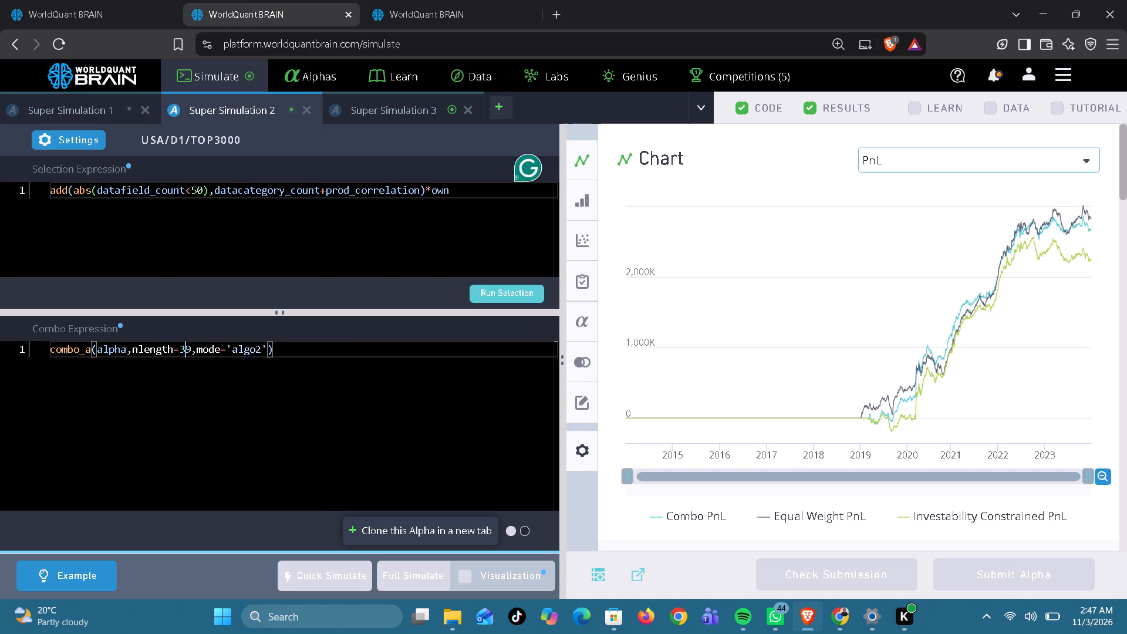
pyautogui.press('BackSpace')
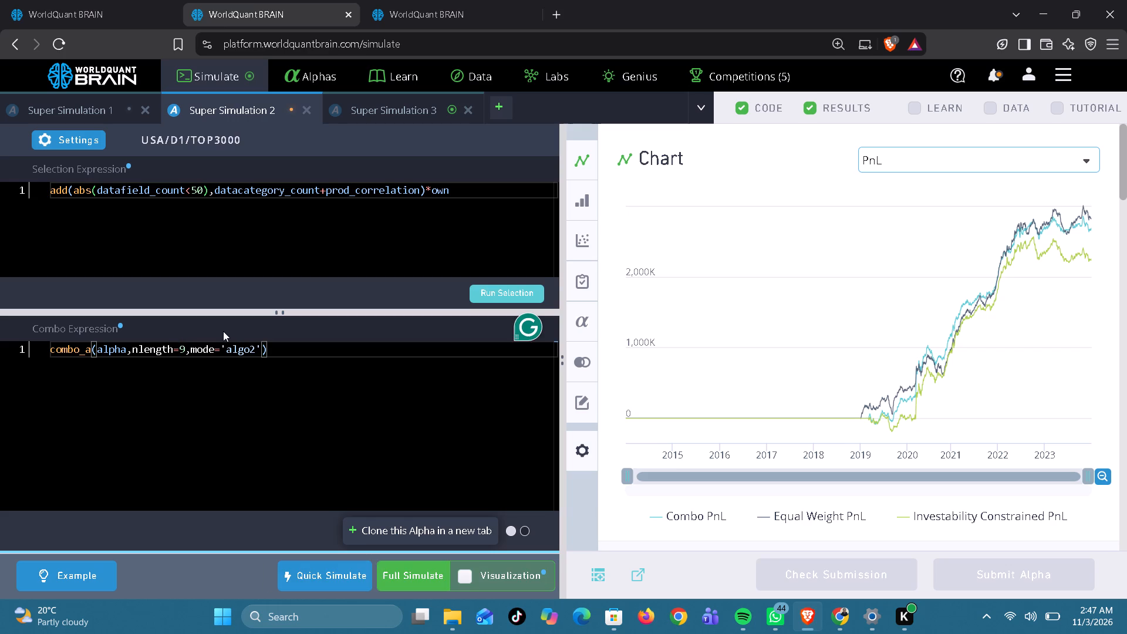
pyautogui.press('6')
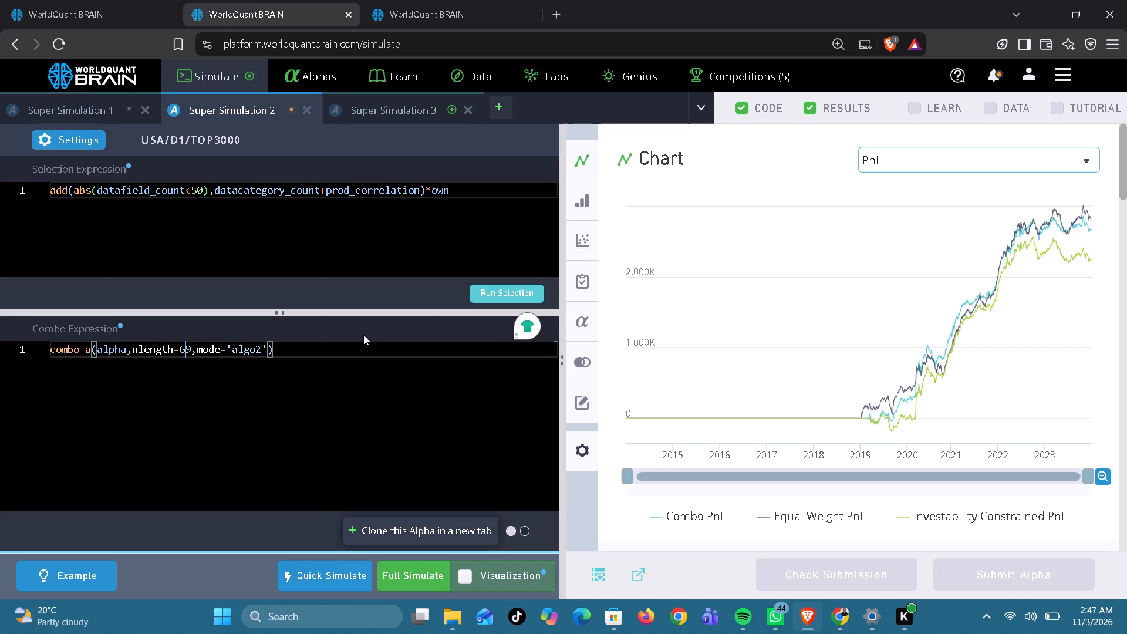
pyautogui.click(513, 284)
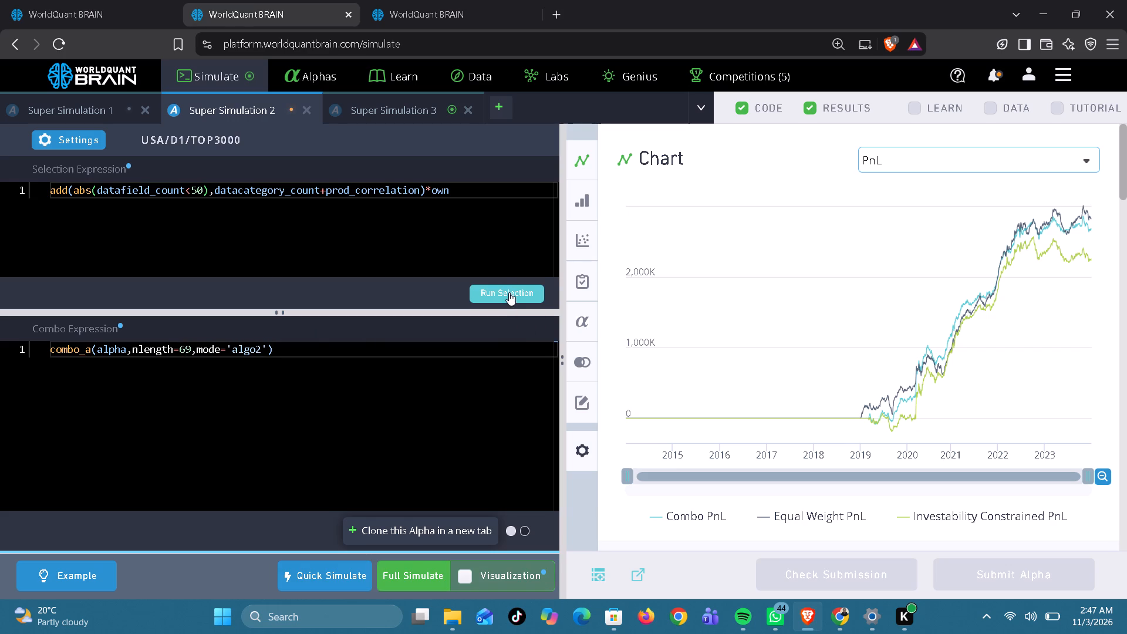
pyautogui.click(508, 294)
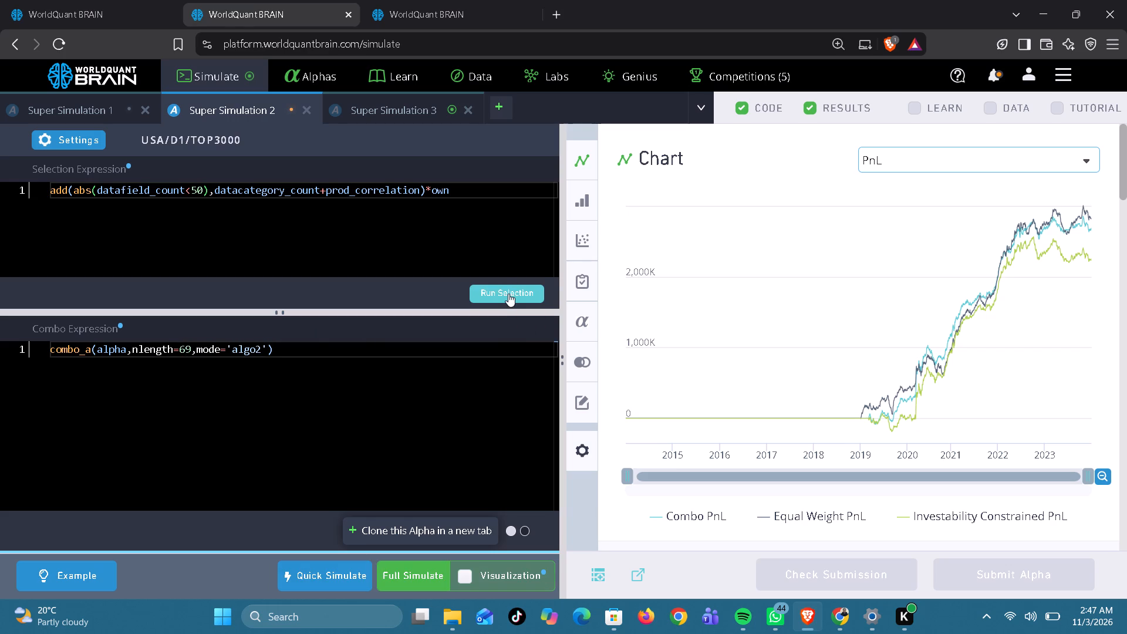
pyautogui.click(508, 294)
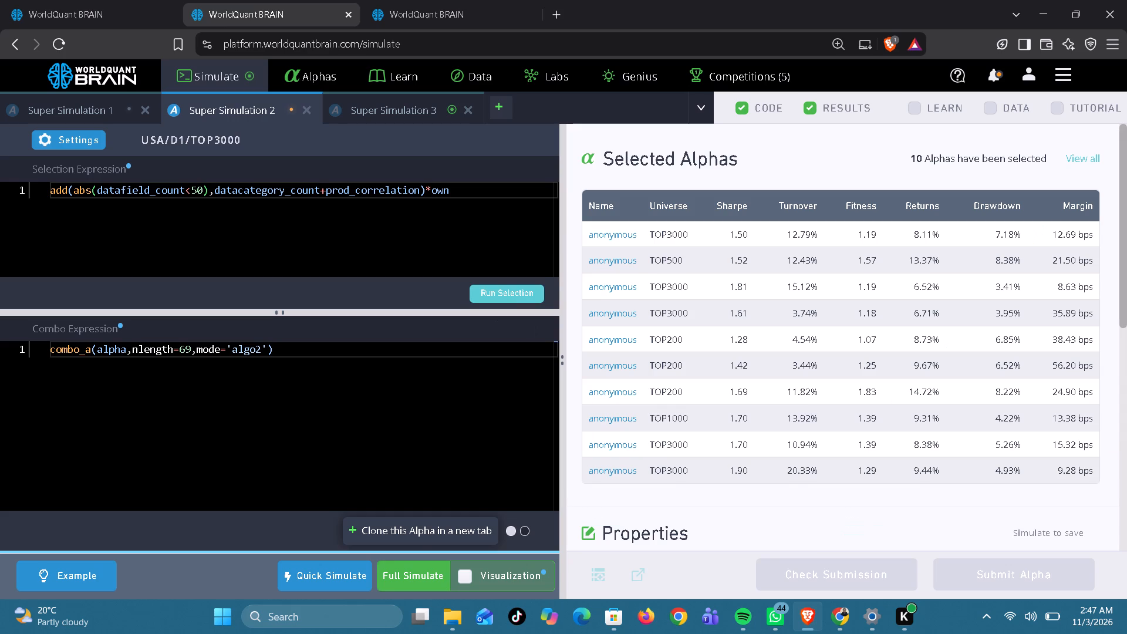
pyautogui.click(418, 571)
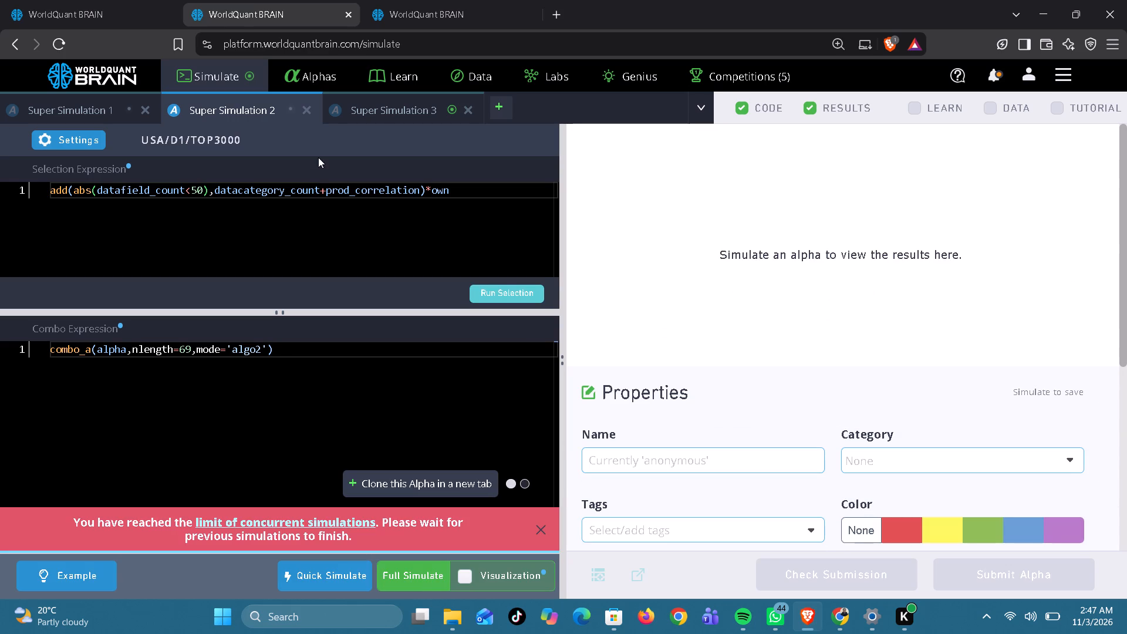
# In Super Simulation 3 of the TOP3000 page, set the combo nlength to 57, run the selection and start a full simulation.
pyautogui.click(400, 103)
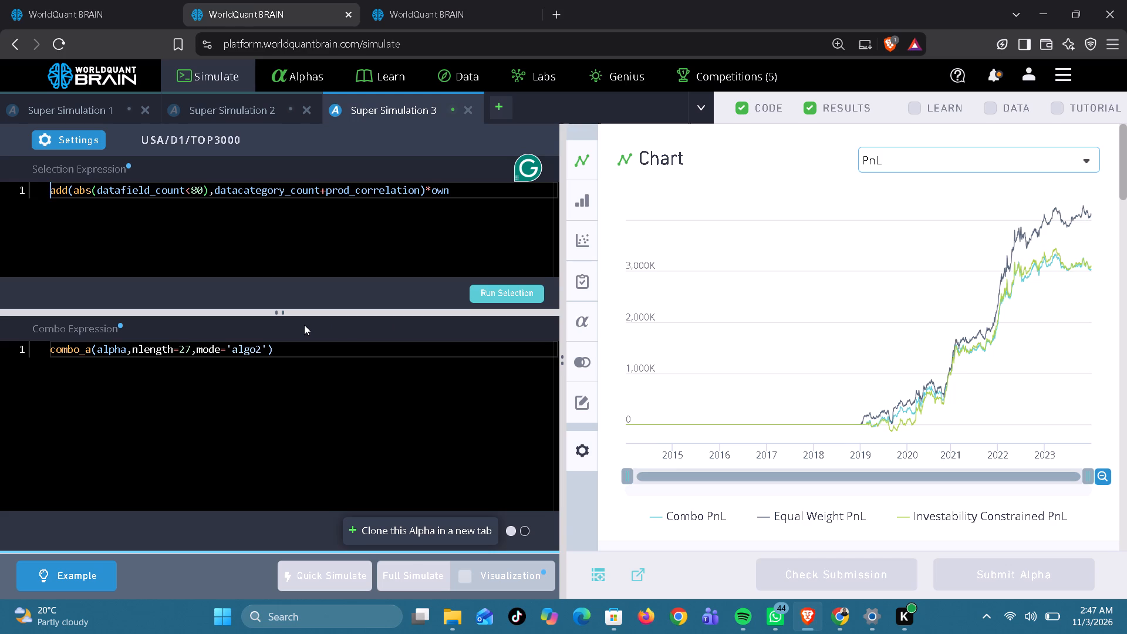
pyautogui.click(180, 356)
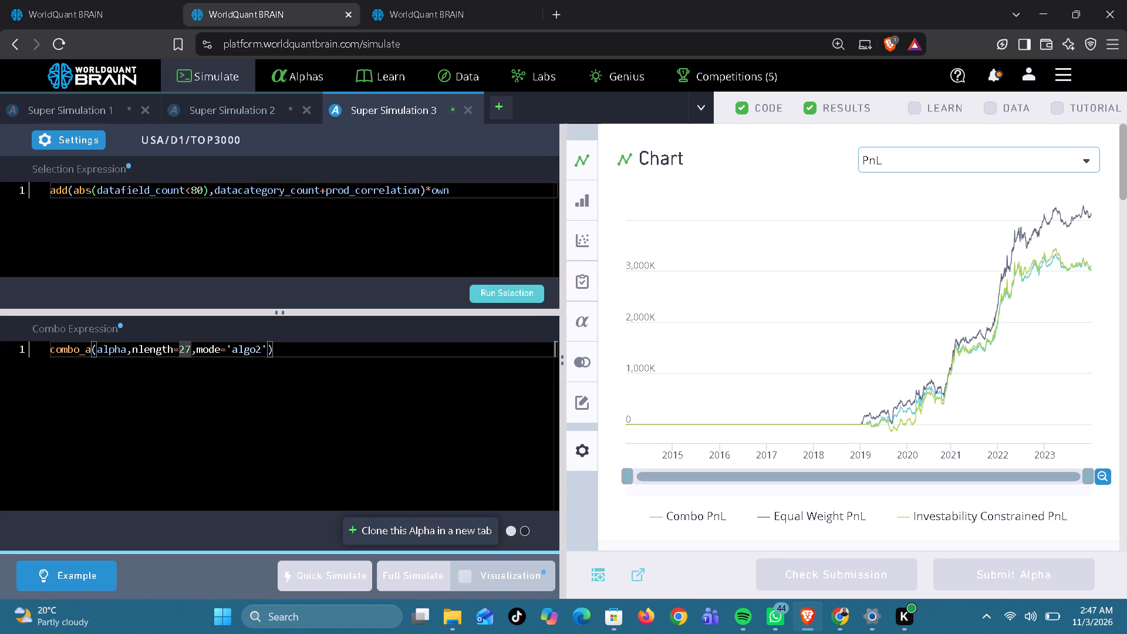
pyautogui.press('Delete')
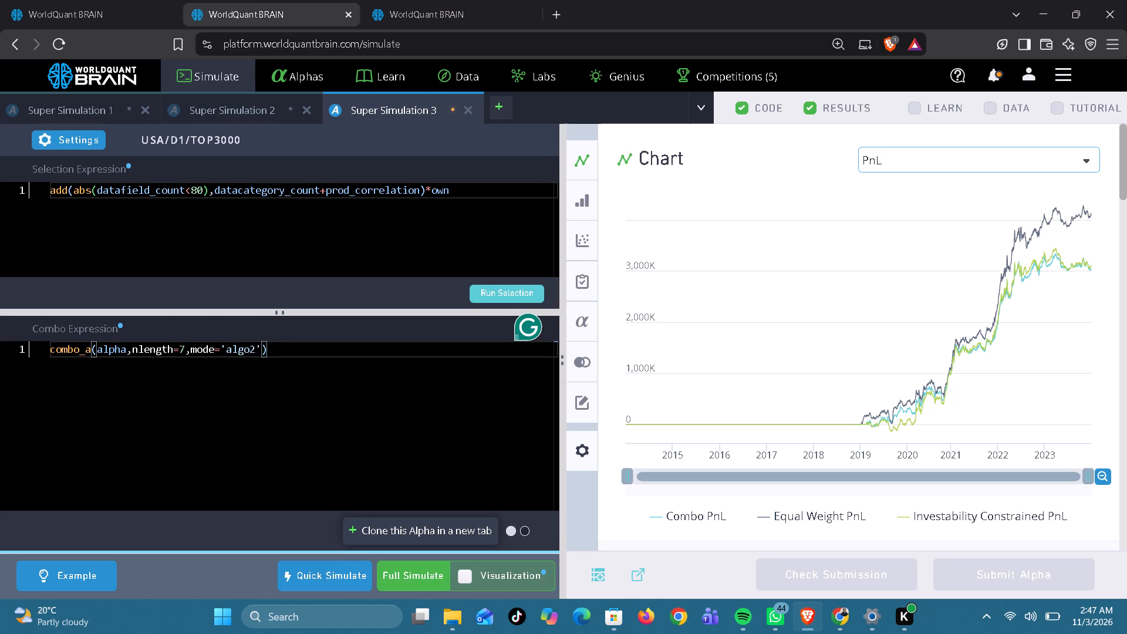
pyautogui.press('5')
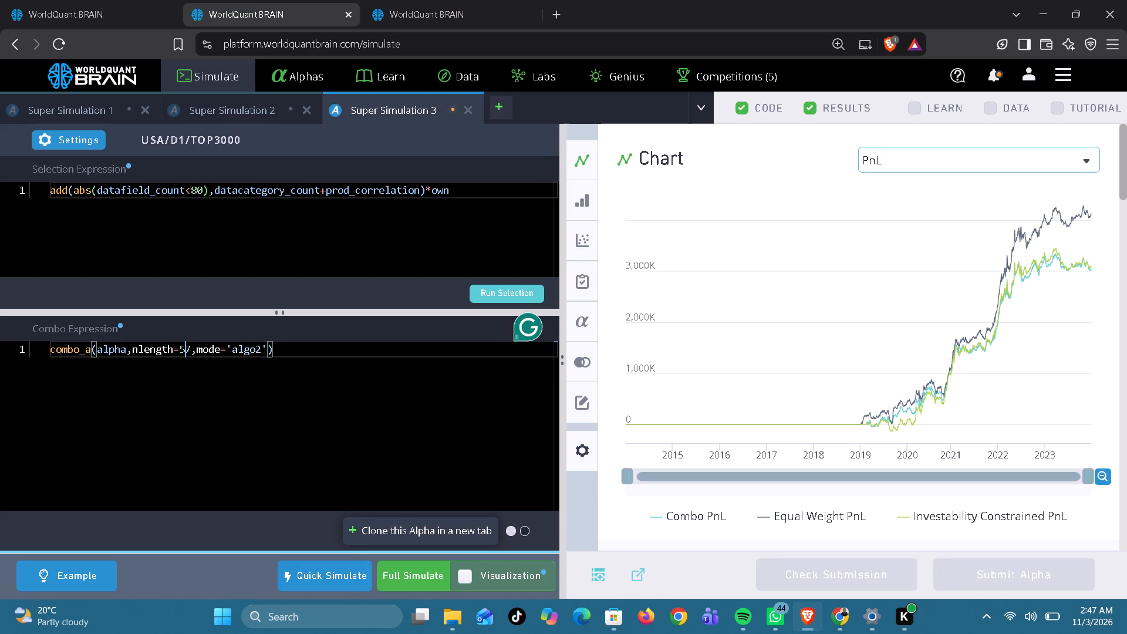
pyautogui.click(492, 289)
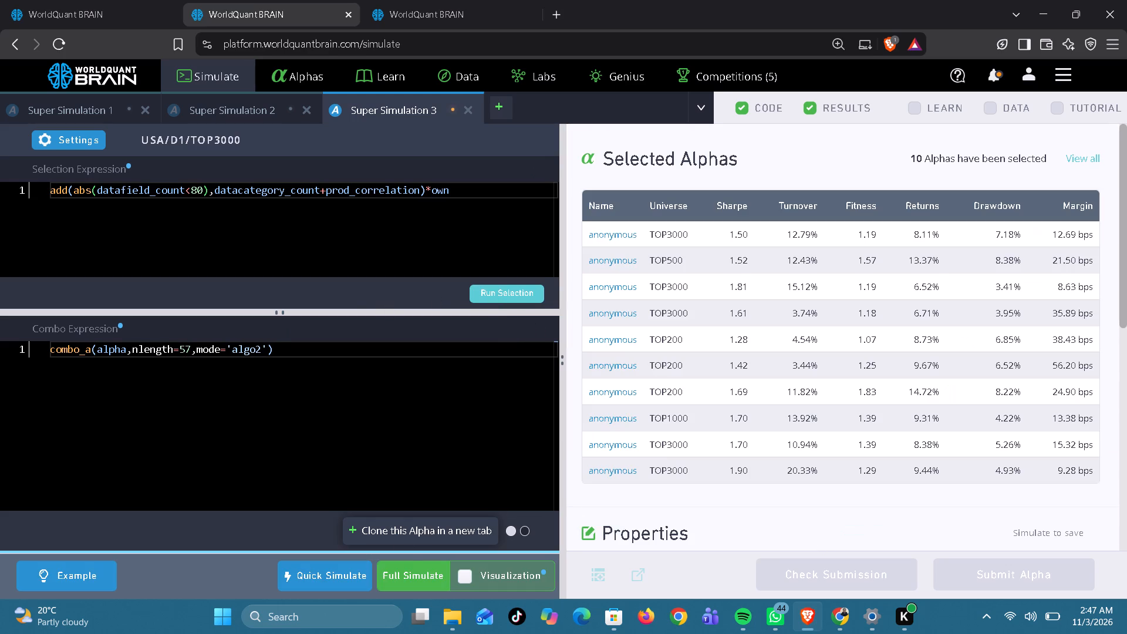
pyautogui.click(409, 571)
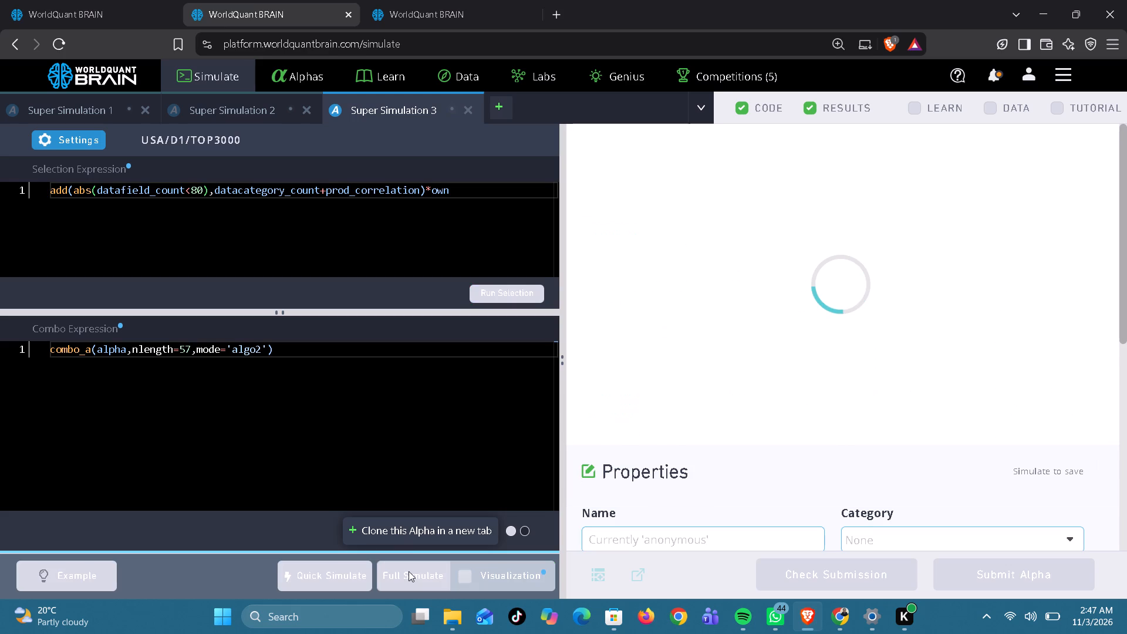
# Return to Super Simulation 2 on the TOP3000 page.
pyautogui.click(211, 111)
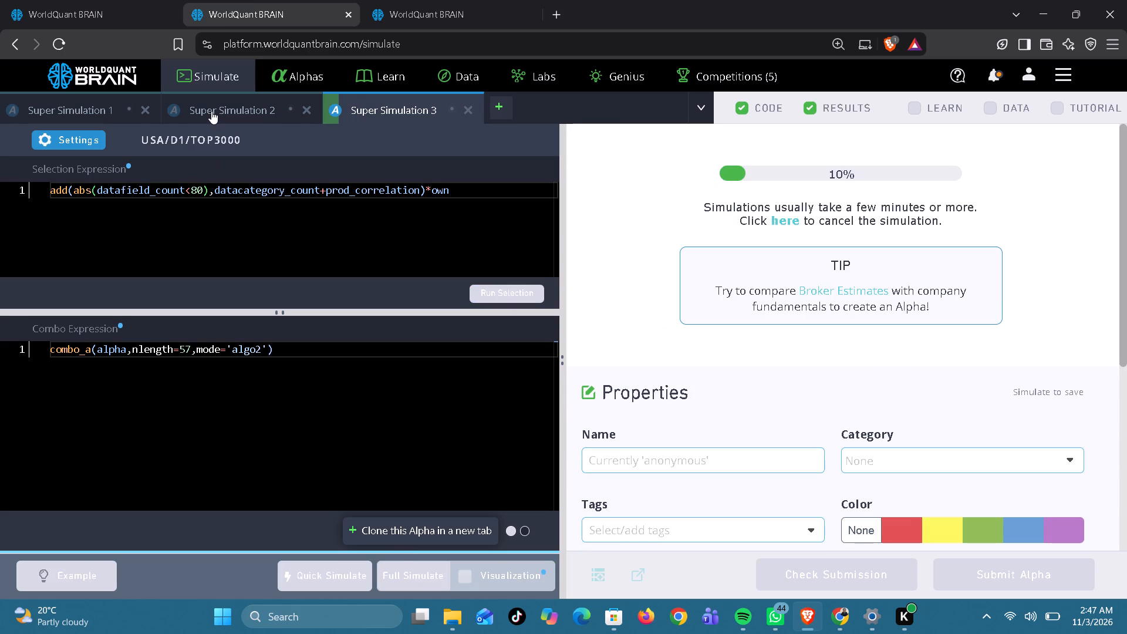
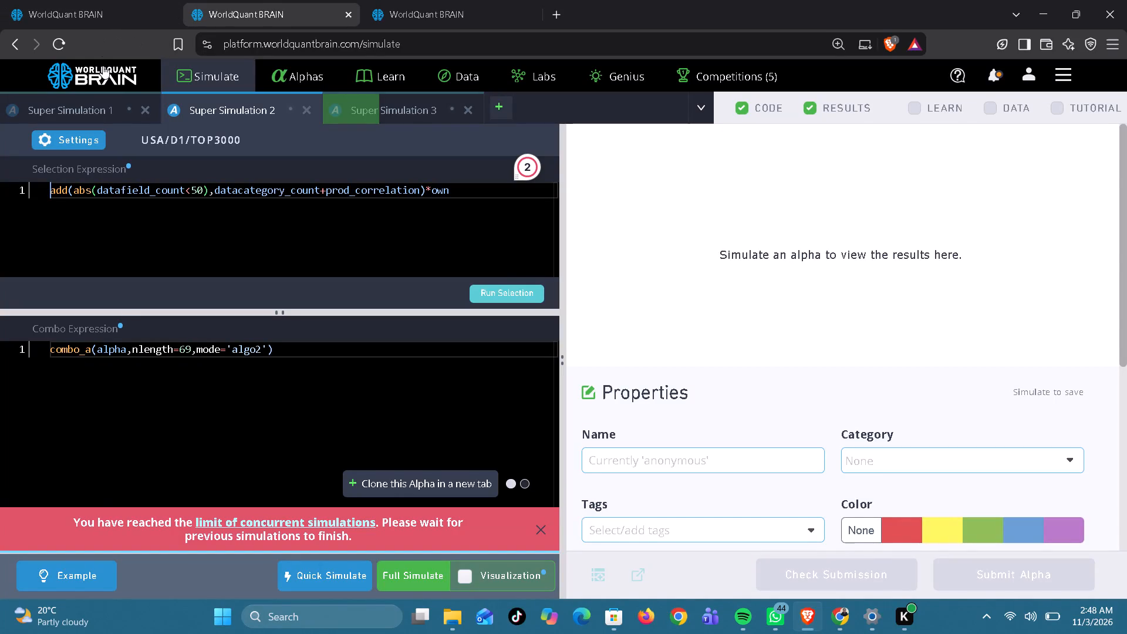
# Start the full simulations in Super Simulation 1 and Super Simulation 2 on the current TOP3000 page.
pyautogui.click(103, 103)
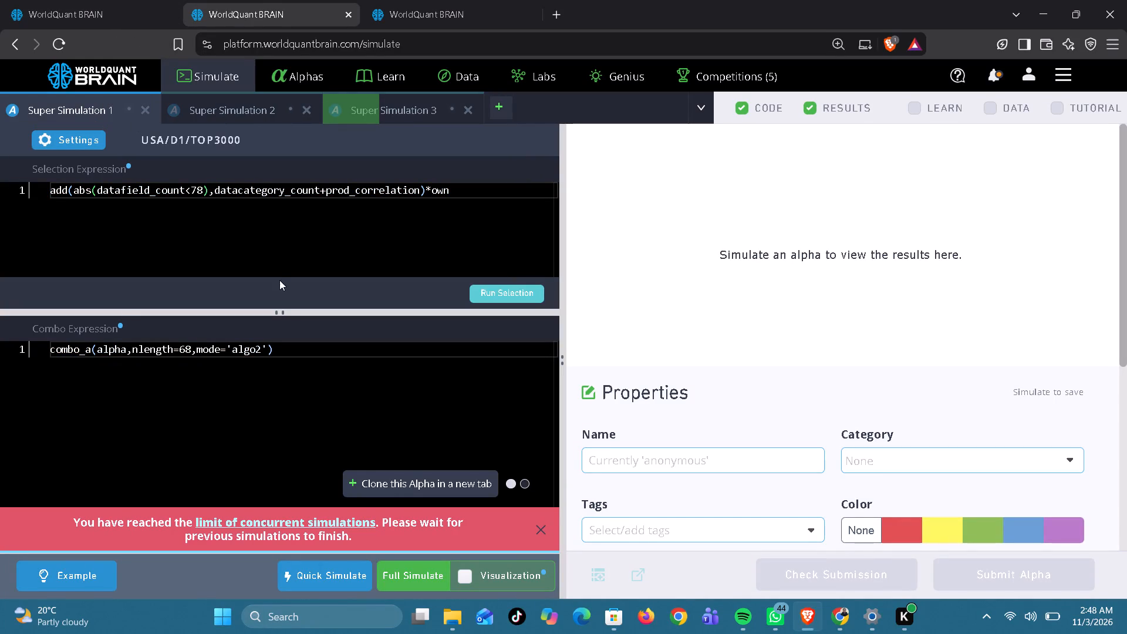
pyautogui.click(424, 578)
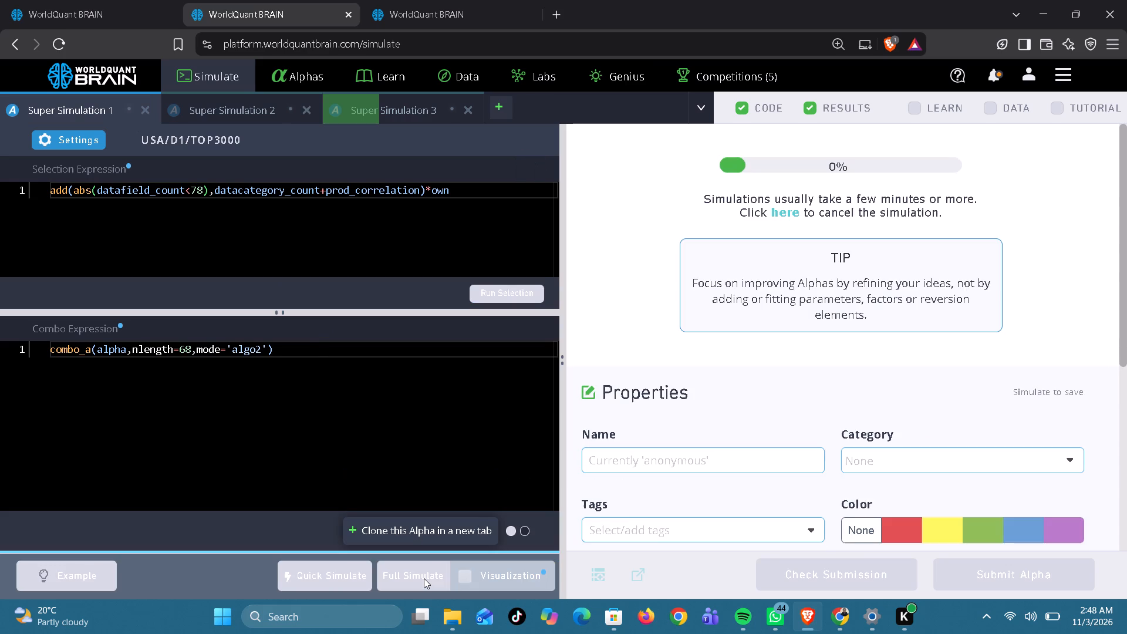
pyautogui.click(235, 114)
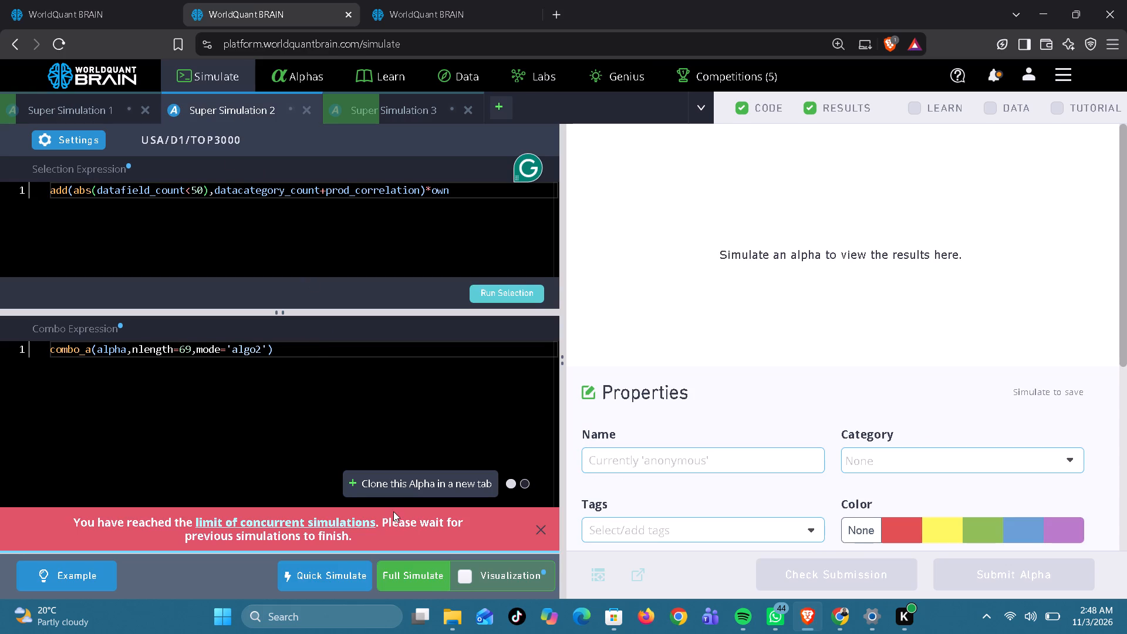
pyautogui.click(416, 568)
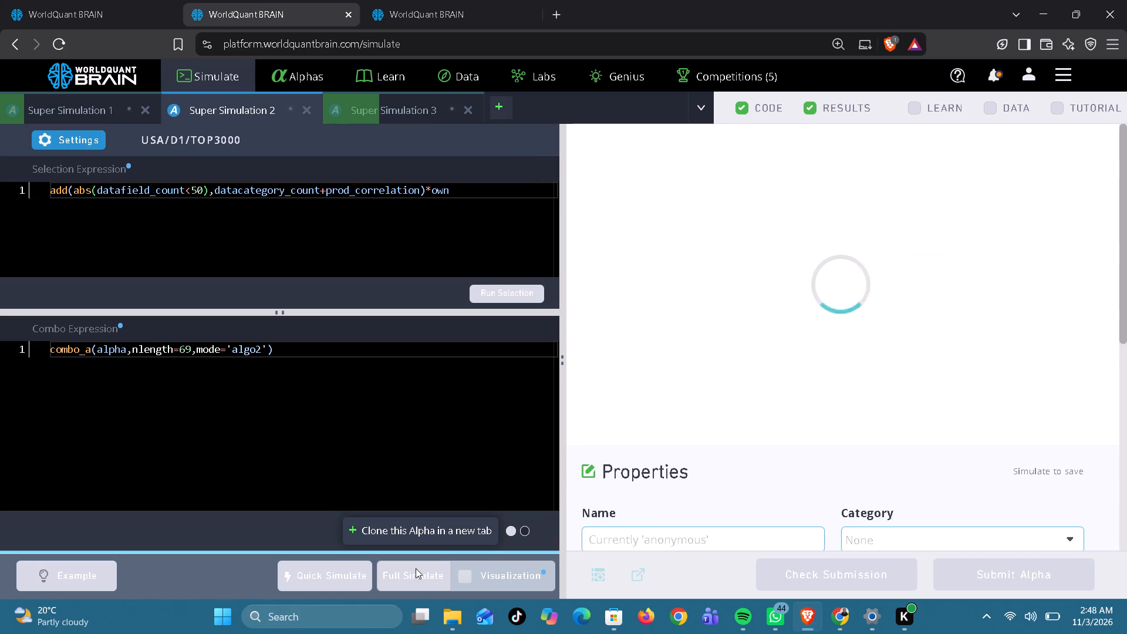
# On the third WorldQuant BRAIN page, set Super Simulation 1's datafield_count threshold to 90, run the selection and start a full simulation.
pyautogui.click(452, 11)
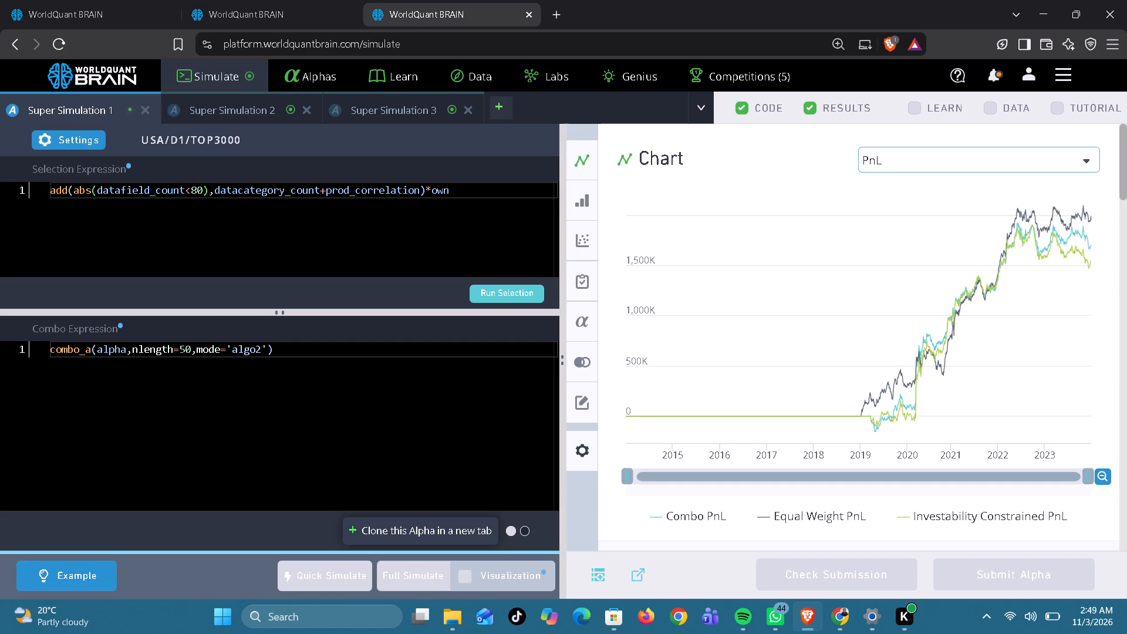
pyautogui.click(194, 184)
pyautogui.press('BackSpace')
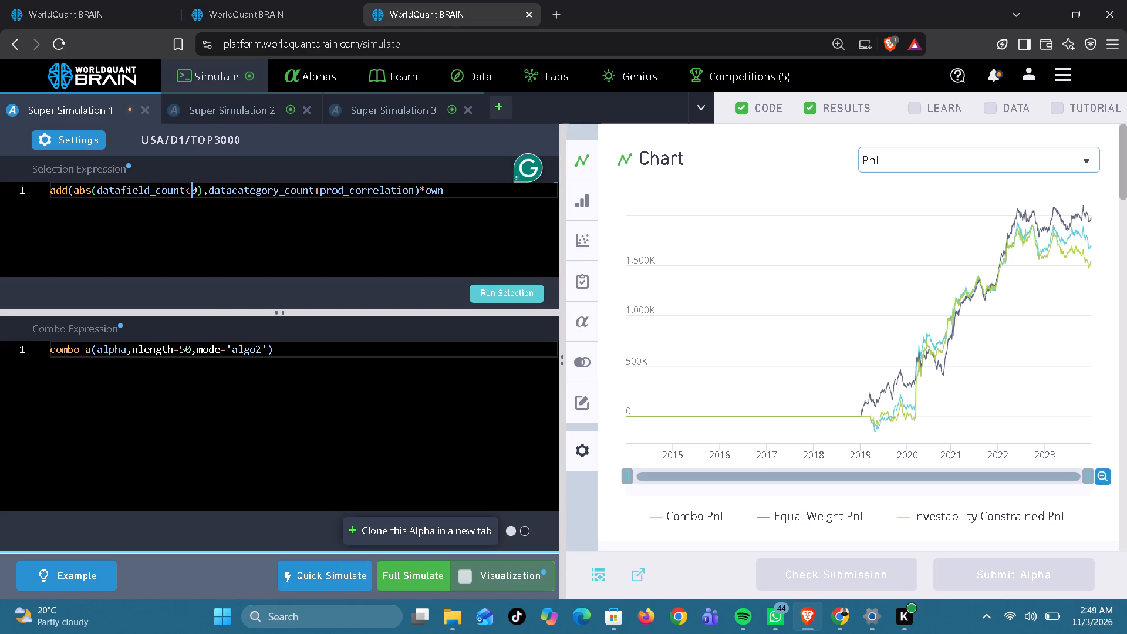
pyautogui.press('9')
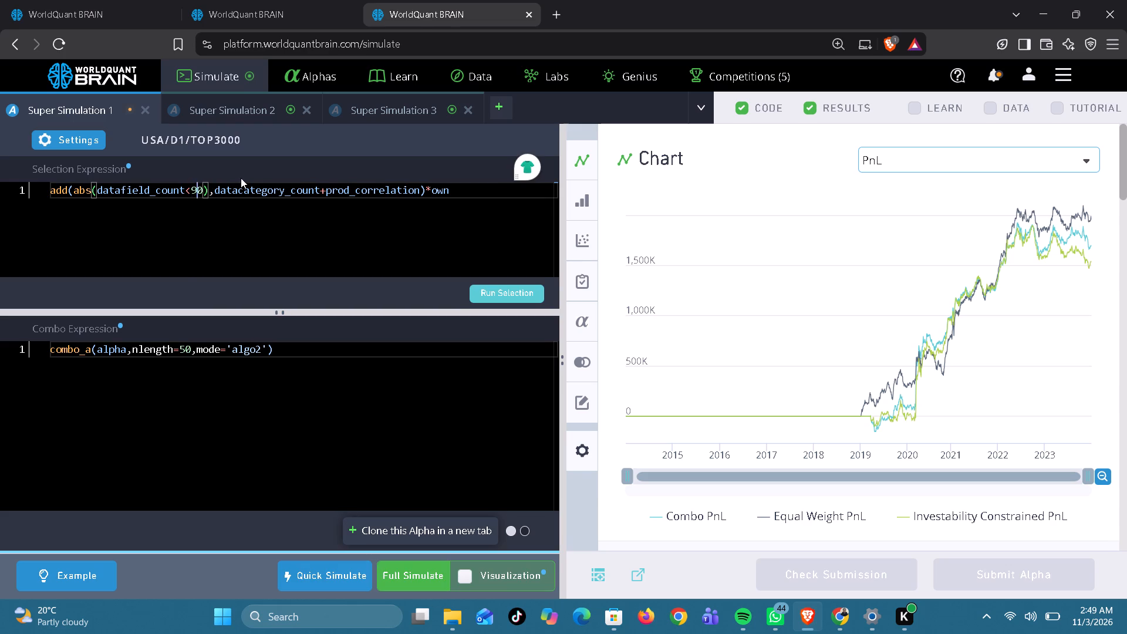
pyautogui.click(506, 299)
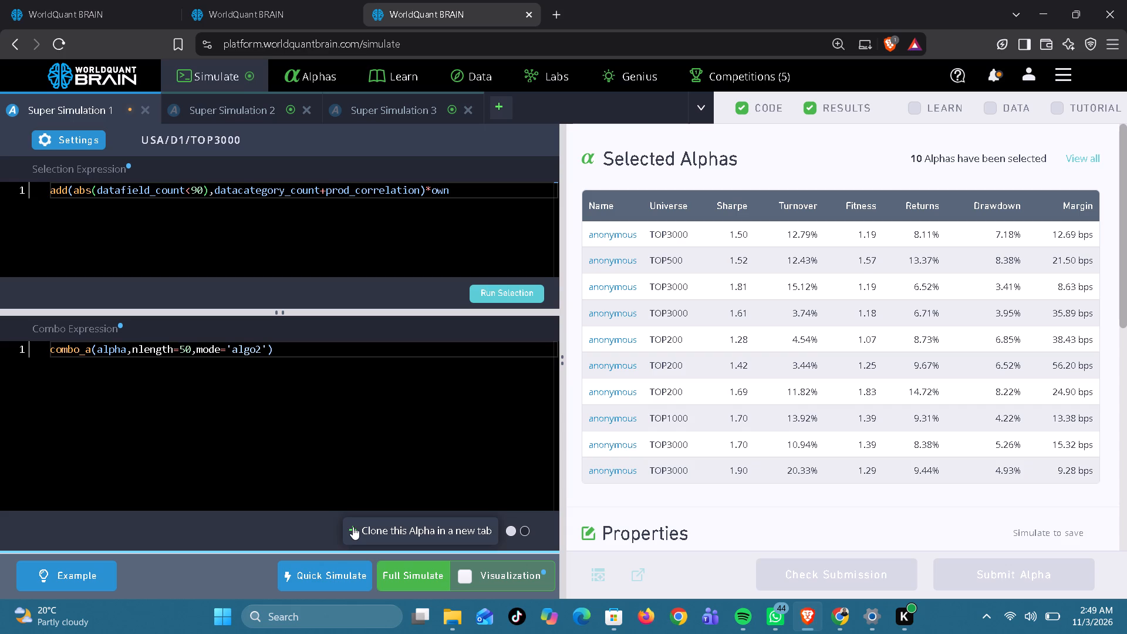
pyautogui.moveTo(359, 529); pyautogui.dragTo(400, 574)
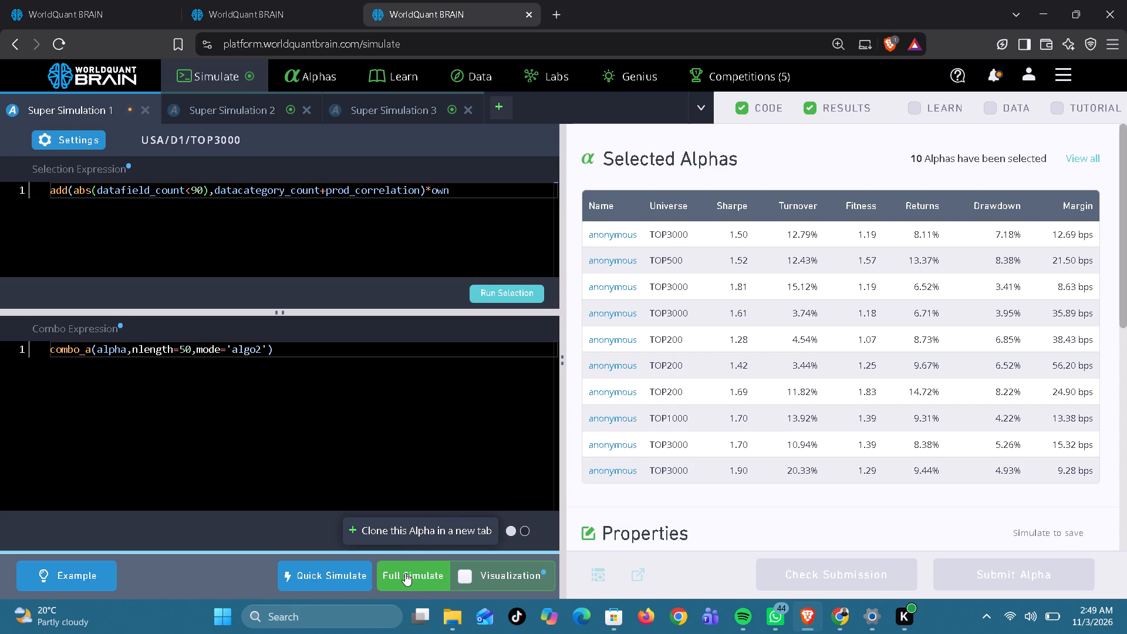
pyautogui.click(404, 576)
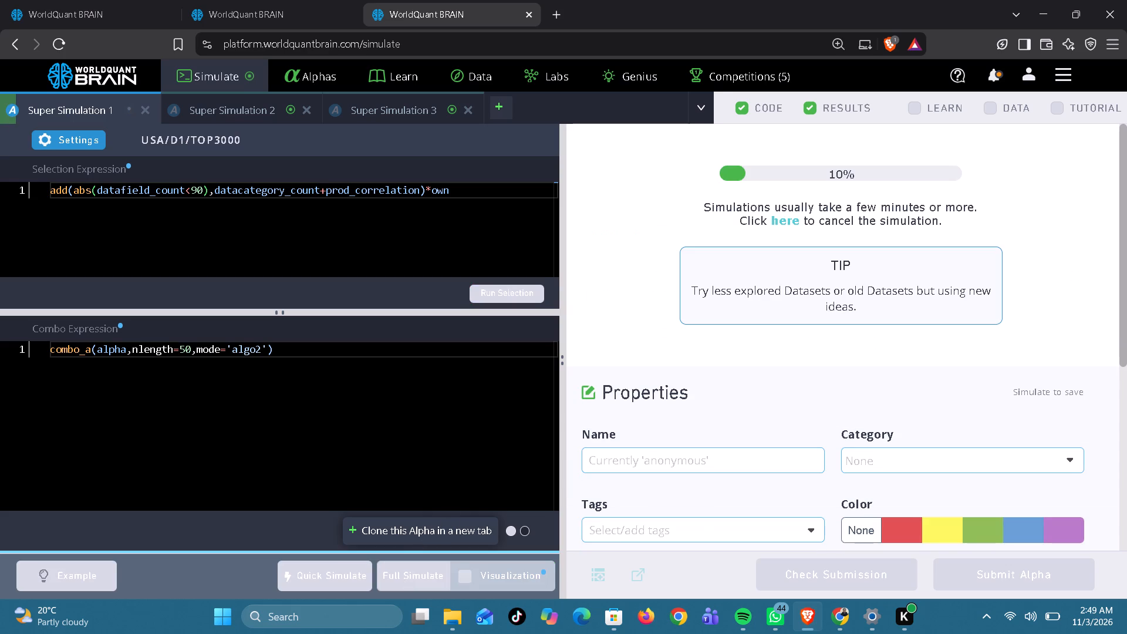
# In Super Simulation 2 of this page, set the datafield_count threshold to 80, run the selection and try a full simulation.
pyautogui.click(245, 104)
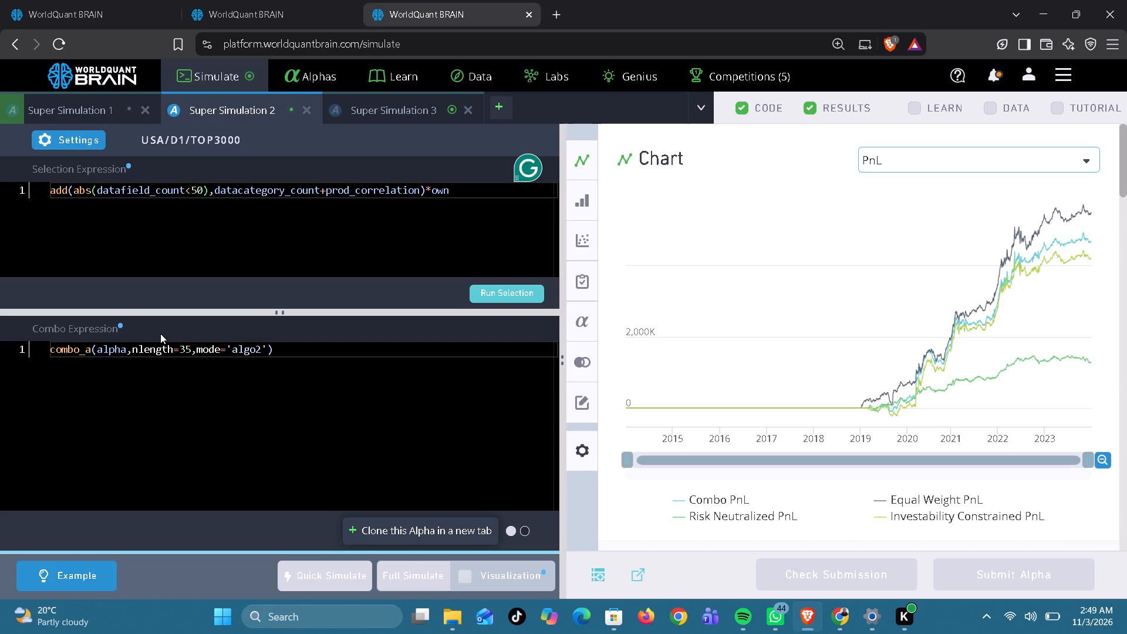
pyautogui.click(198, 193)
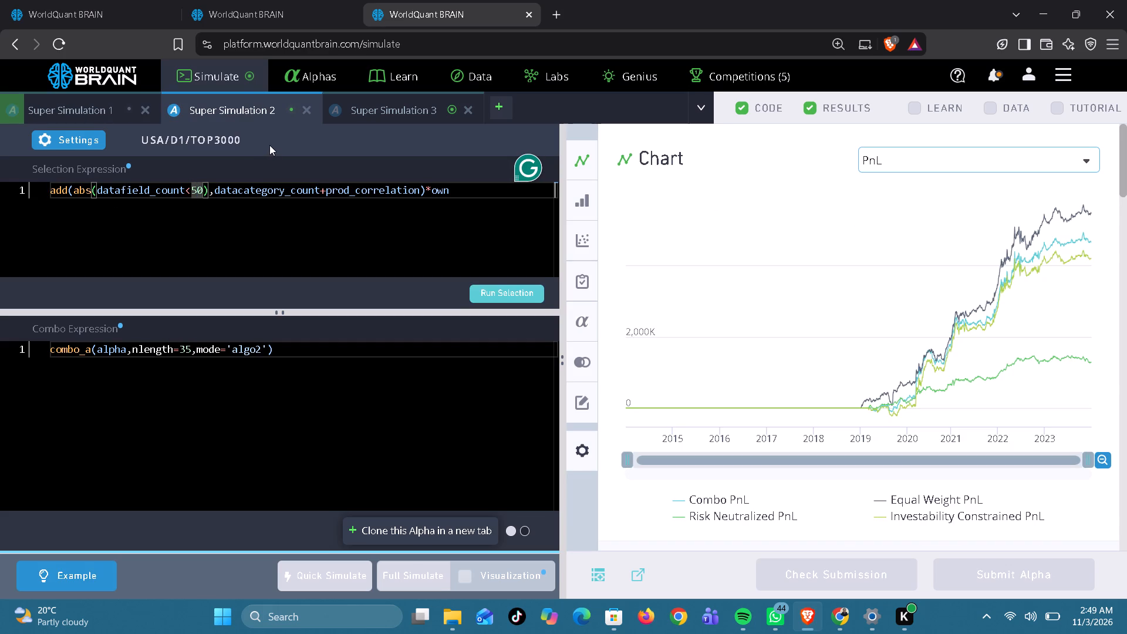
pyautogui.press('BackSpace')
pyautogui.press('8')
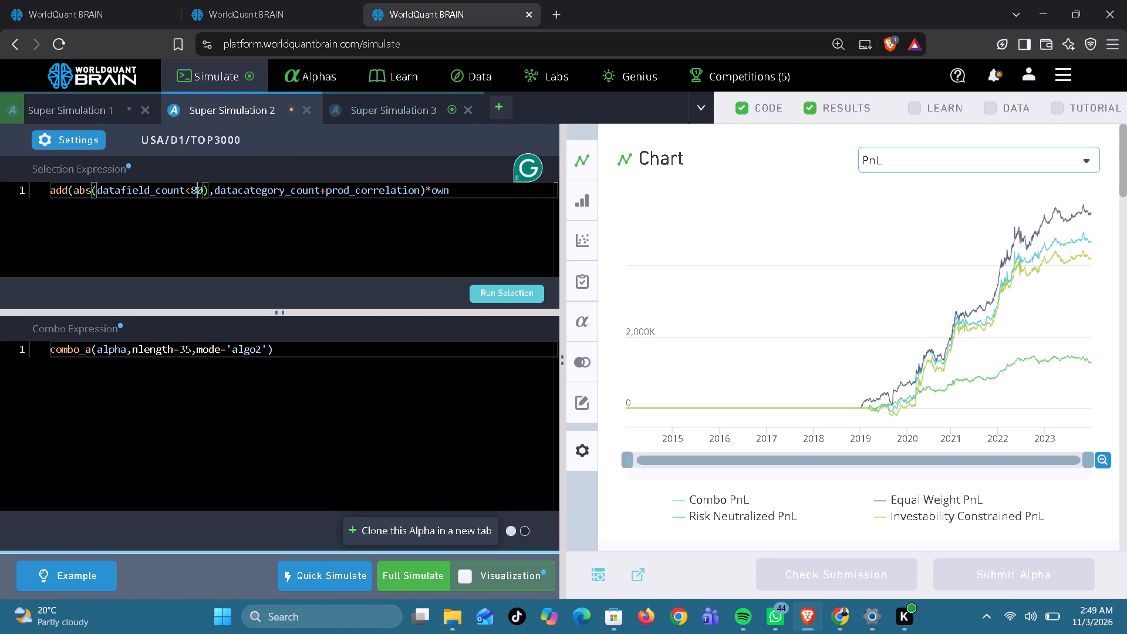
pyautogui.click(492, 295)
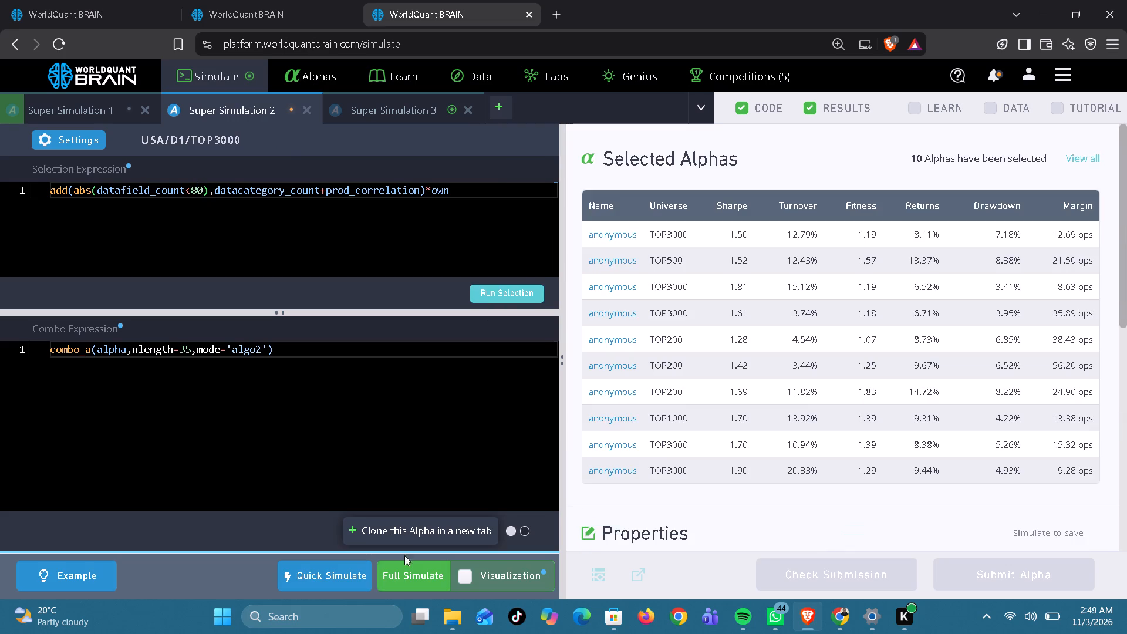
pyautogui.click(404, 579)
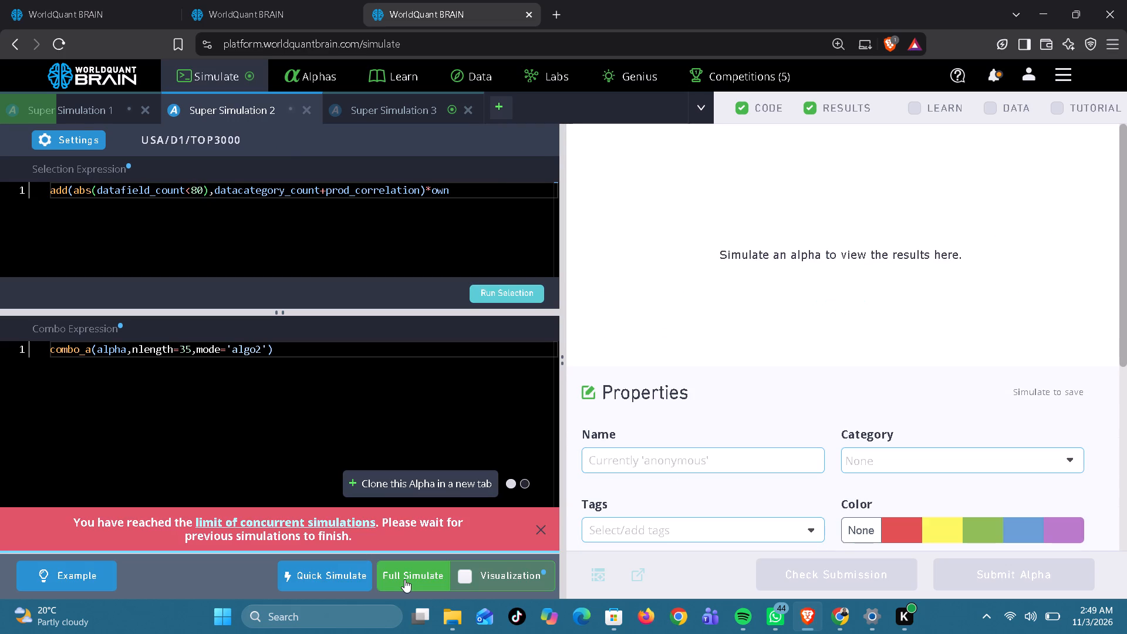
# In Super Simulation 3 of this page, set the combo nlength to 58, run the selection and start a full simulation.
pyautogui.click(382, 110)
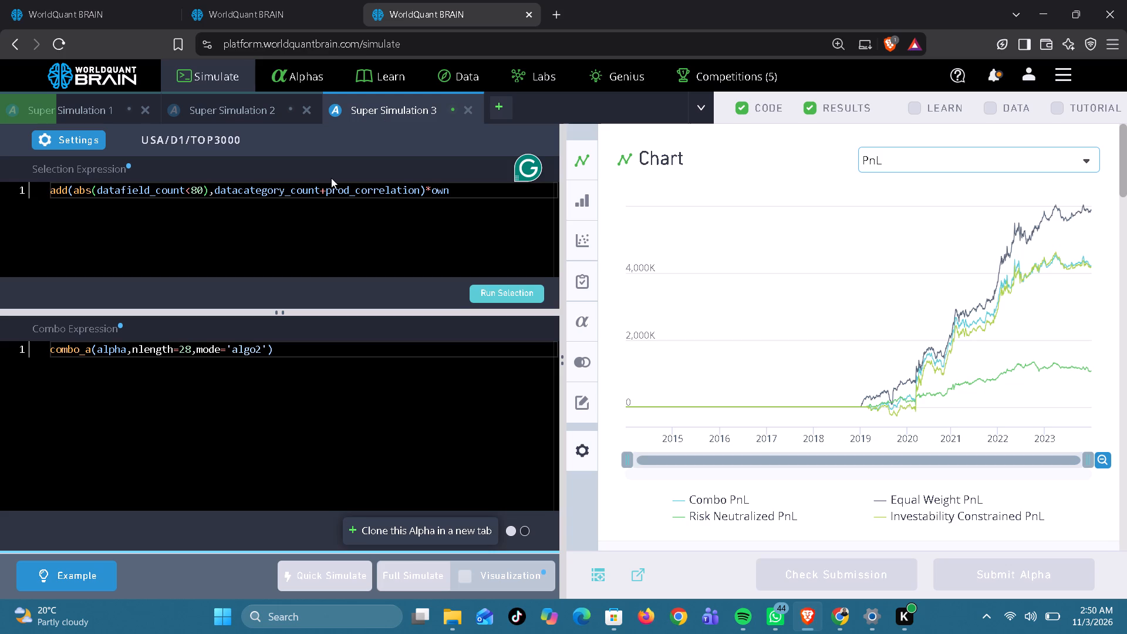
pyautogui.click(182, 355)
pyautogui.press('Delete')
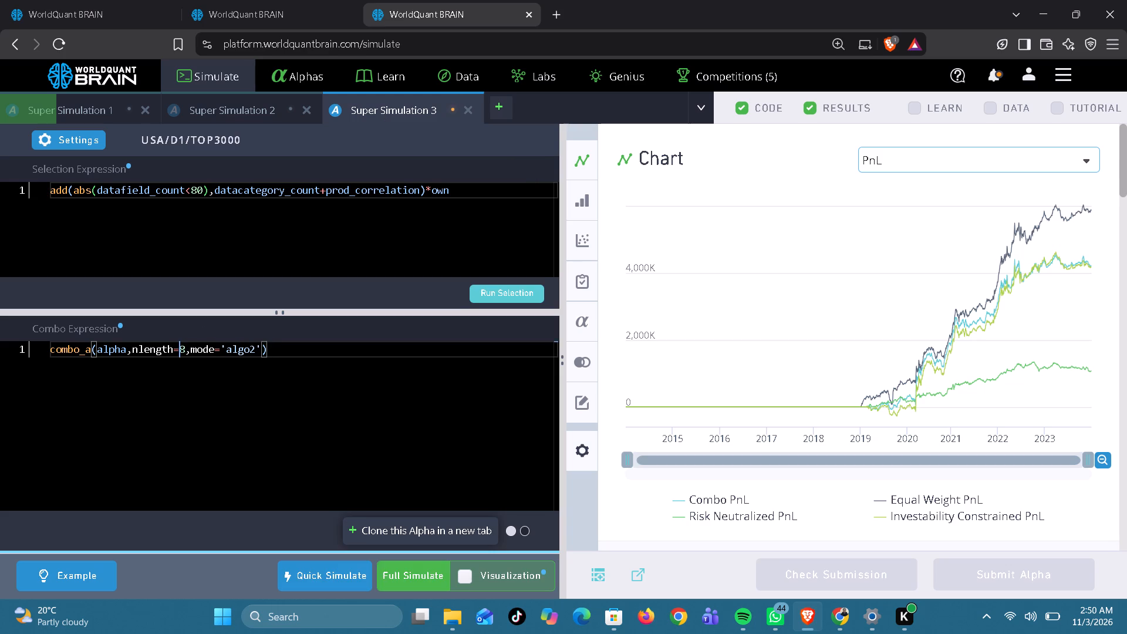
pyautogui.press('5')
pyautogui.click(487, 284)
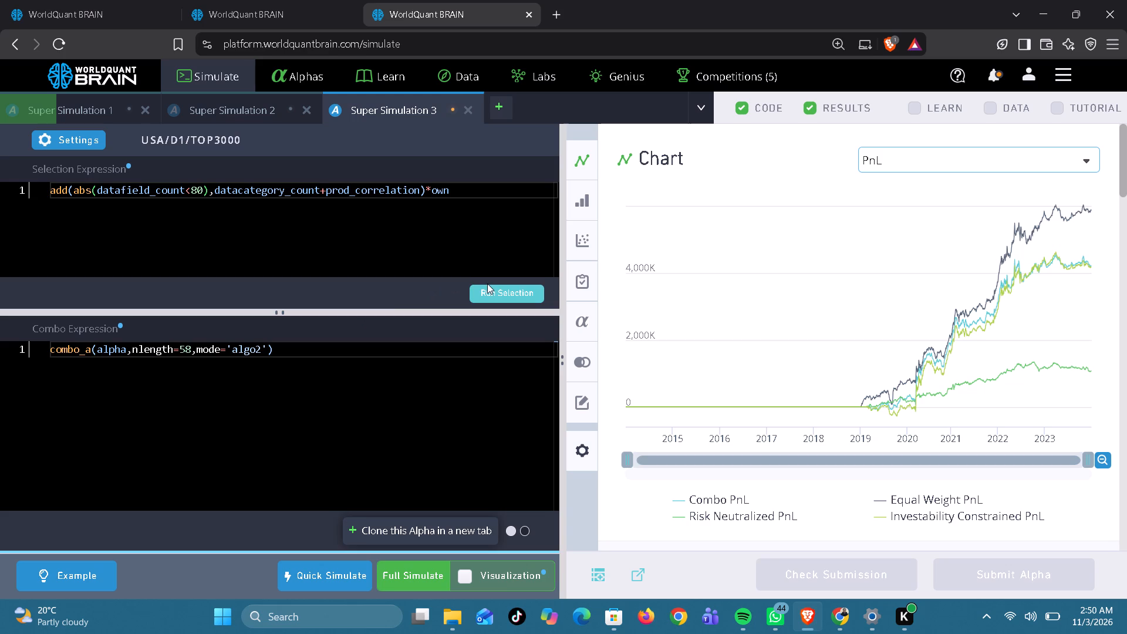
pyautogui.click(499, 292)
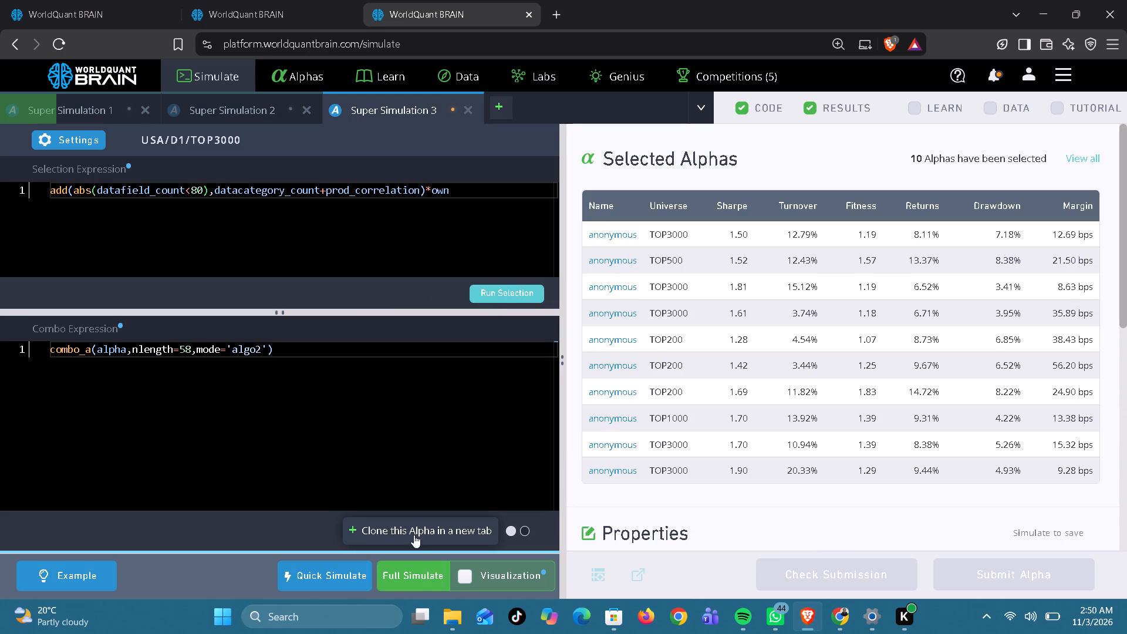
pyautogui.click(418, 569)
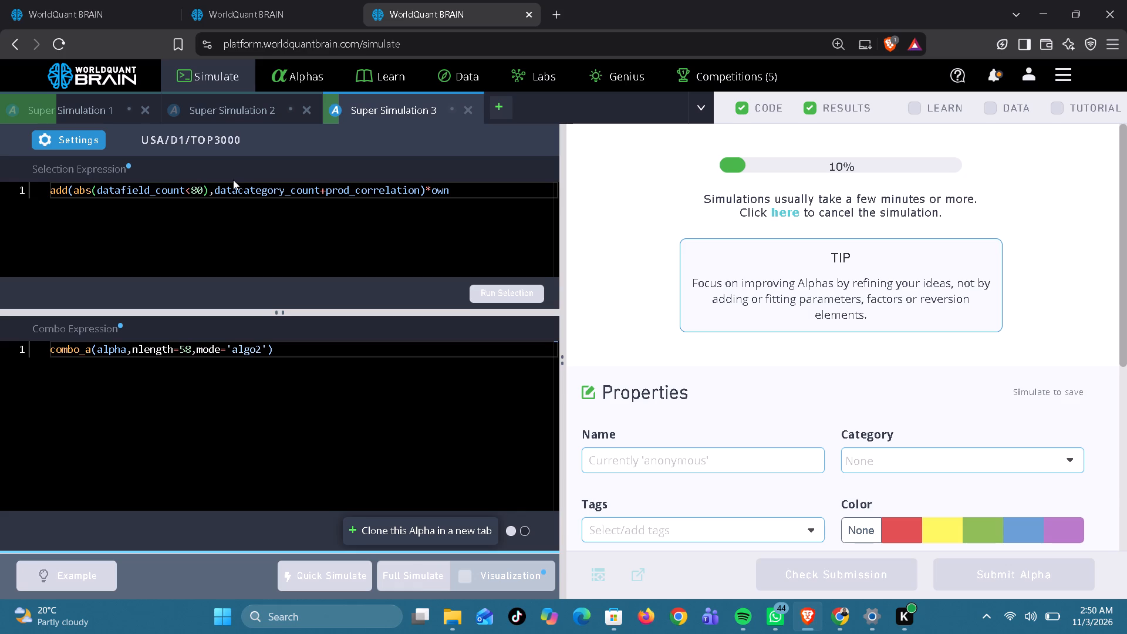
pyautogui.scroll(1, 242, 236)
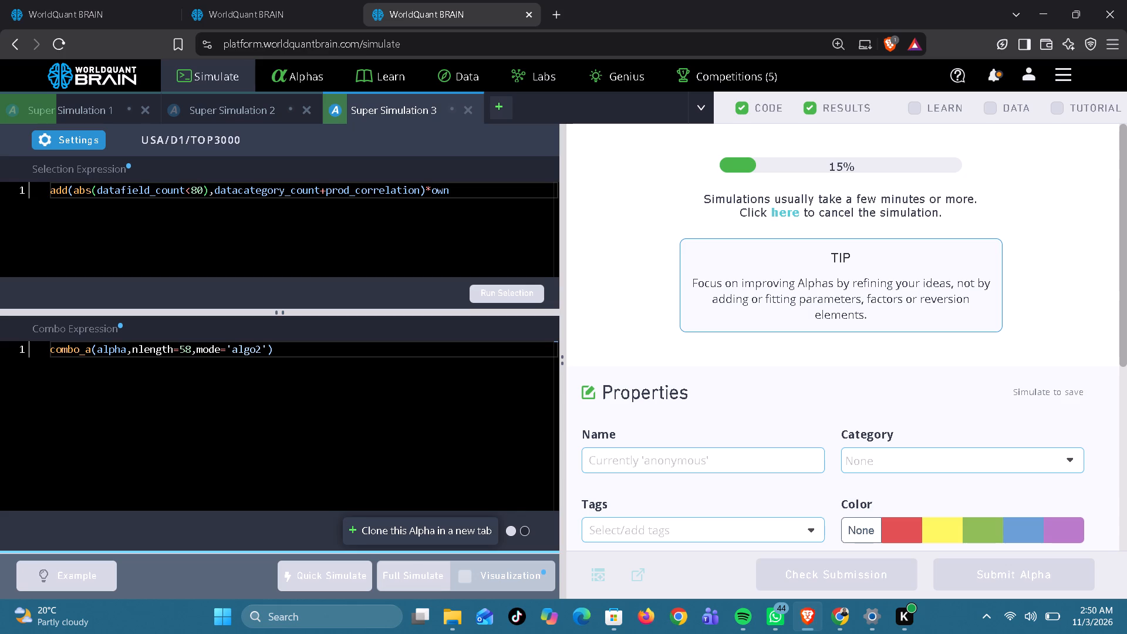
# Return to Super Simulation 2 on this page and start its full simulation again.
pyautogui.click(239, 104)
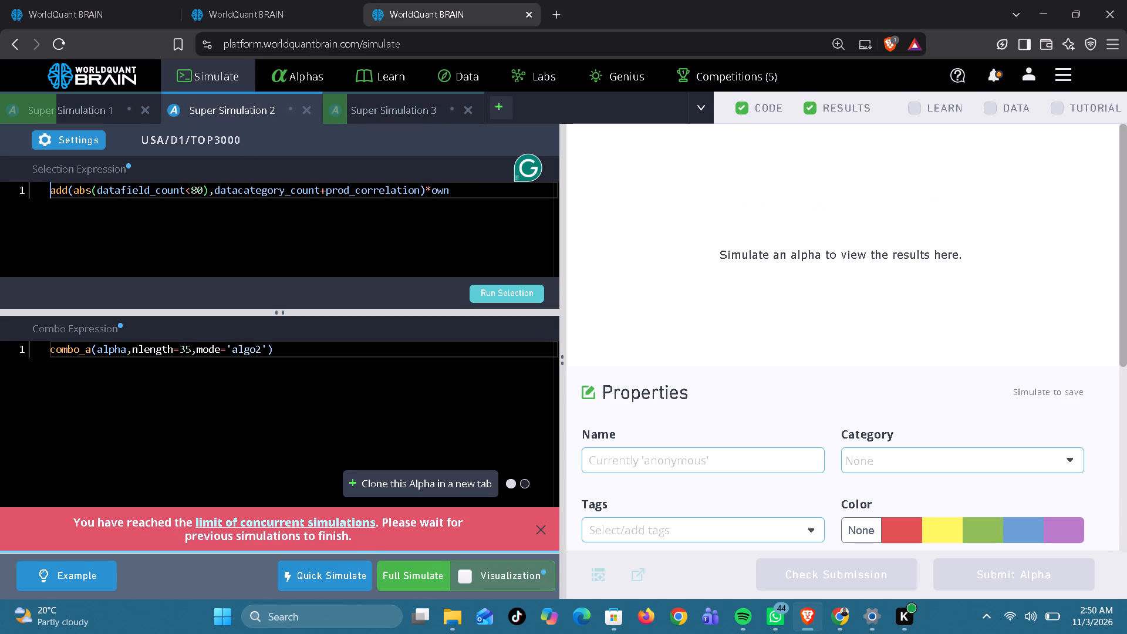
pyautogui.click(406, 577)
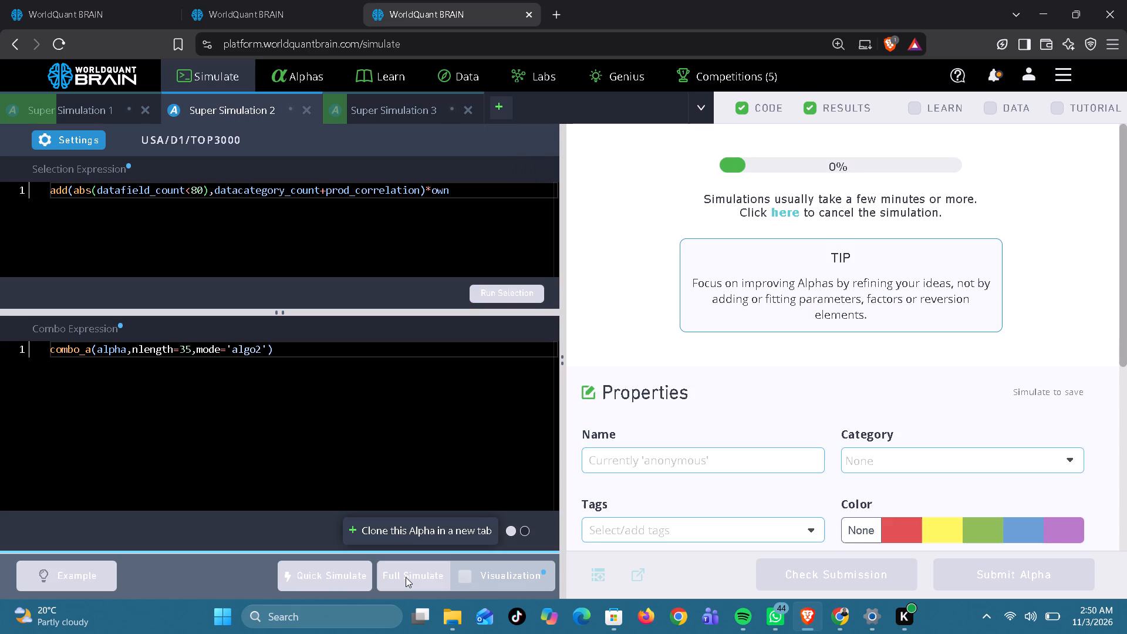
# On the second WorldQuant BRAIN page, set Super Simulation 2's combo nlength to 75, run the selection and start a full simulation.
pyautogui.click(248, 14)
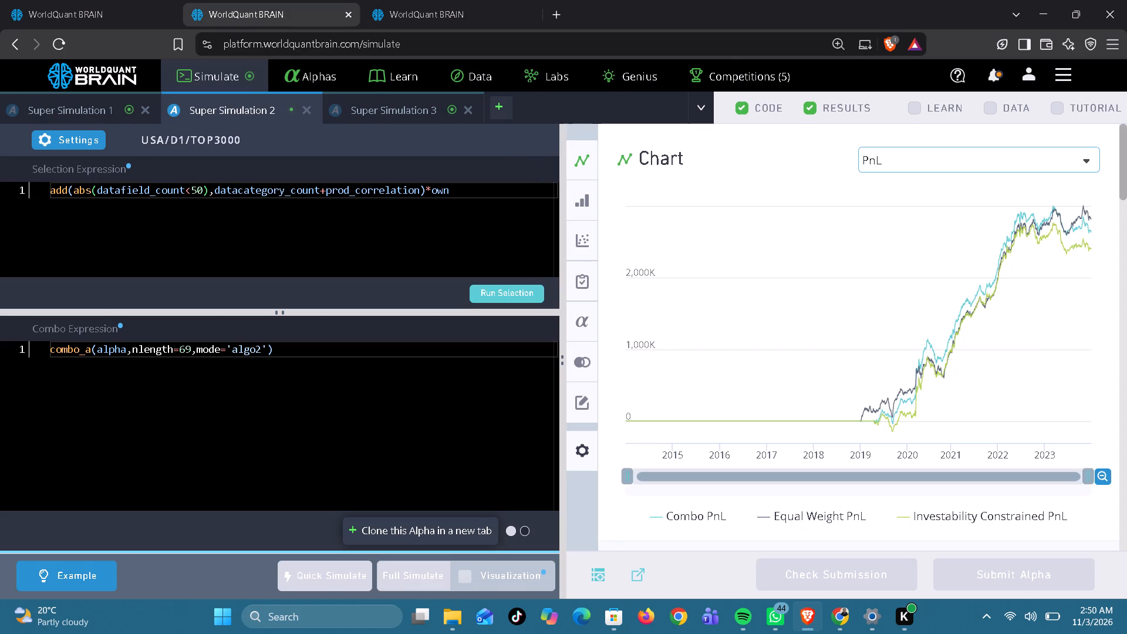
pyautogui.click(183, 352)
pyautogui.press('BackSpace')
pyautogui.press('7')
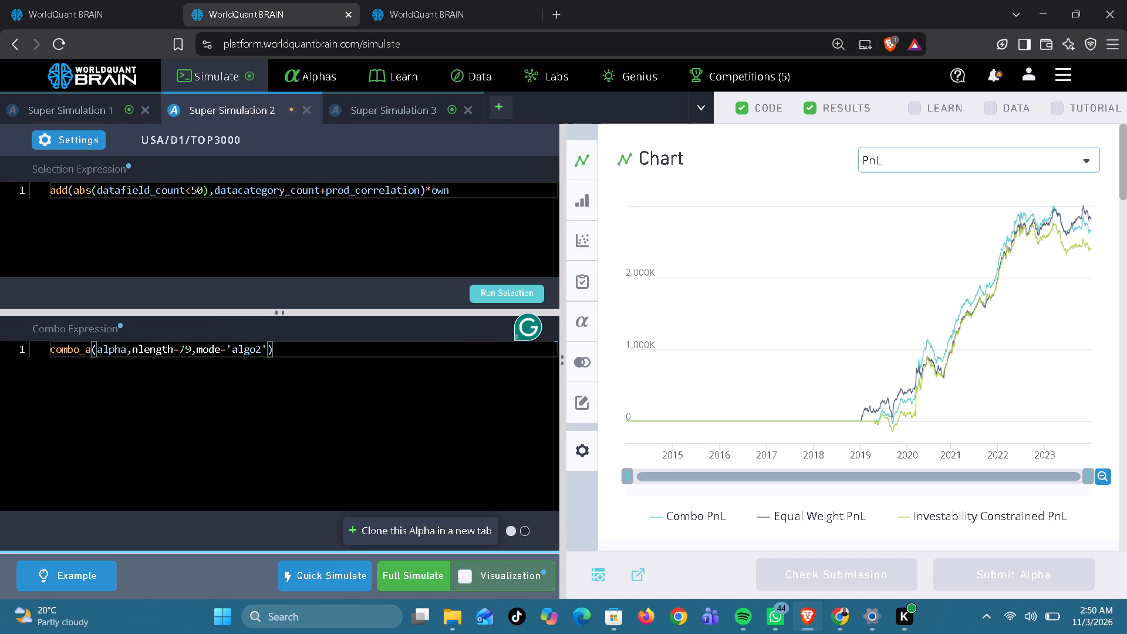
pyautogui.press('Delete')
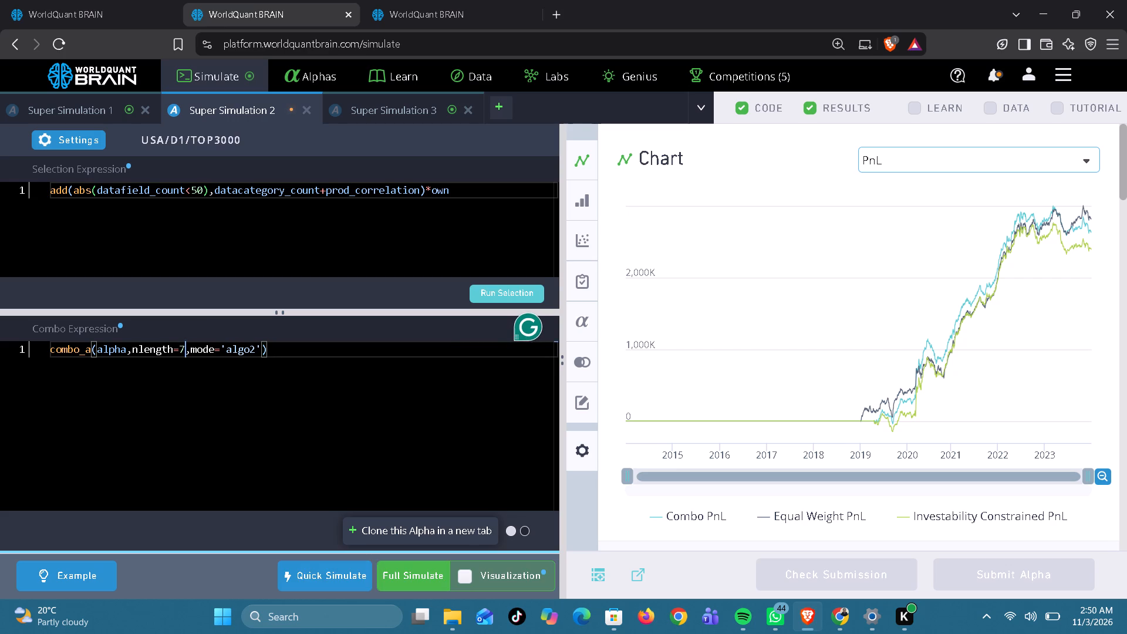
pyautogui.press('5')
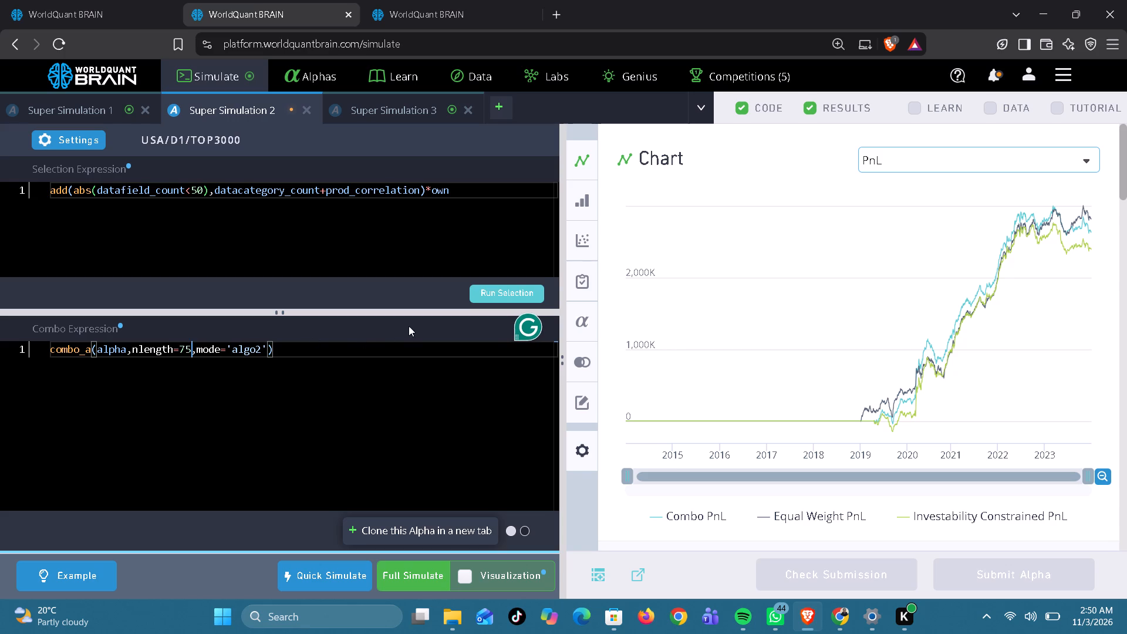
pyautogui.click(496, 289)
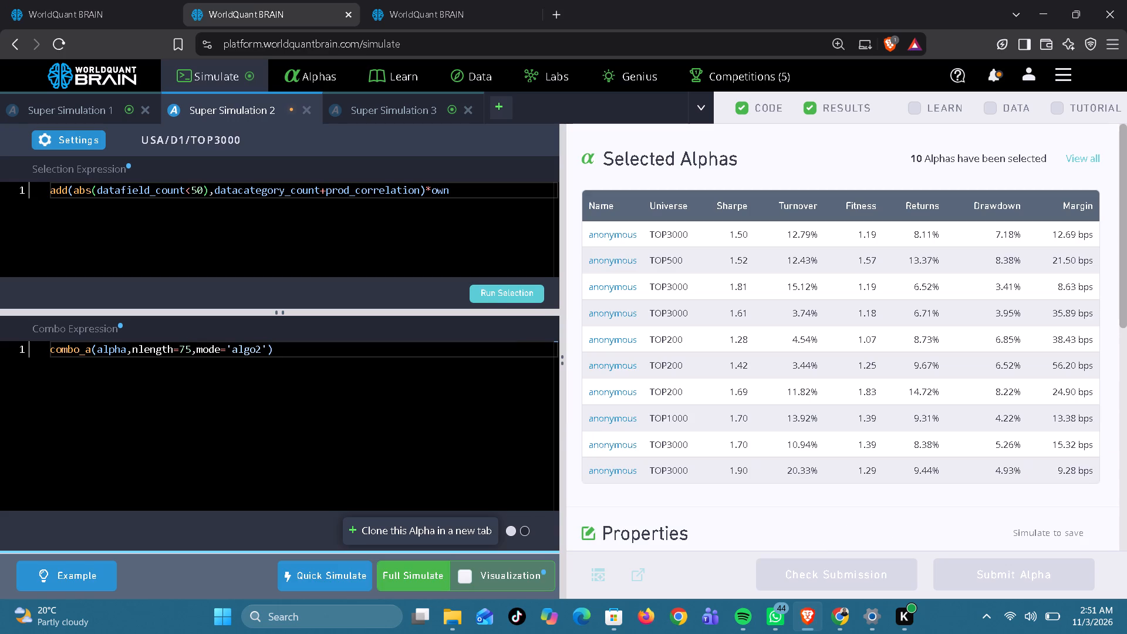
pyautogui.click(425, 568)
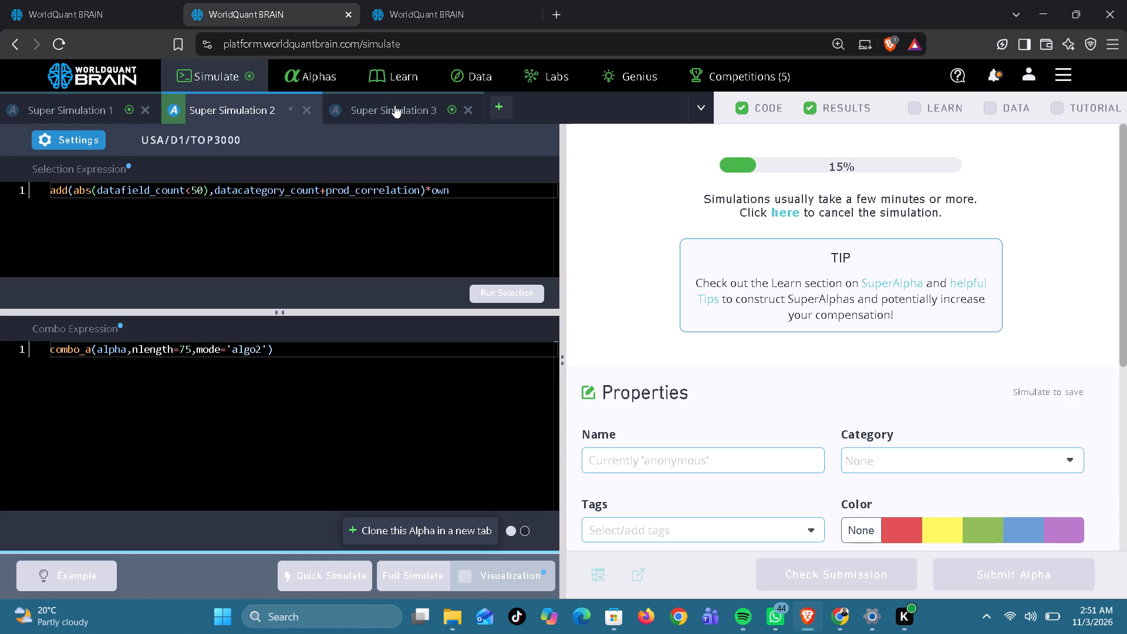
# In Super Simulation 3 of this page, set the combo nlength to 67, run the selection and start a full simulation.
pyautogui.click(394, 105)
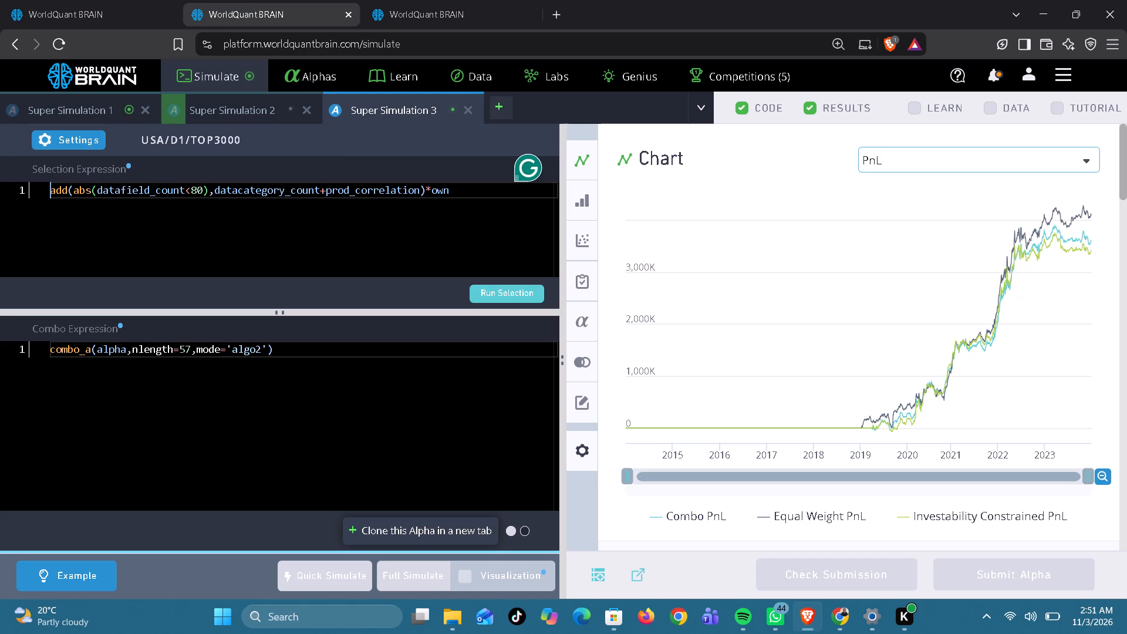
pyautogui.click(184, 348)
pyautogui.press('BackSpace')
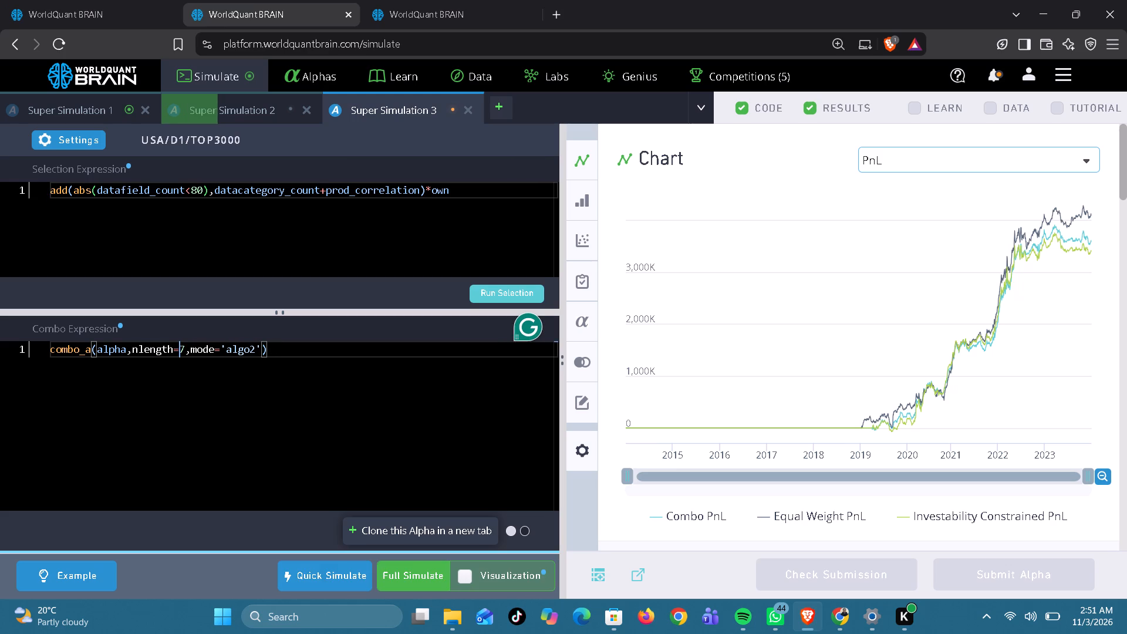
pyautogui.press('6')
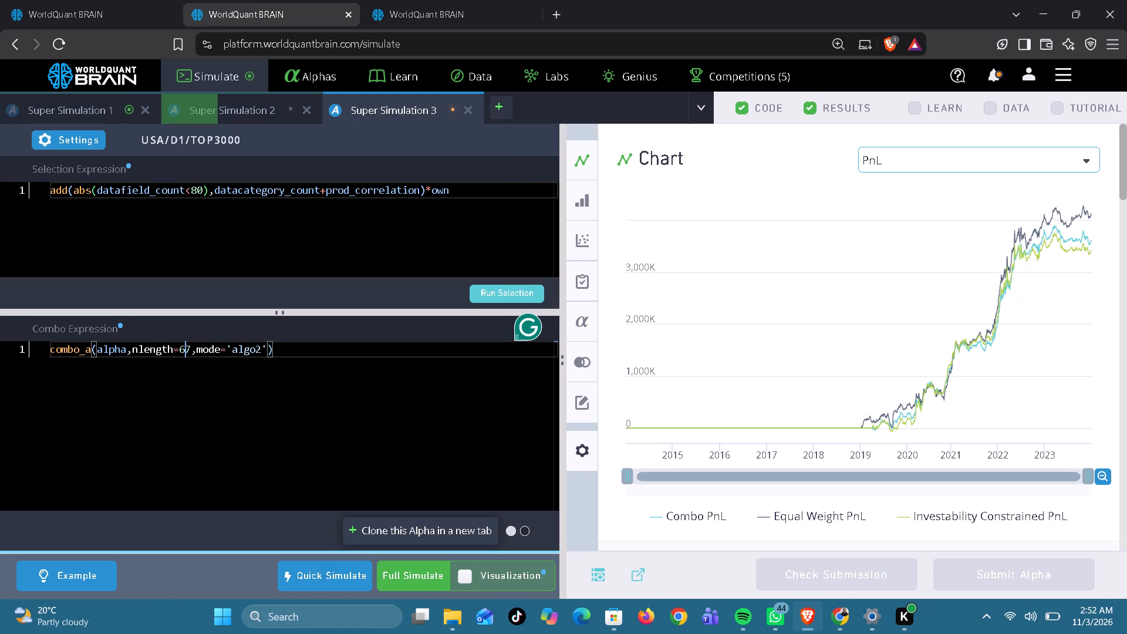
pyautogui.click(487, 294)
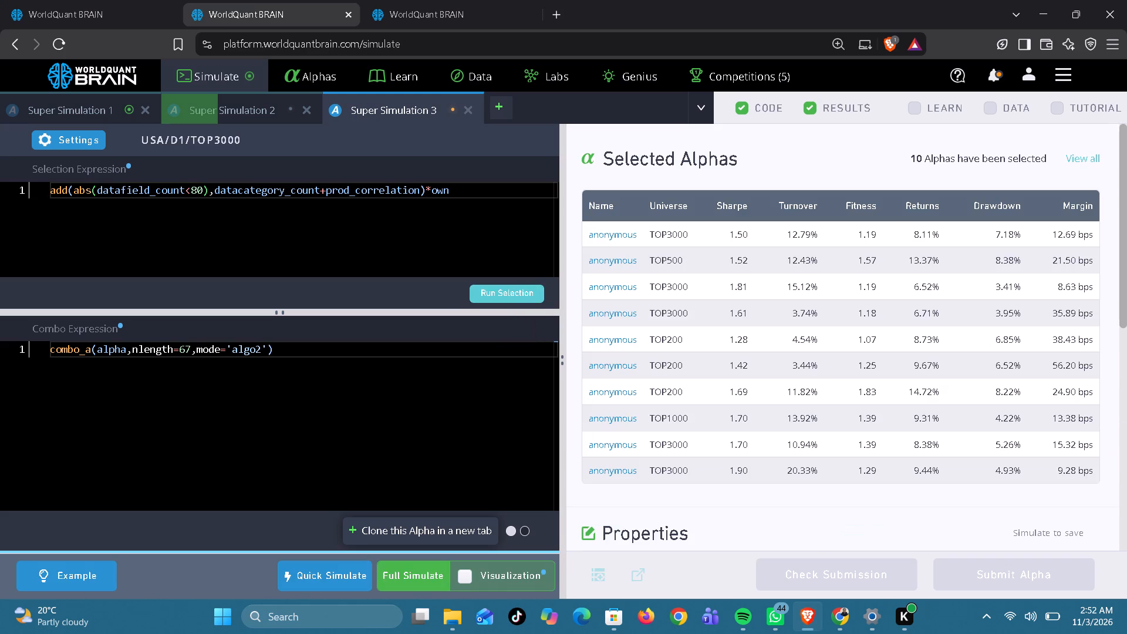
pyautogui.click(394, 568)
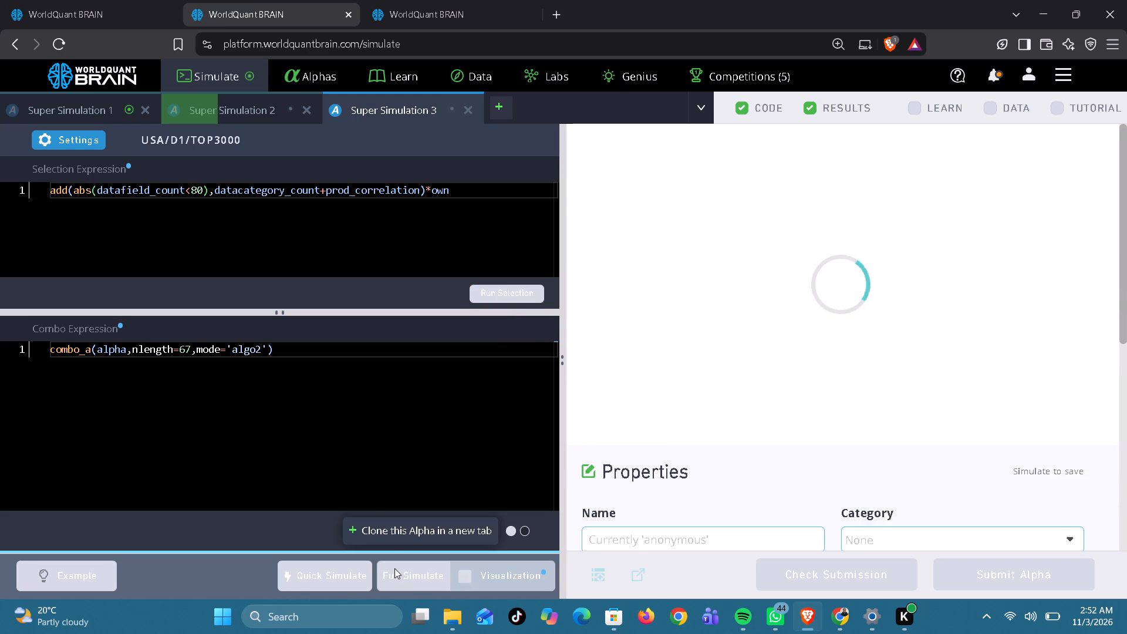
# Review Super Simulation 1's results on this page, from the PnL chart through yearly performance to correlation and IS testing status.
pyautogui.click(85, 110)
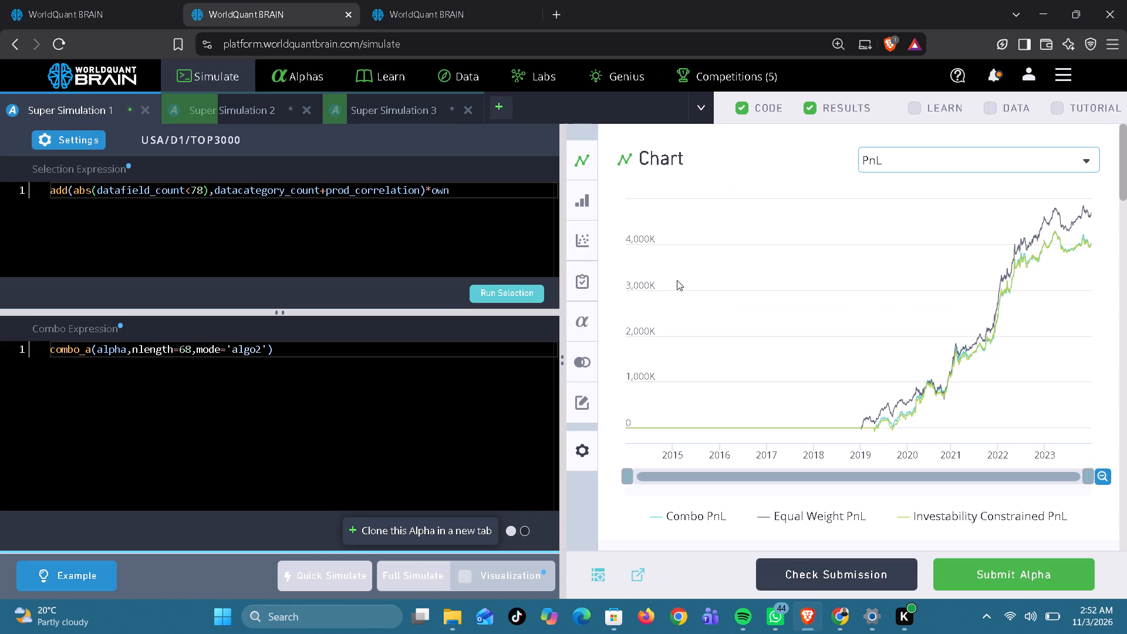
pyautogui.scroll(-5, 904, 315)
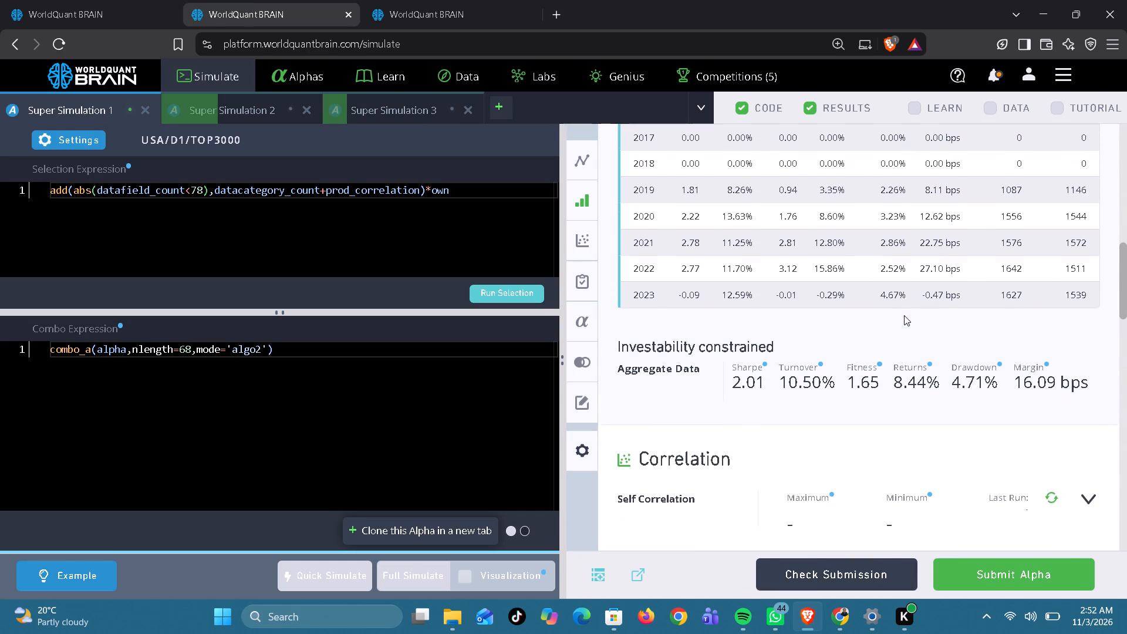
pyautogui.scroll(-2, 904, 315)
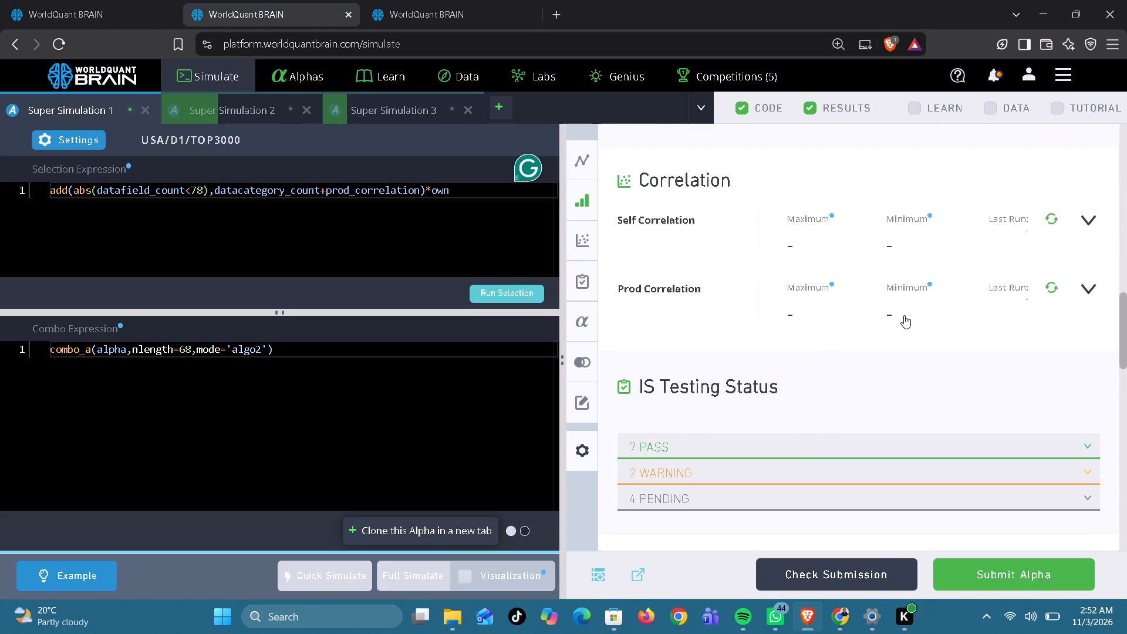
# Set Super Simulation 1's datafield_count threshold to 80, run the selection and start a full simulation.
pyautogui.click(205, 193)
pyautogui.press('BackSpace')
pyautogui.press('BackSpace')
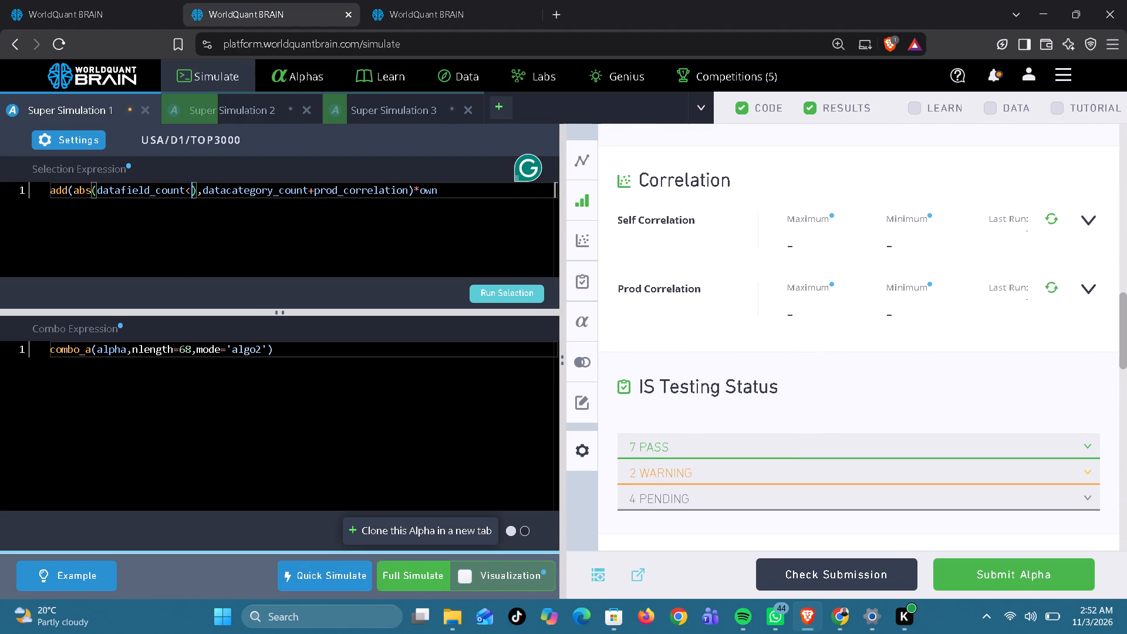
pyautogui.write('80')
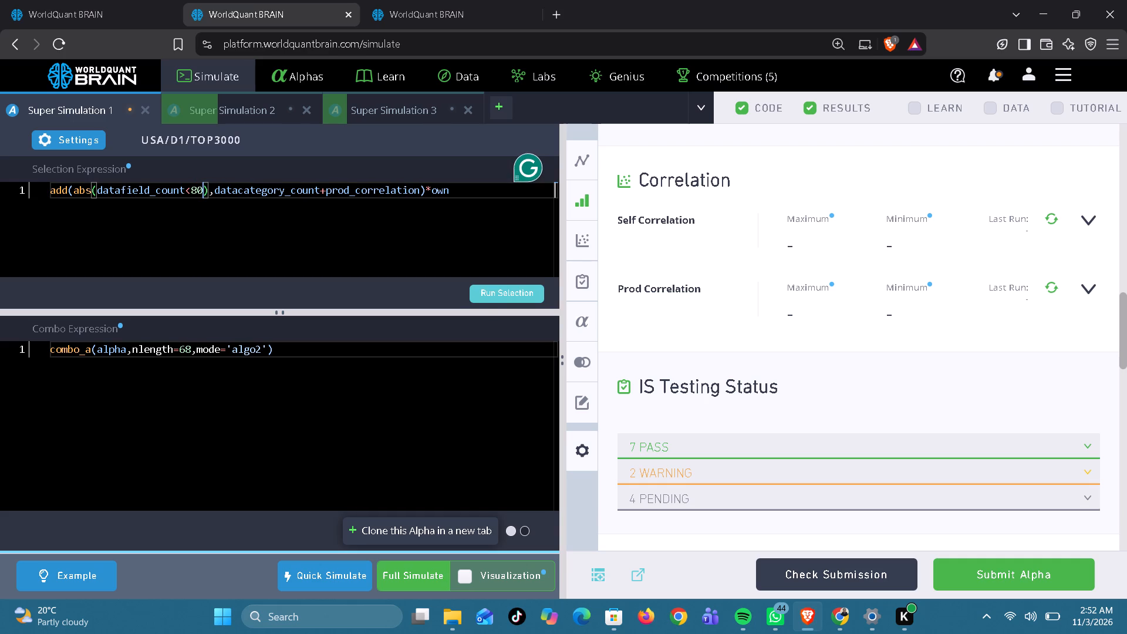
pyautogui.click(484, 297)
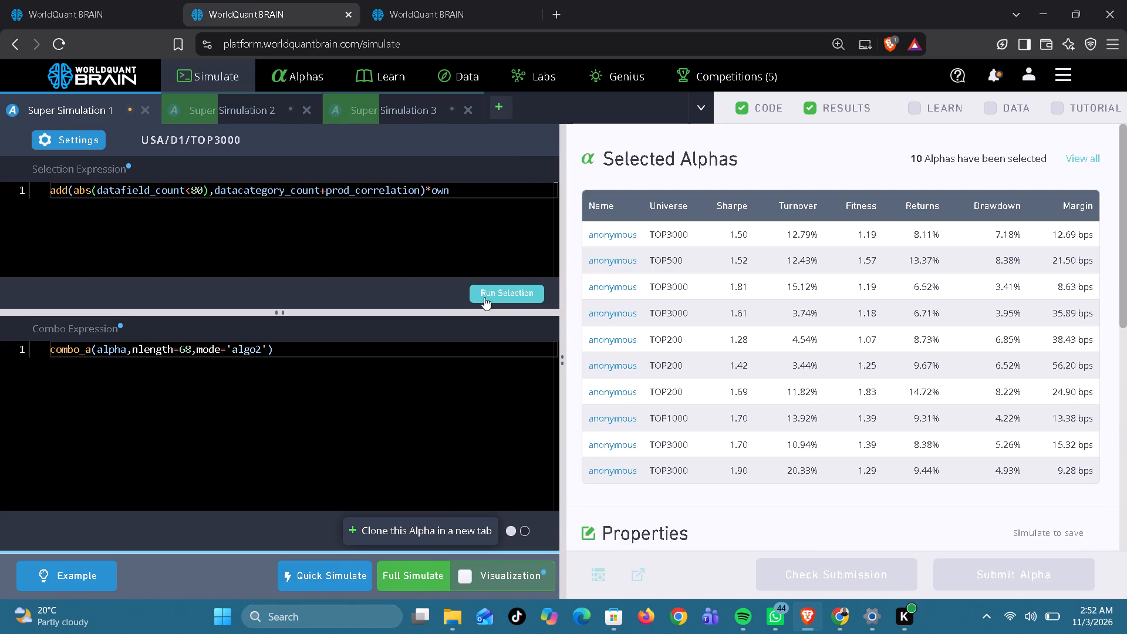
pyautogui.click(411, 583)
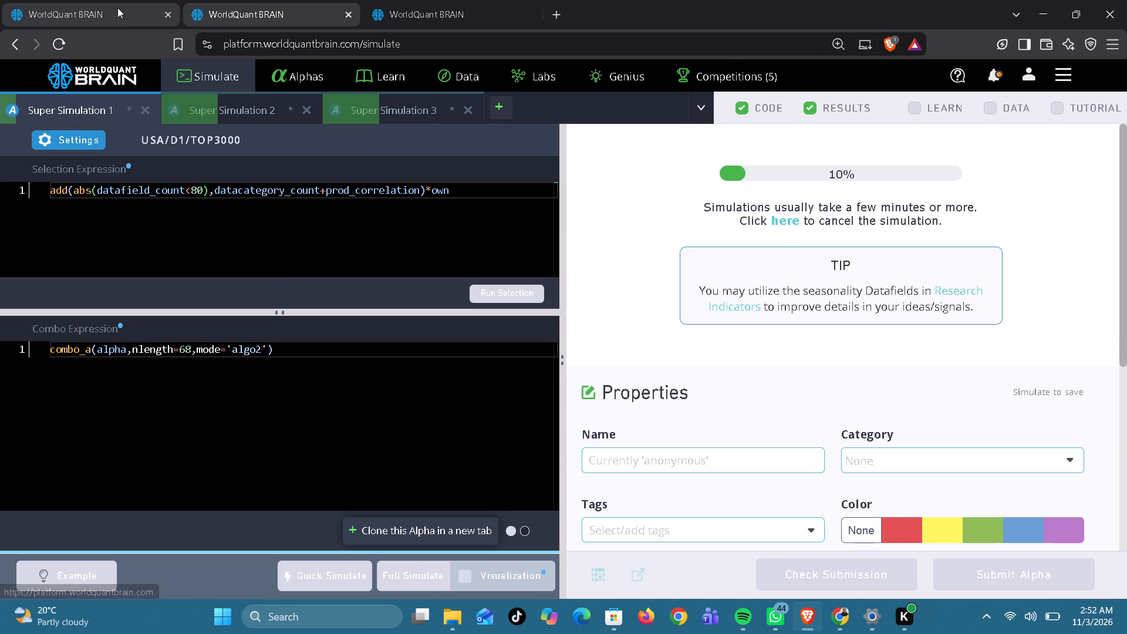
# On the first WorldQuant BRAIN page, set Super Simulation 3's combo nlength to 76, run the selection and start a full simulation.
pyautogui.click(117, 8)
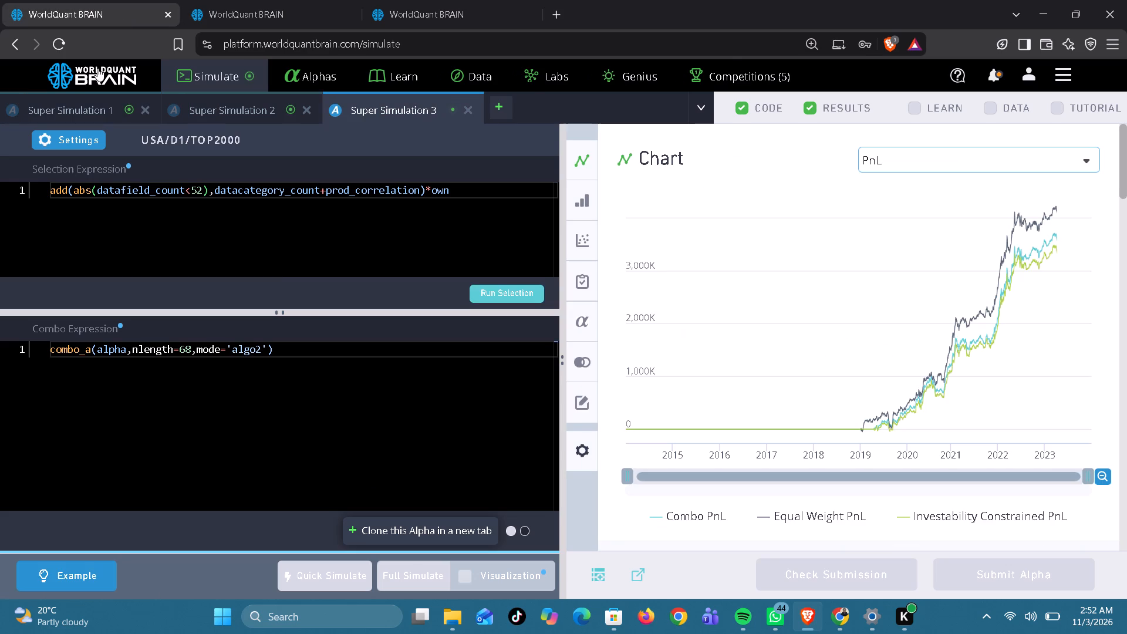
pyautogui.click(192, 348)
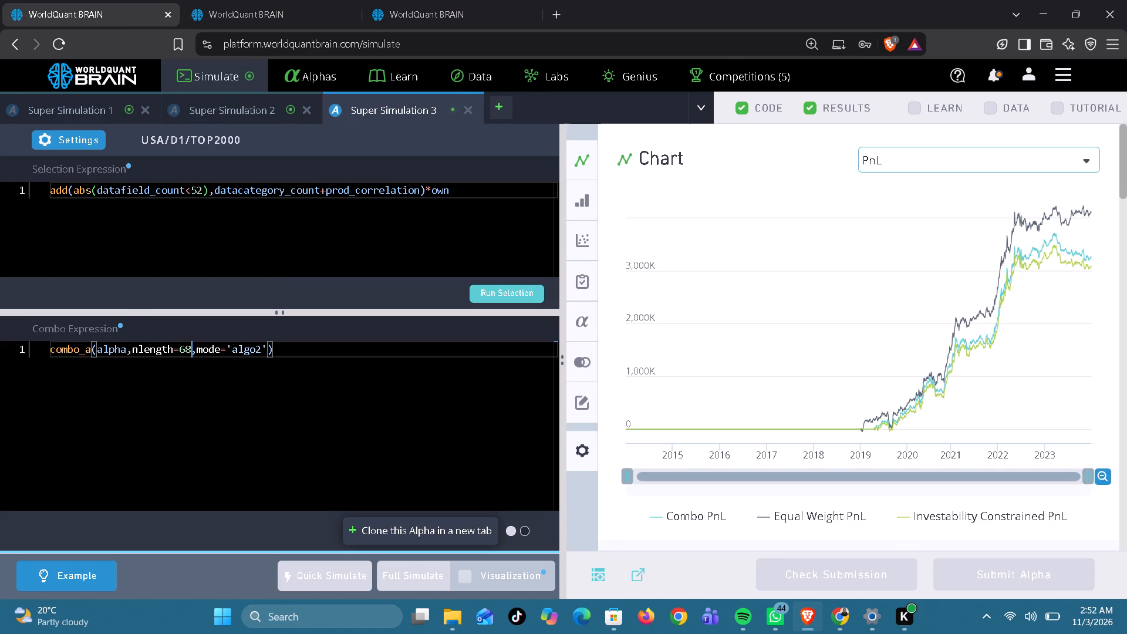
pyautogui.press('BackSpace')
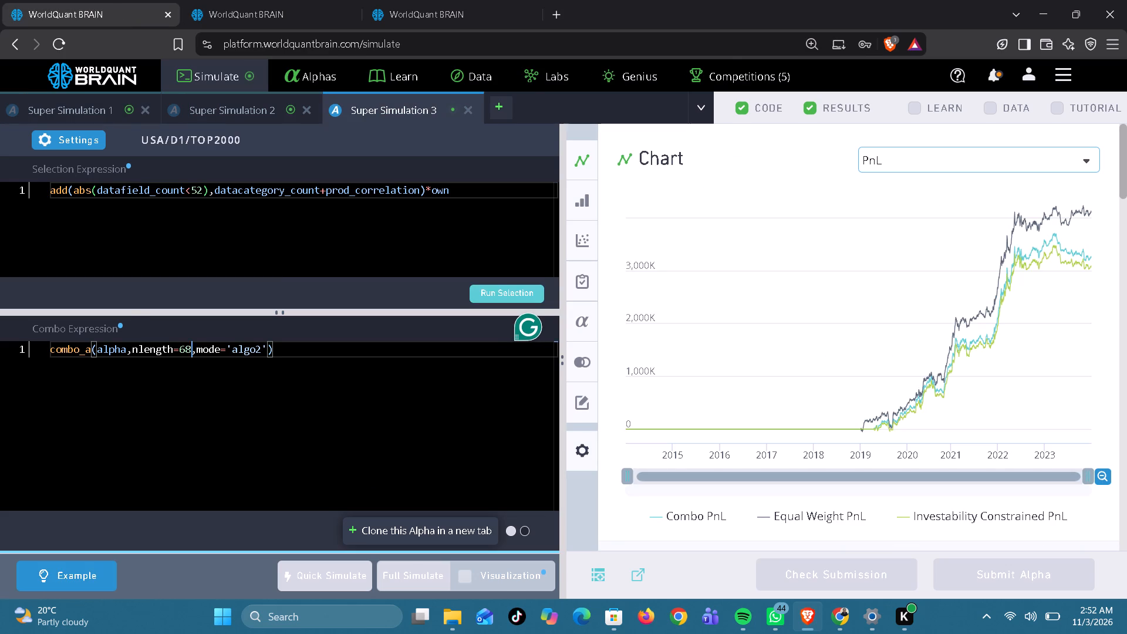
pyautogui.press('BackSpace')
pyautogui.write('76')
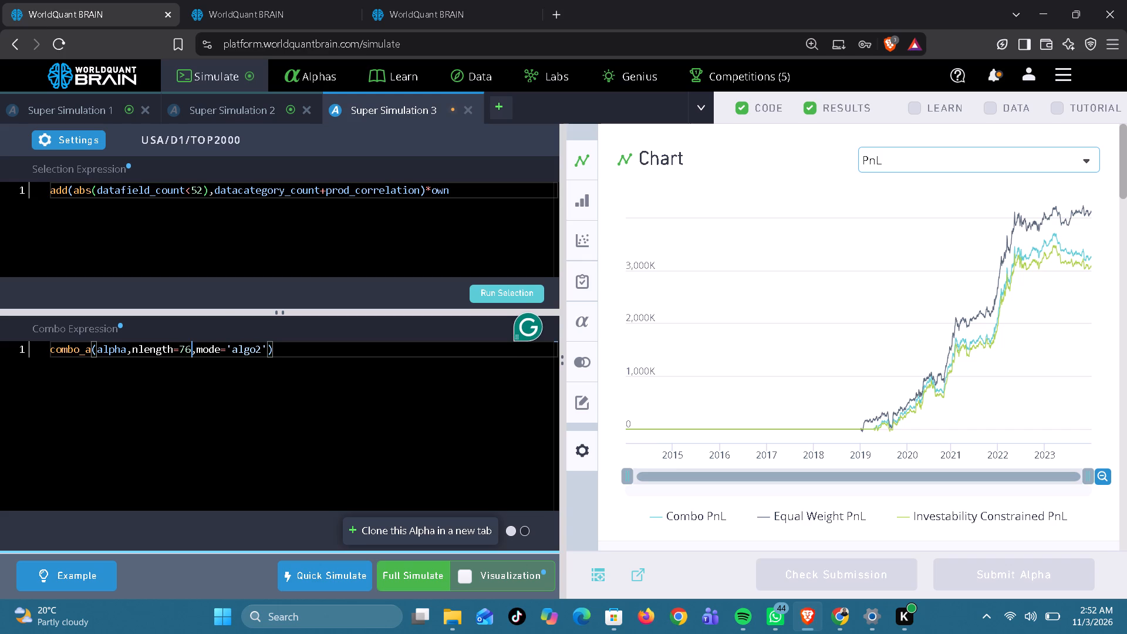
pyautogui.click(512, 288)
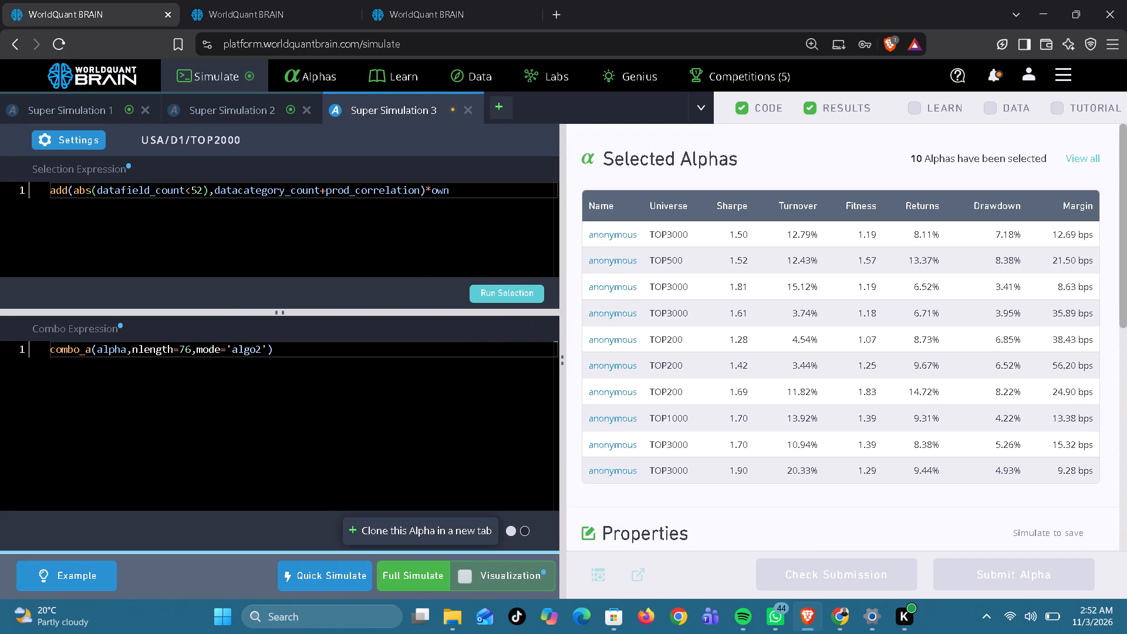
pyautogui.click(423, 575)
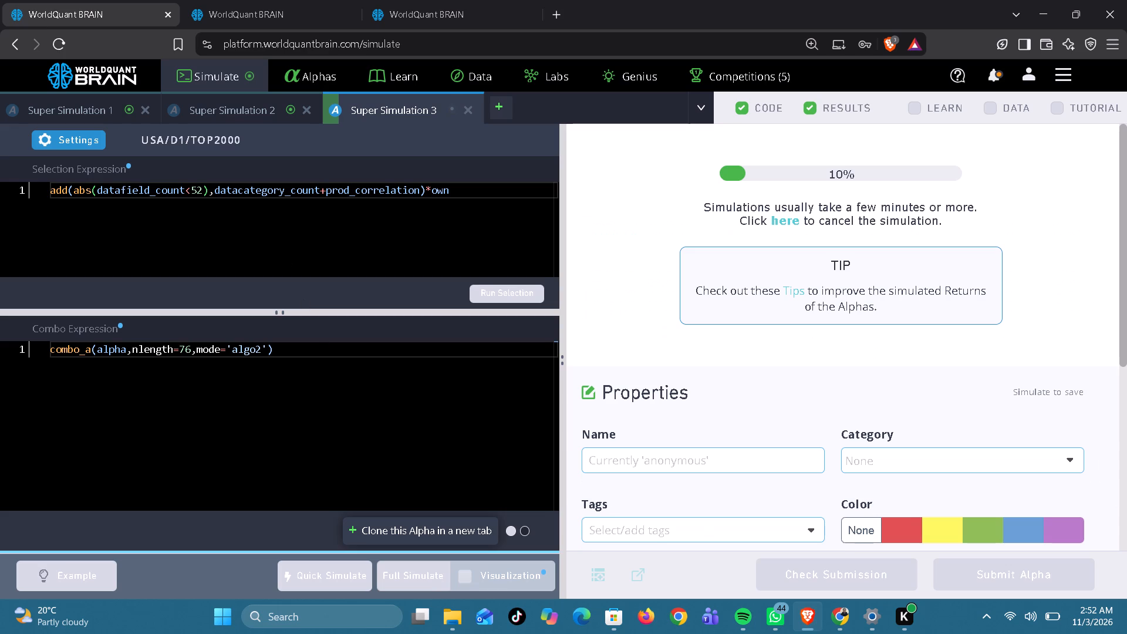
# In Super Simulation 2 of this page, set the combo nlength to 69, run the selection and try a full simulation.
pyautogui.click(232, 113)
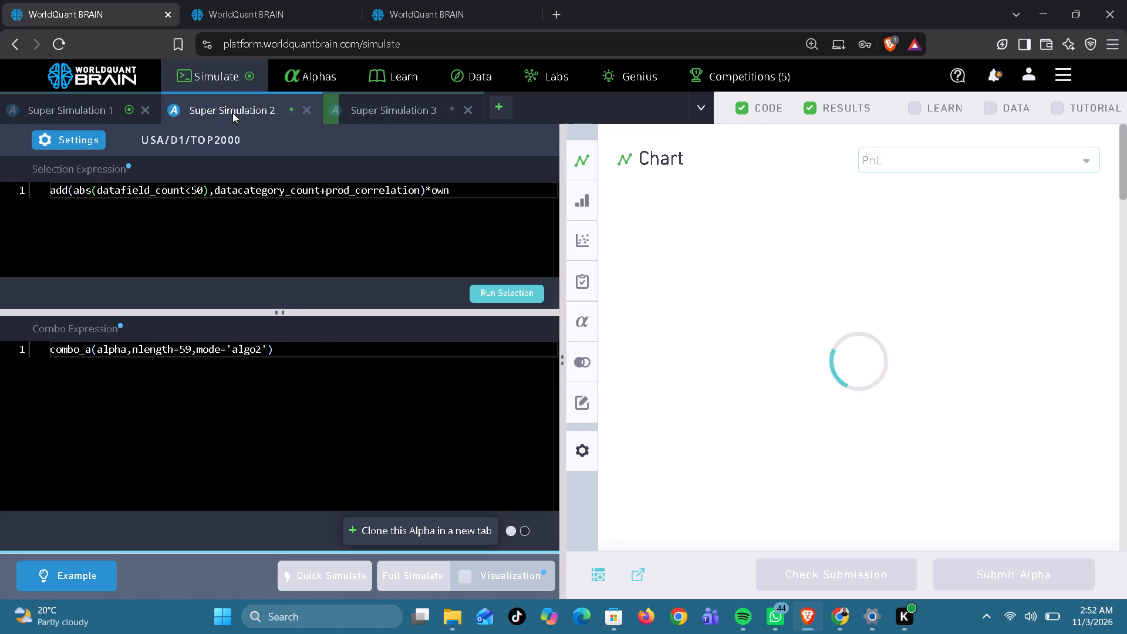
pyautogui.click(187, 349)
pyautogui.press('BackSpace')
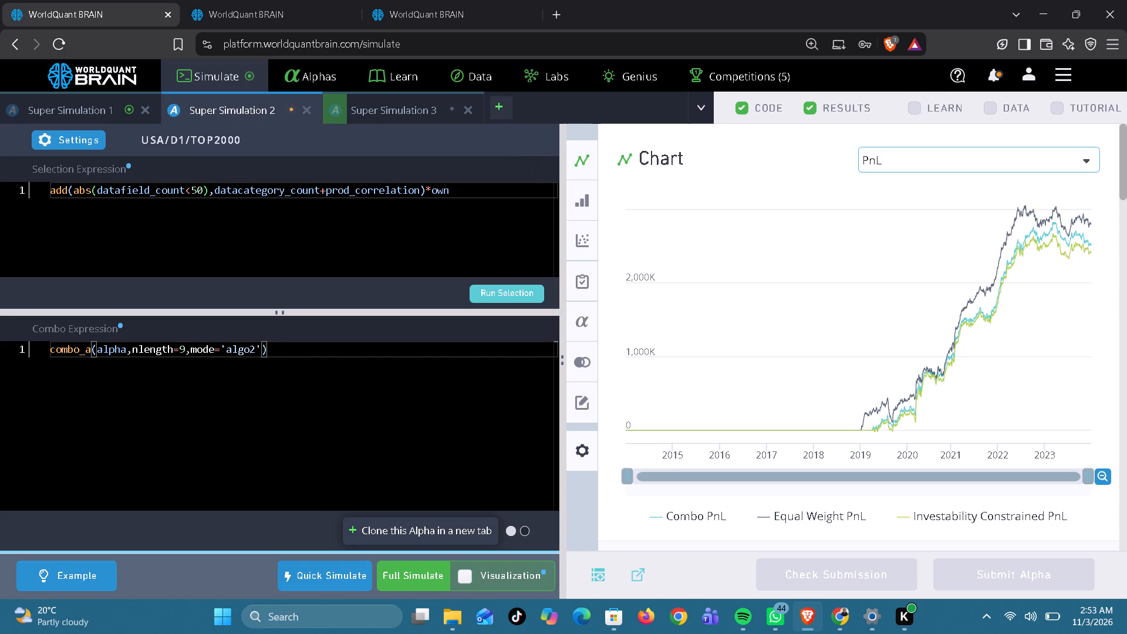
pyautogui.press('6')
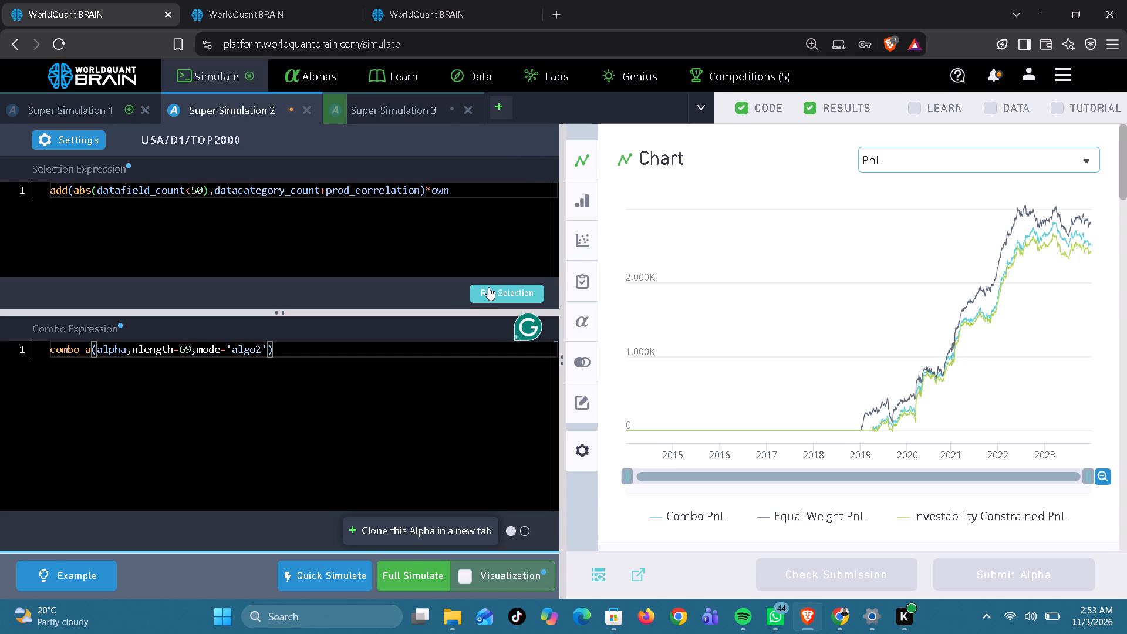
pyautogui.click(490, 287)
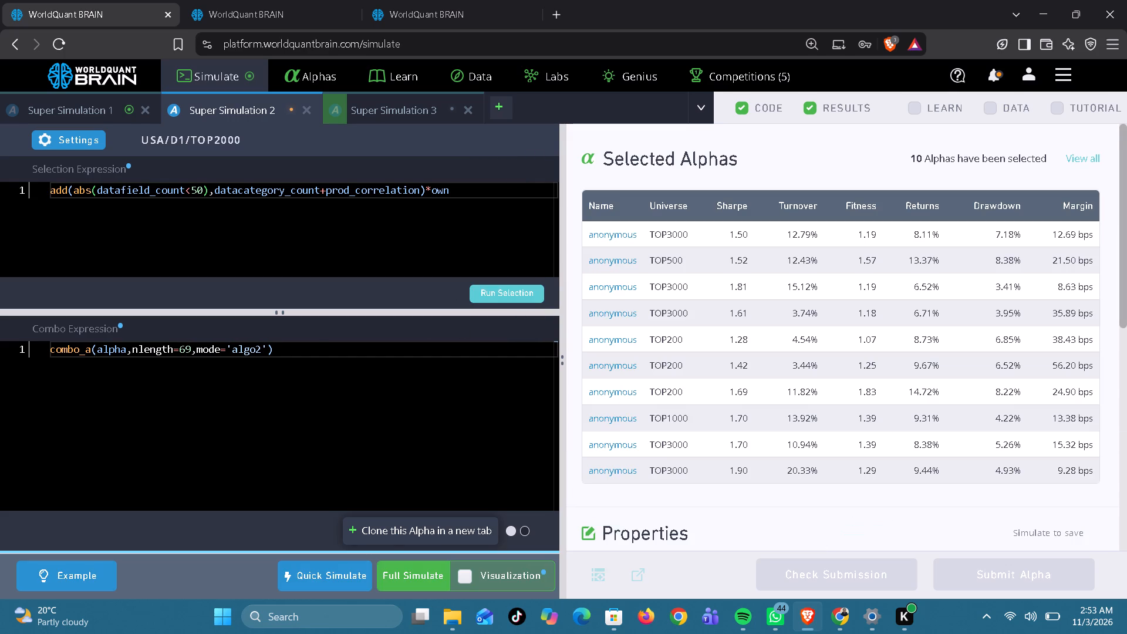
pyautogui.click(401, 567)
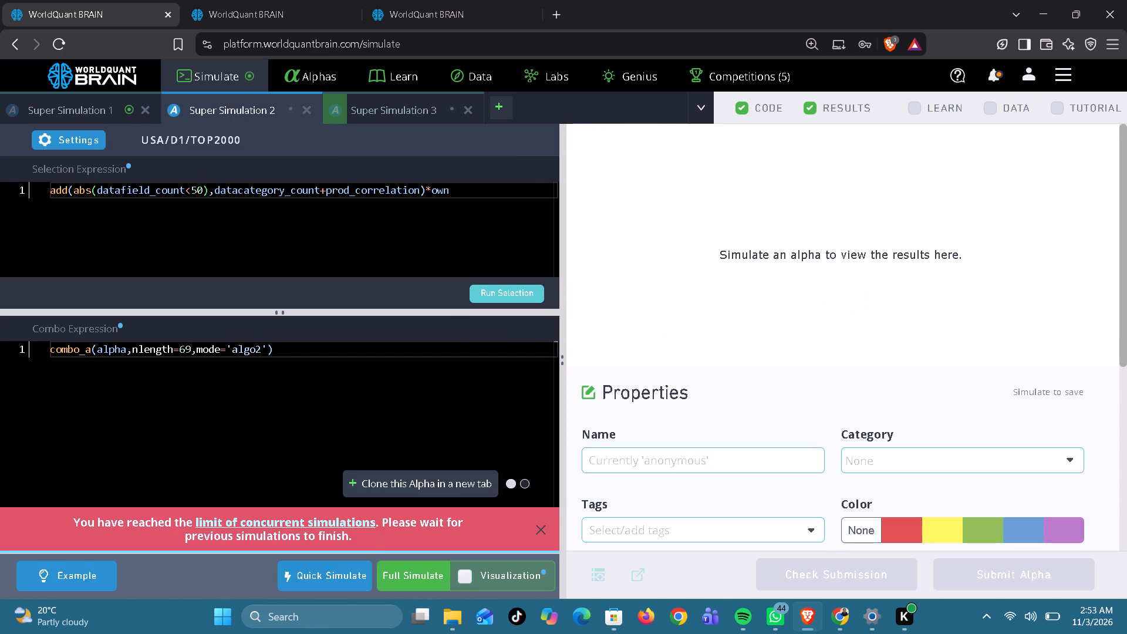
# In Super Simulation 1 of this page, set the combo nlength to 73, run the selection and start a full simulation.
pyautogui.click(89, 107)
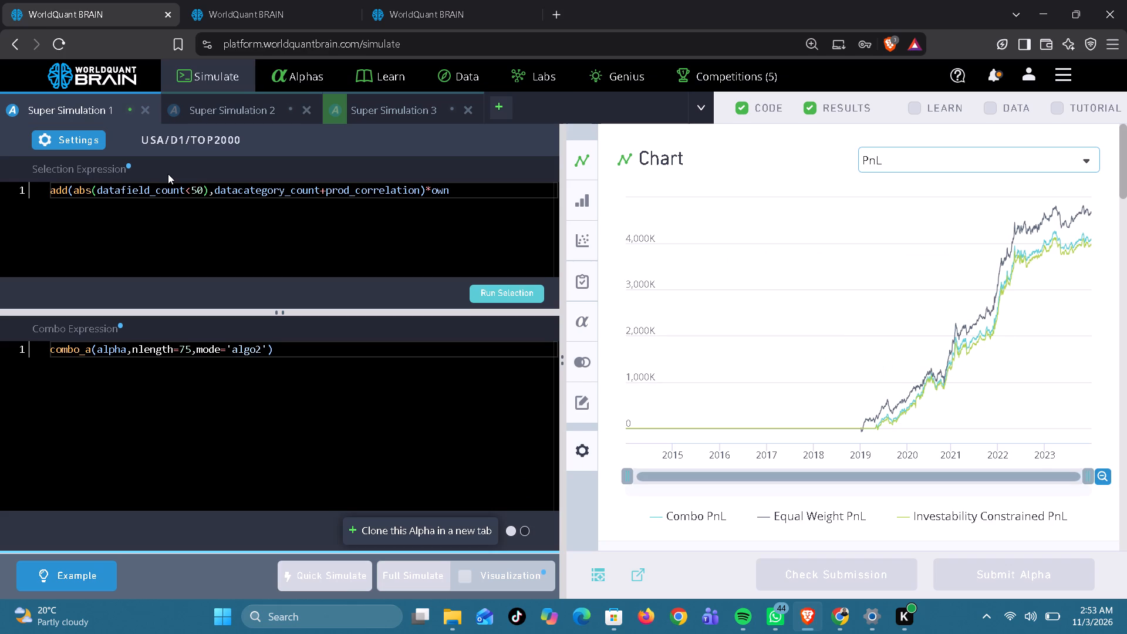
pyautogui.click(191, 349)
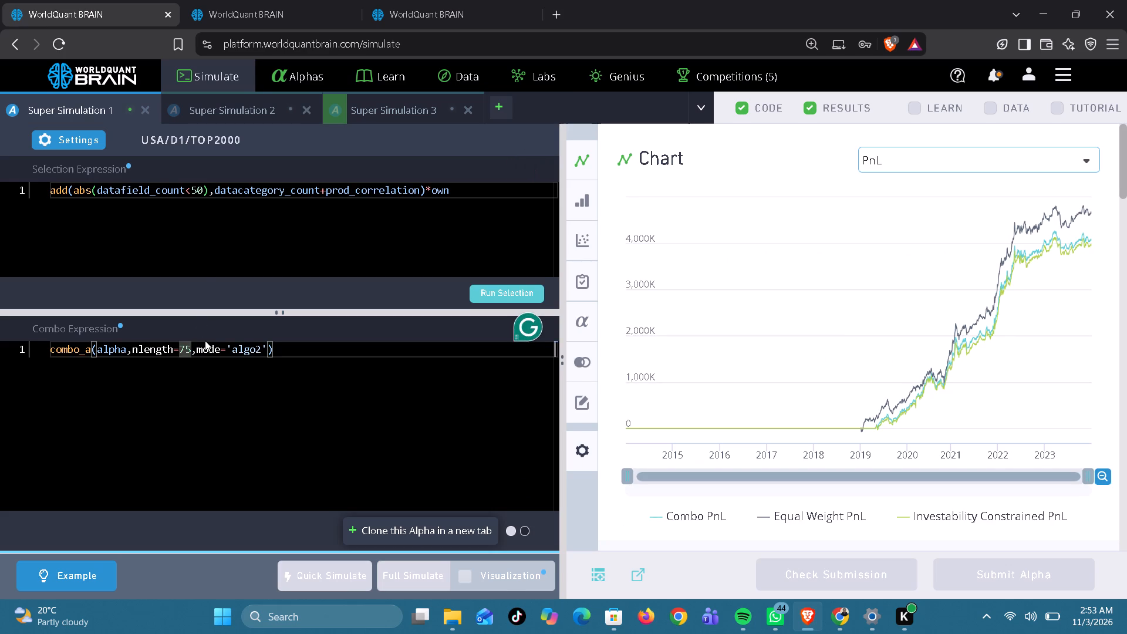
pyautogui.press('BackSpace')
pyautogui.click(205, 340)
pyautogui.press('3')
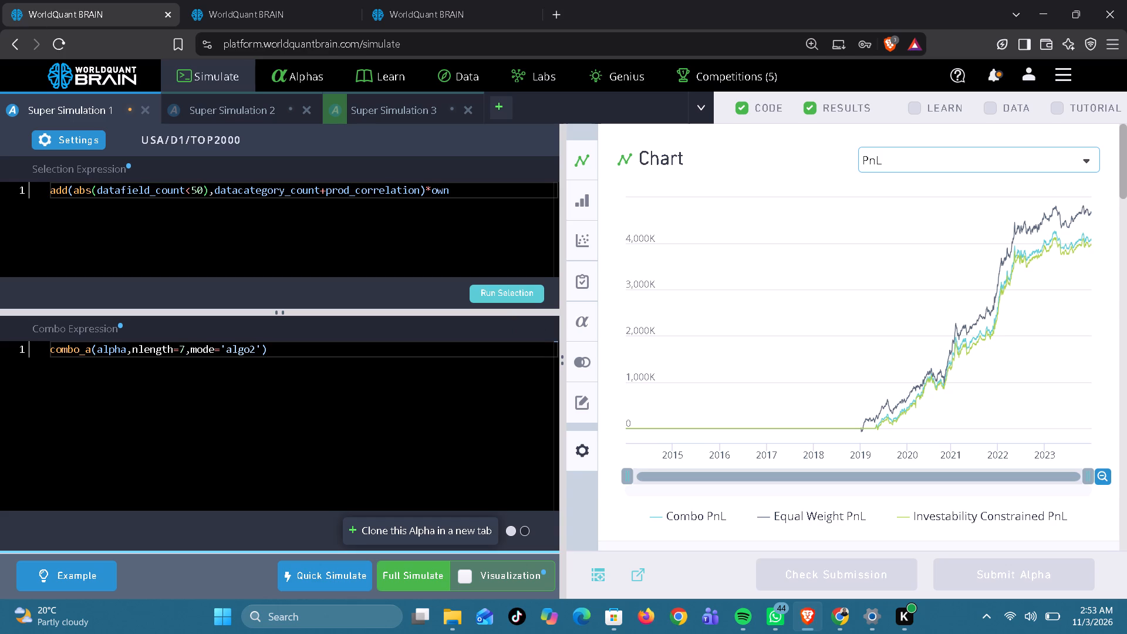
pyautogui.click(187, 352)
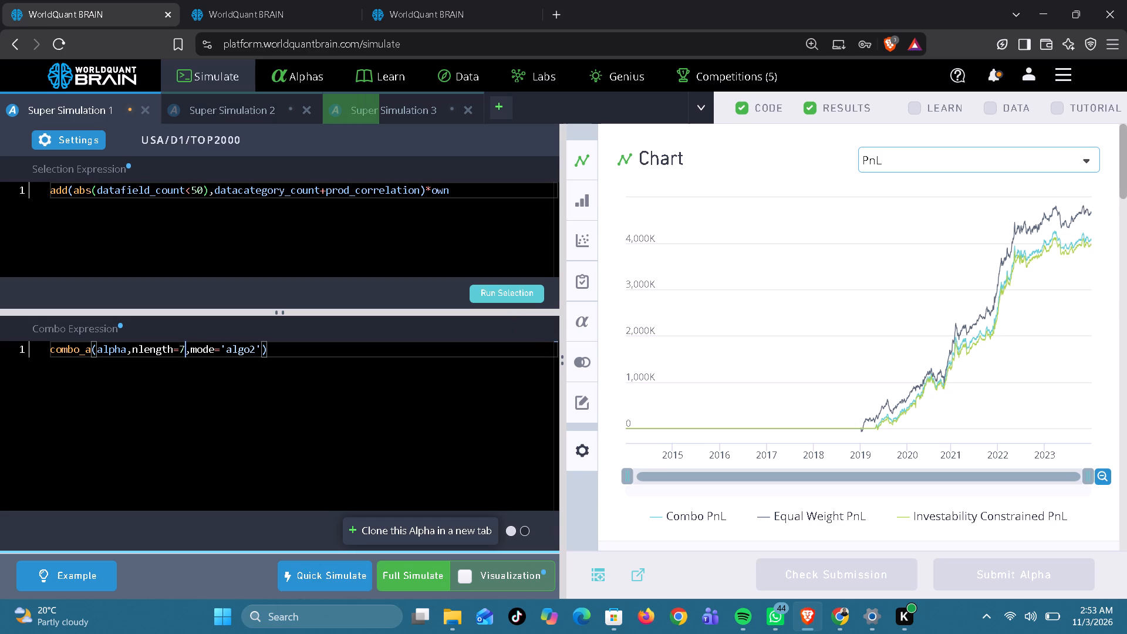
pyautogui.click(187, 352)
pyautogui.press('3')
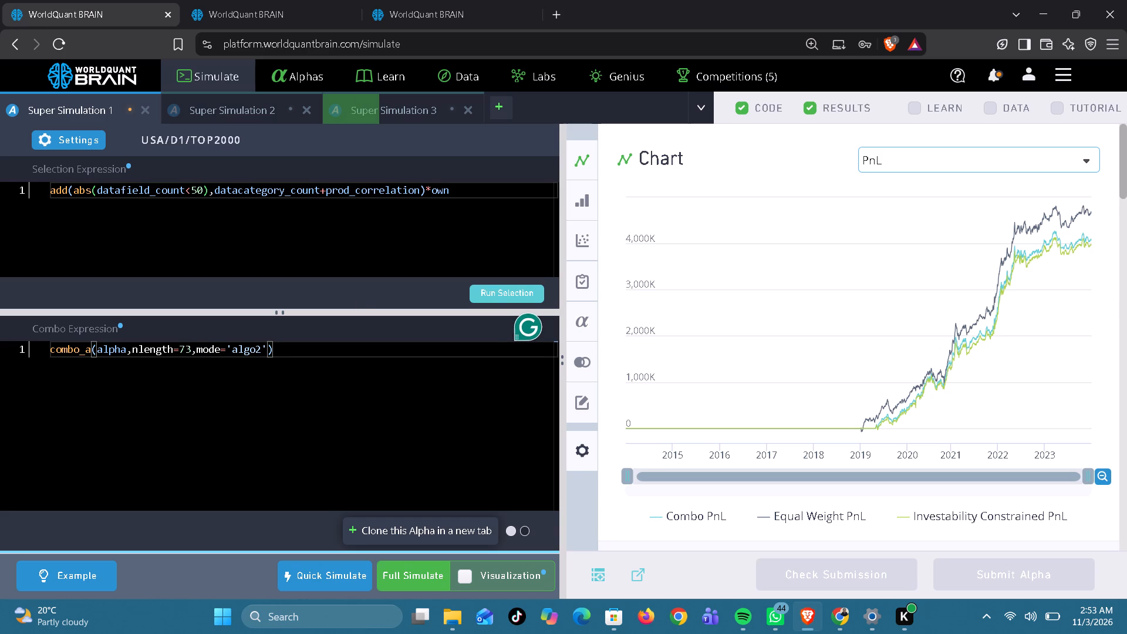
pyautogui.click(501, 294)
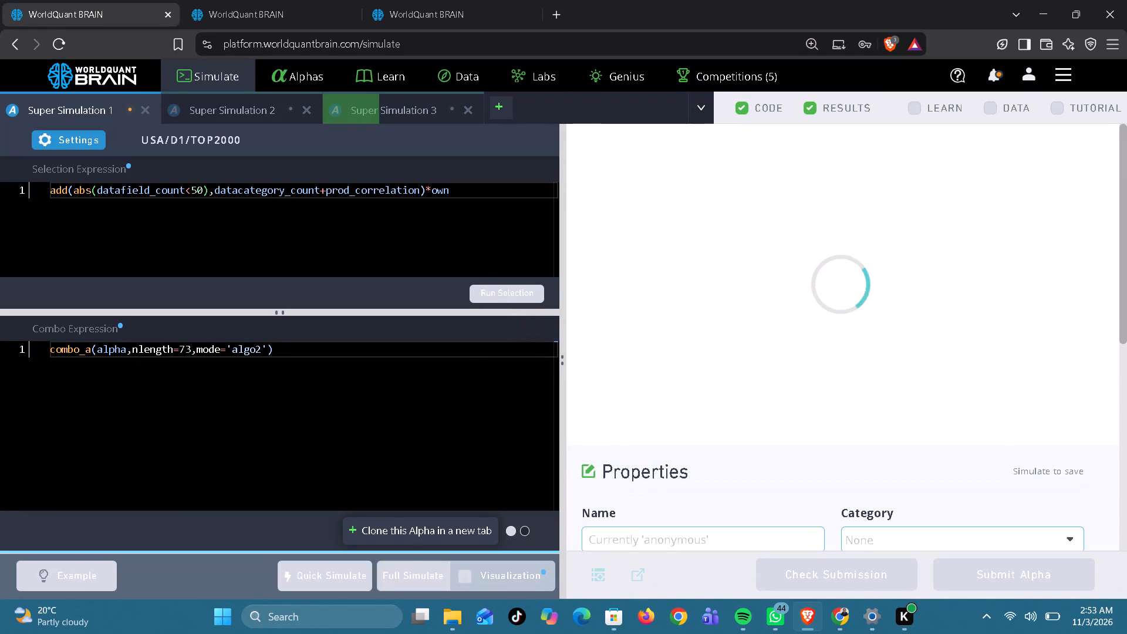
pyautogui.click(417, 564)
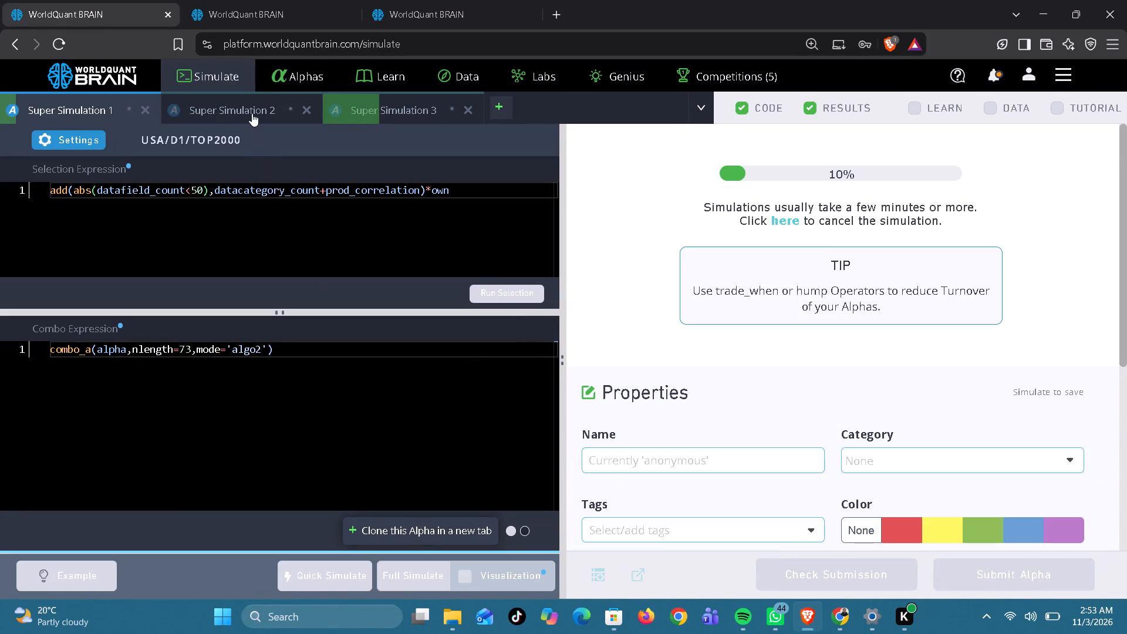
# Return to Super Simulation 2 on this page and start its full simulation again.
pyautogui.click(252, 107)
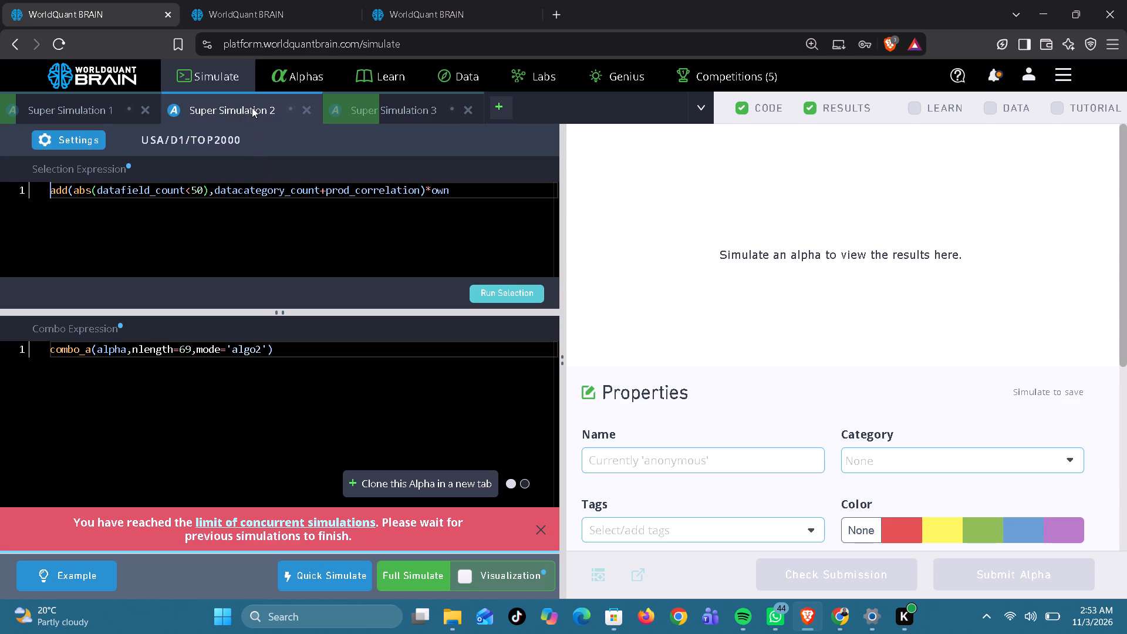
pyautogui.click(397, 565)
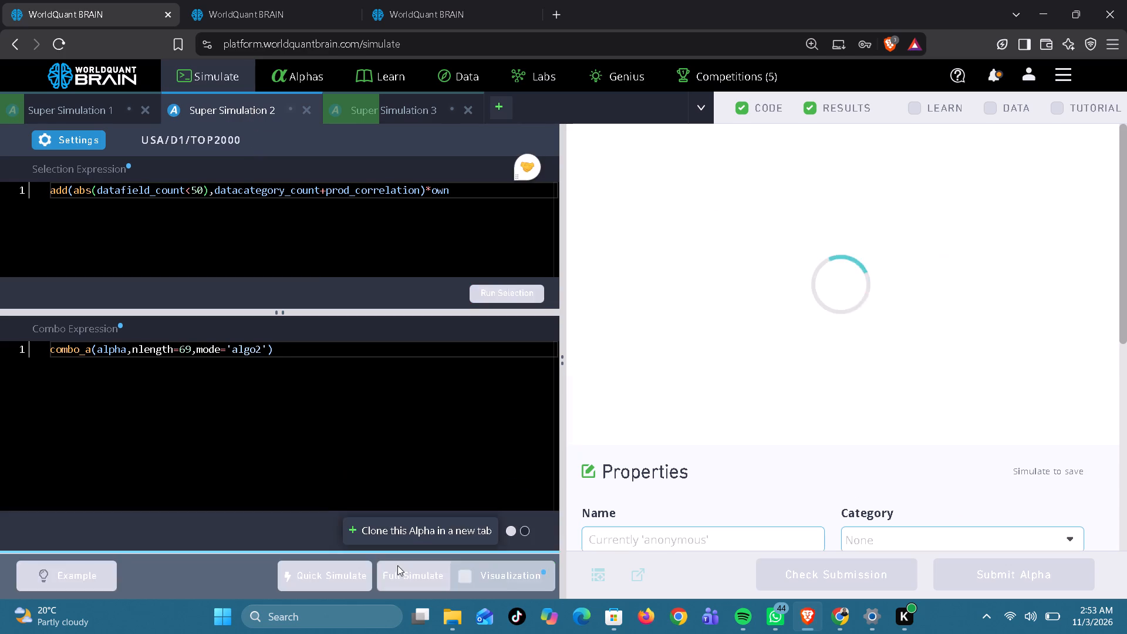
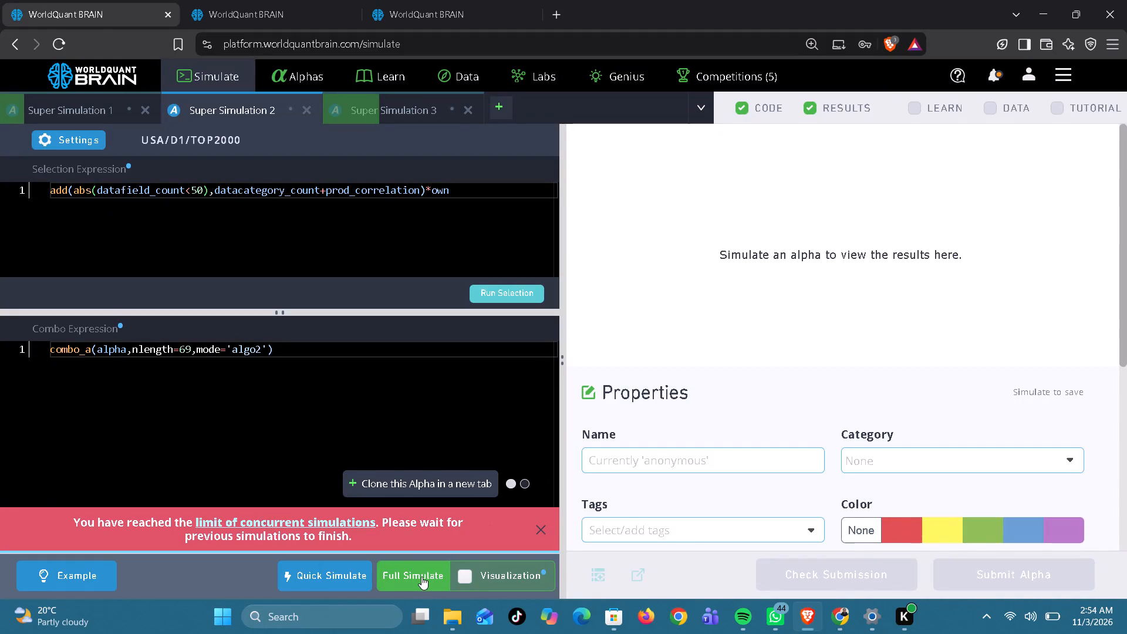
# Retry the full simulation of Super Simulation 2 on the first WorldQuant BRAIN page.
pyautogui.click(421, 576)
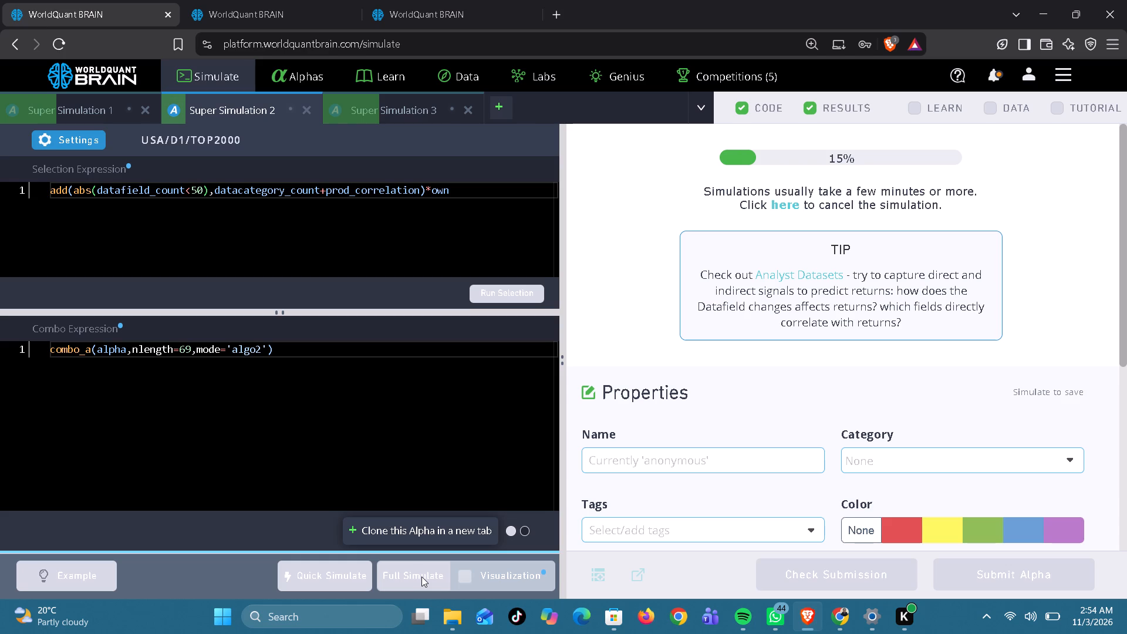
# On the second WorldQuant BRAIN page, set Super Simulation 1's datafield_count threshold to 84, run the selection and start a full simulation.
pyautogui.click(265, 16)
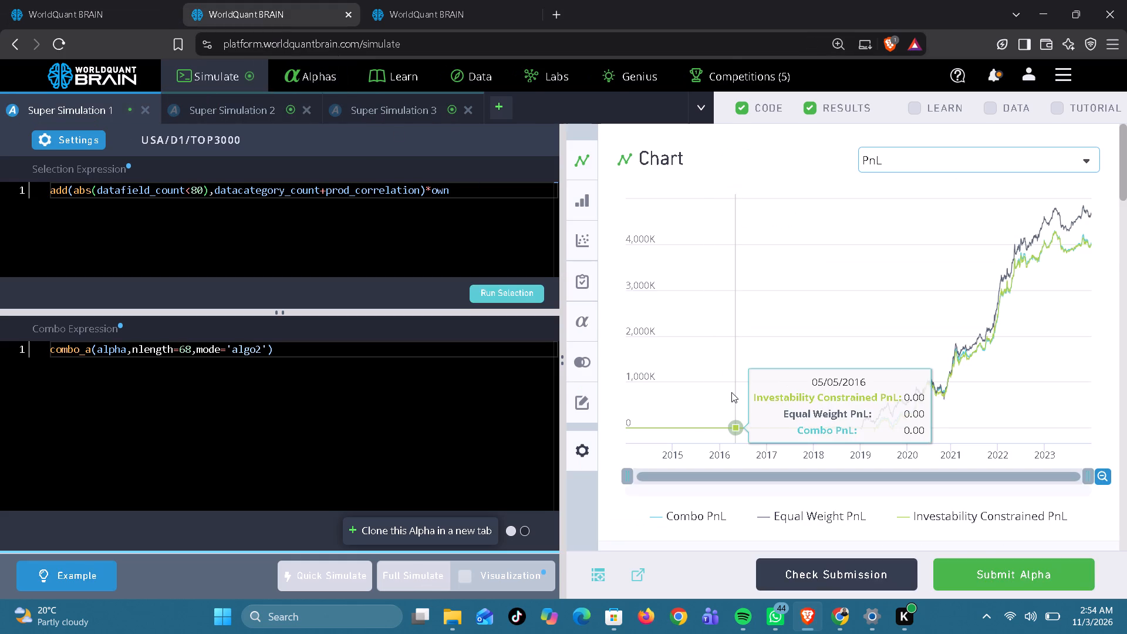
pyautogui.scroll(-4, 731, 392)
pyautogui.scroll(1, 731, 392)
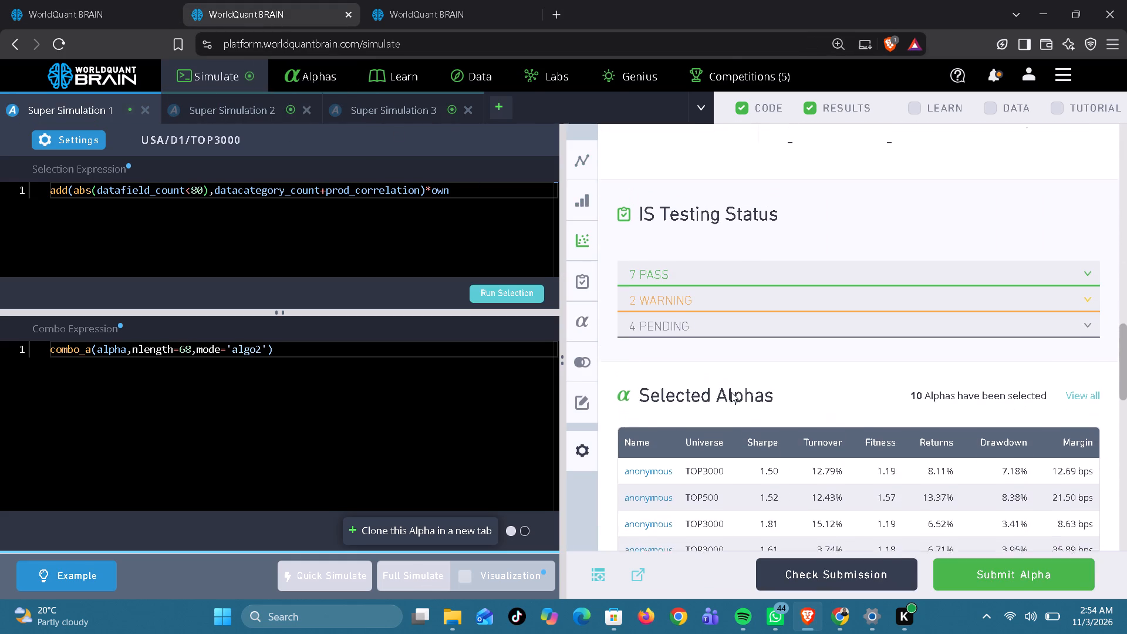
pyautogui.click(204, 190)
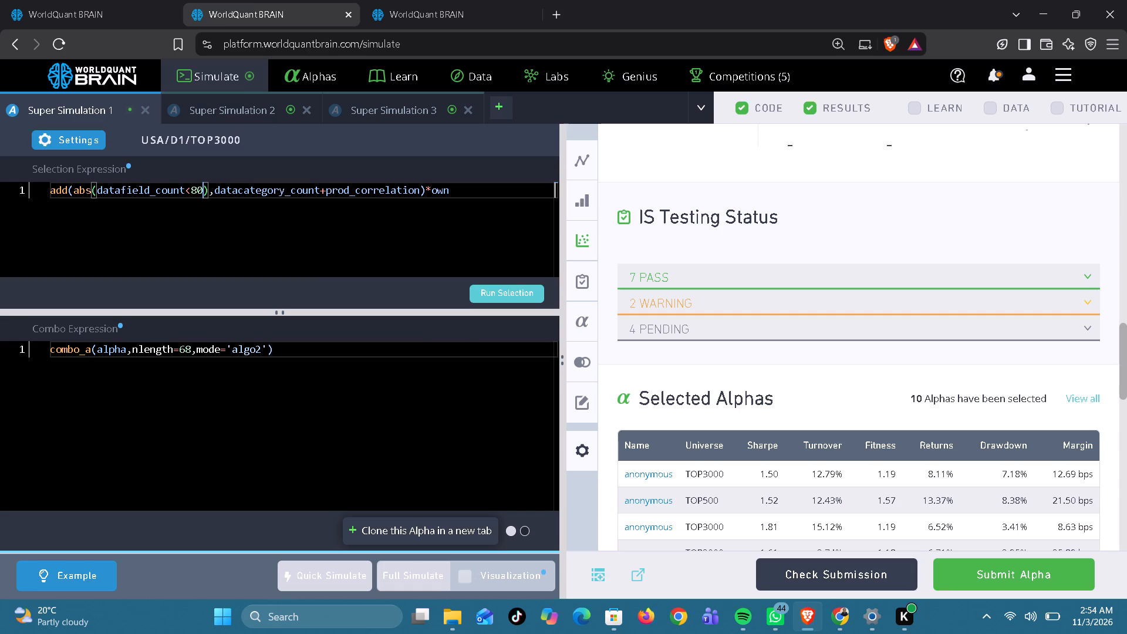
pyautogui.press('BackSpace')
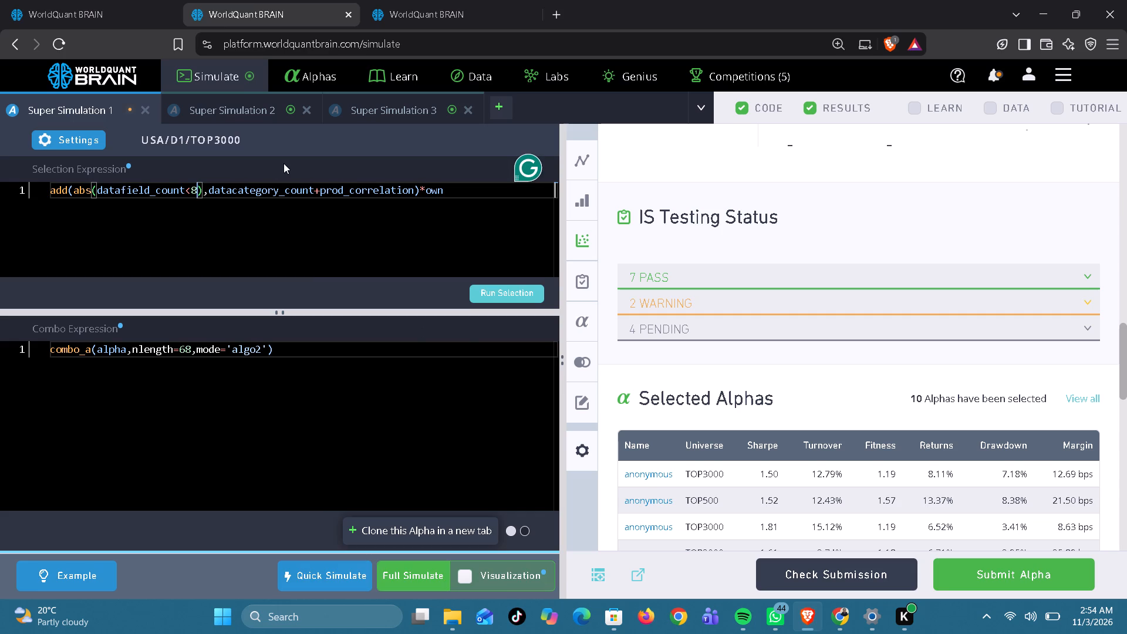
pyautogui.press('4')
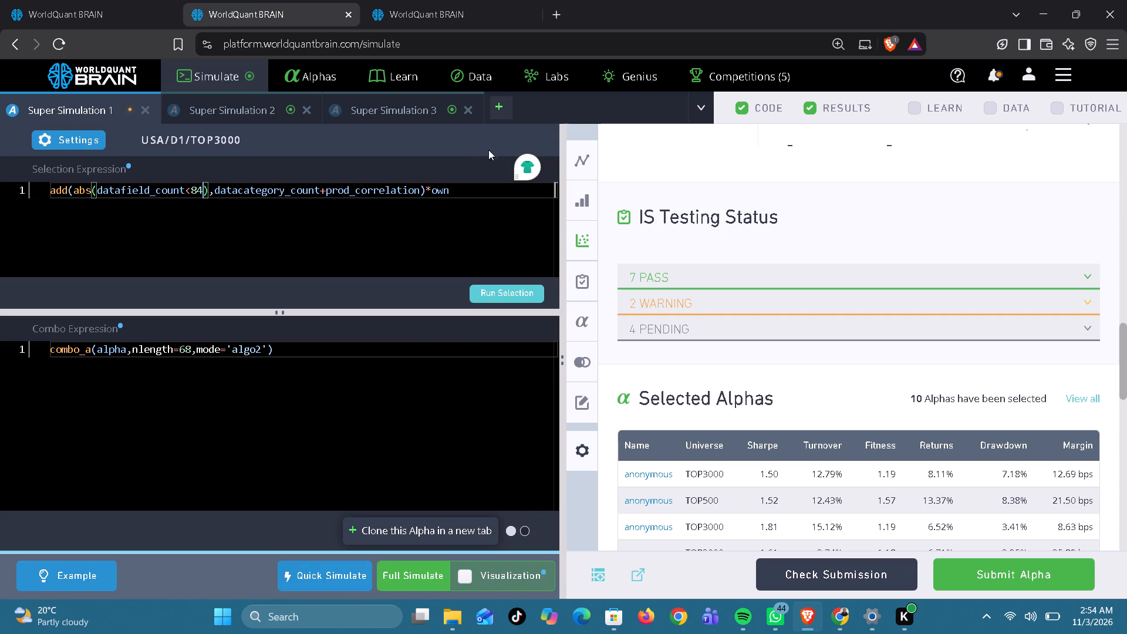
pyautogui.click(508, 294)
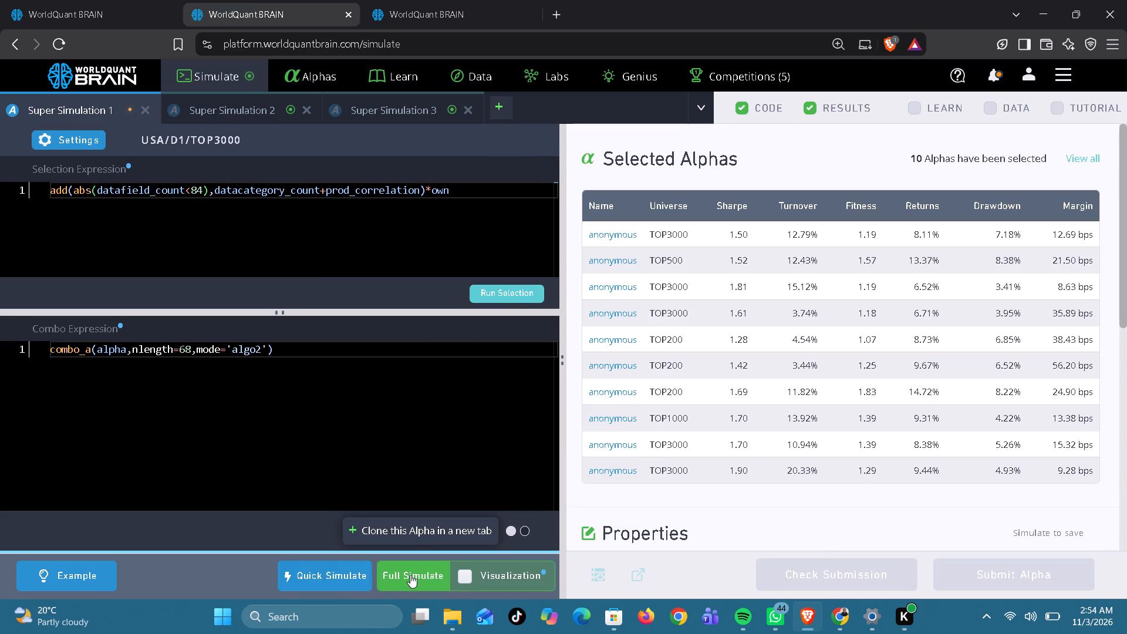
pyautogui.click(410, 575)
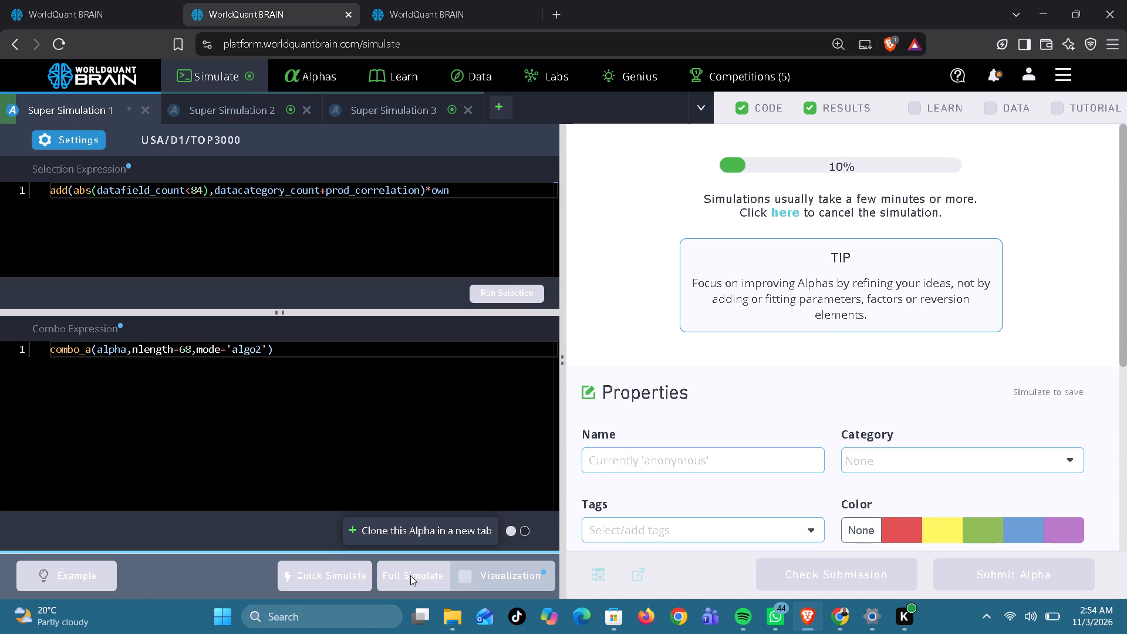
# In Super Simulation 3 of the second page, set the combo nlength to 69, run the selection and start a full simulation.
pyautogui.click(255, 106)
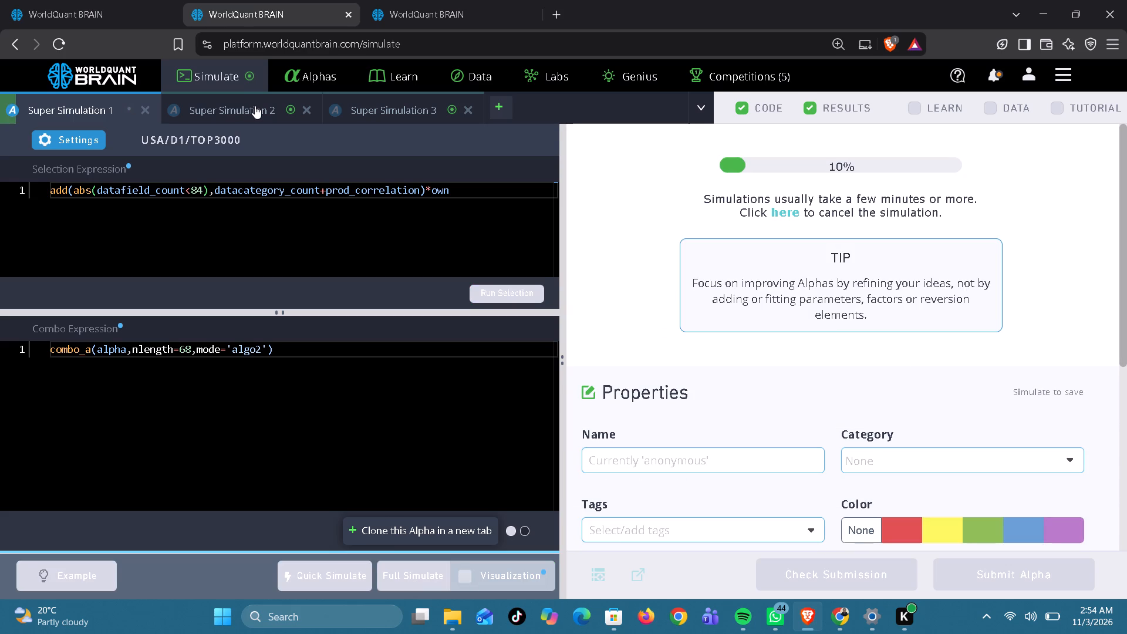
pyautogui.click(255, 106)
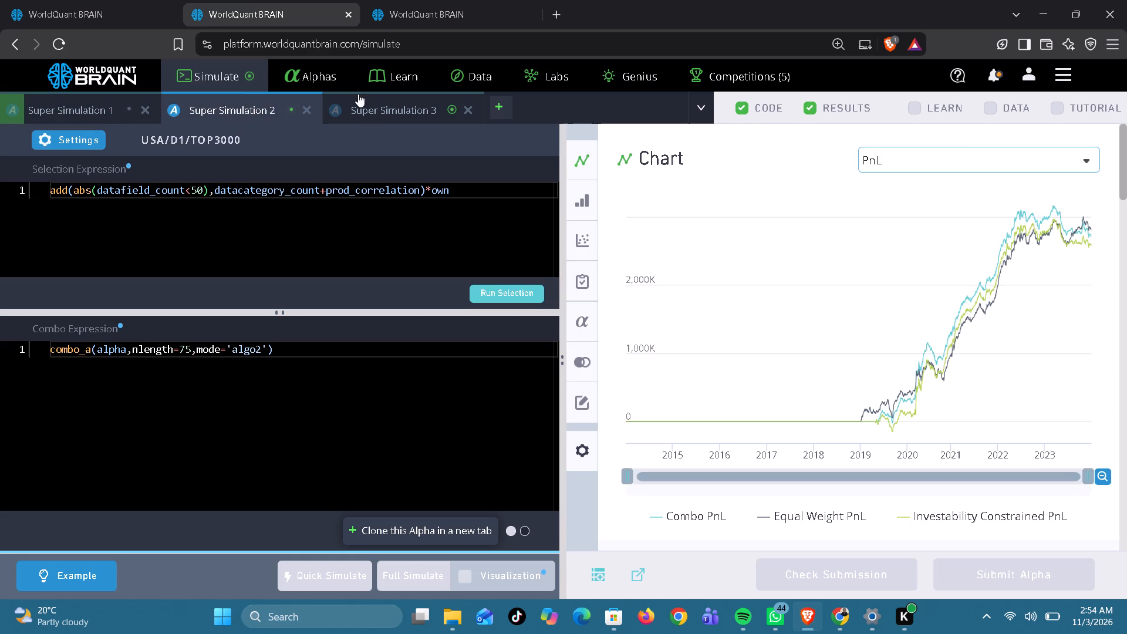
pyautogui.click(394, 106)
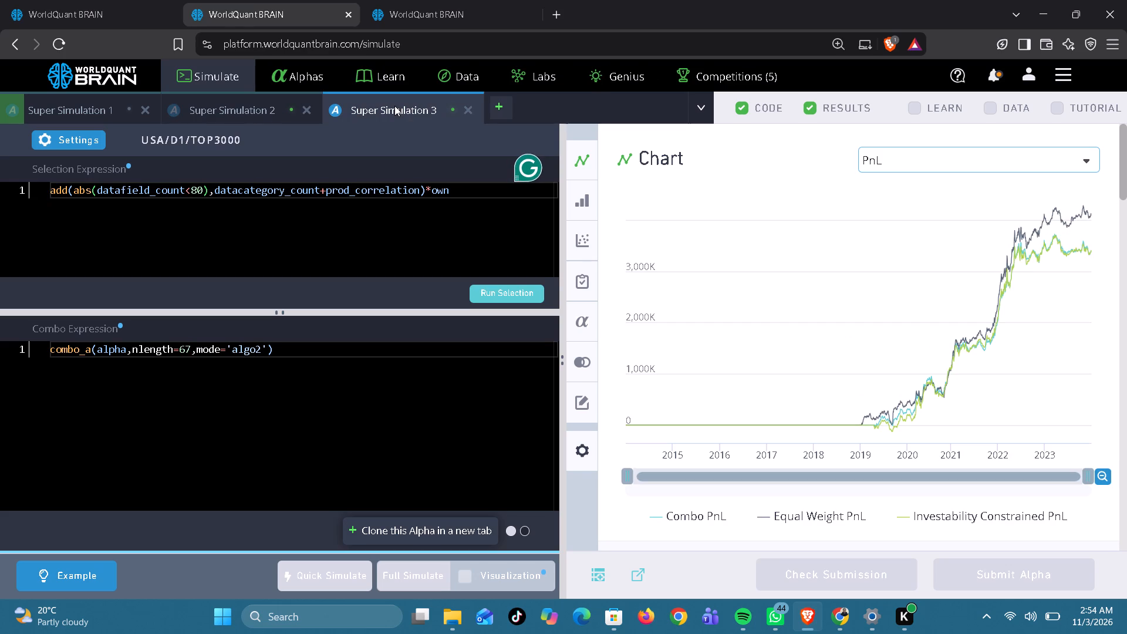
pyautogui.click(460, 8)
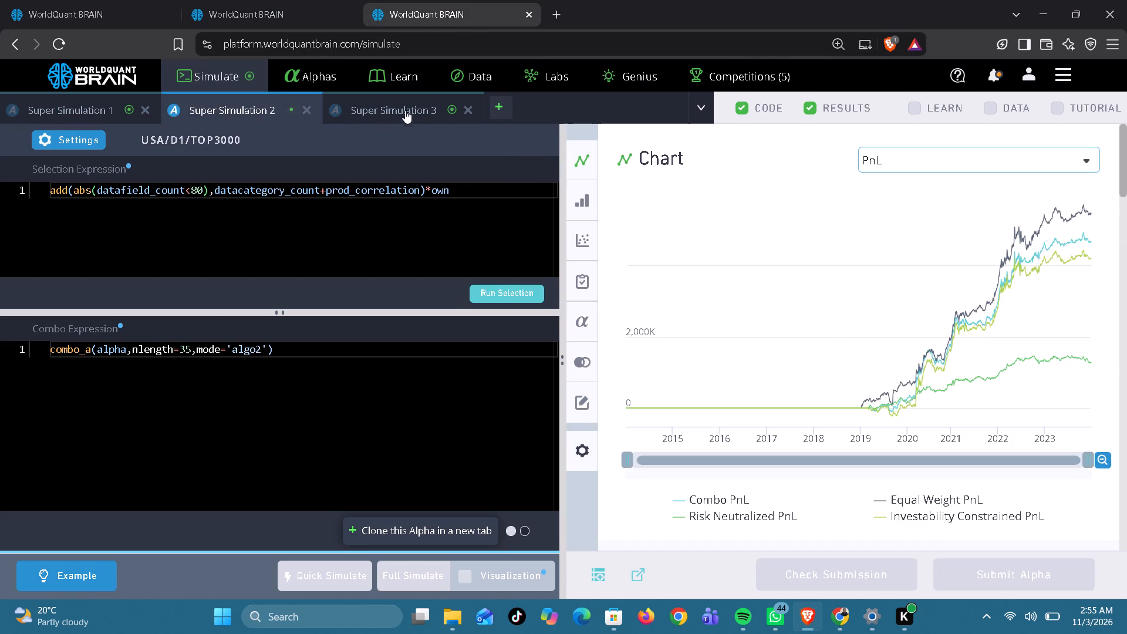
pyautogui.click(268, 105)
pyautogui.click(296, 14)
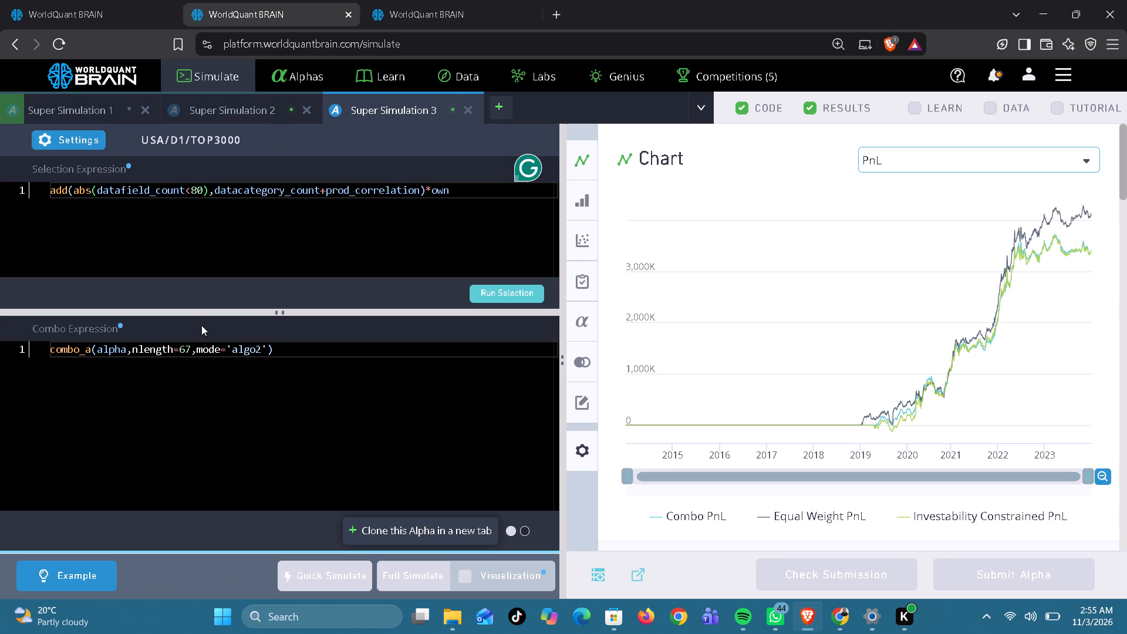
pyautogui.click(187, 342)
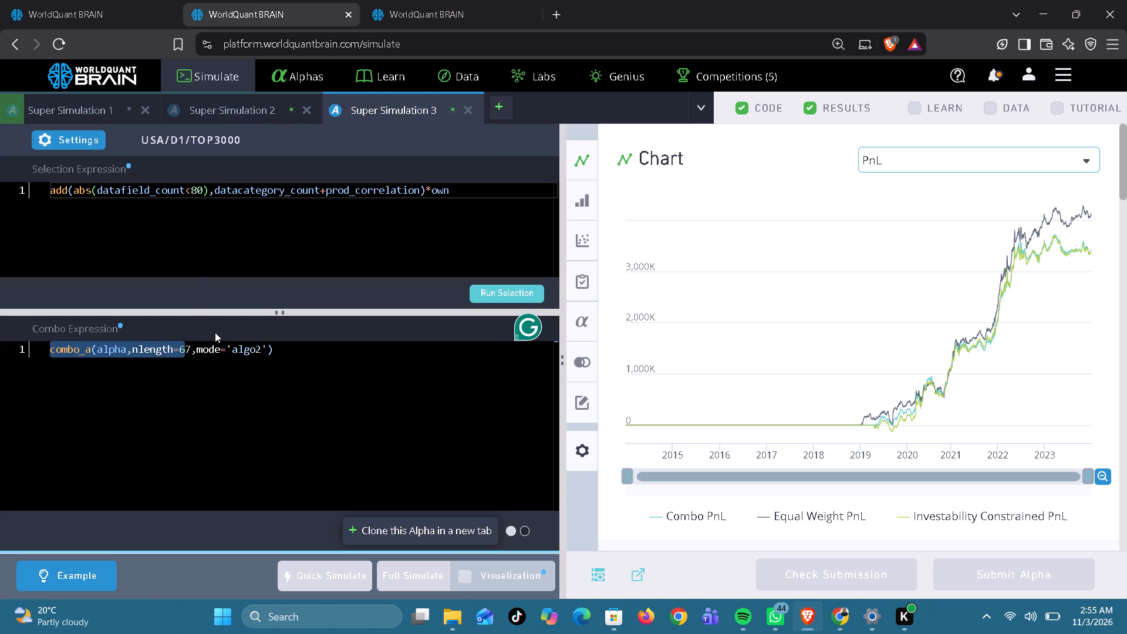
pyautogui.press('Delete')
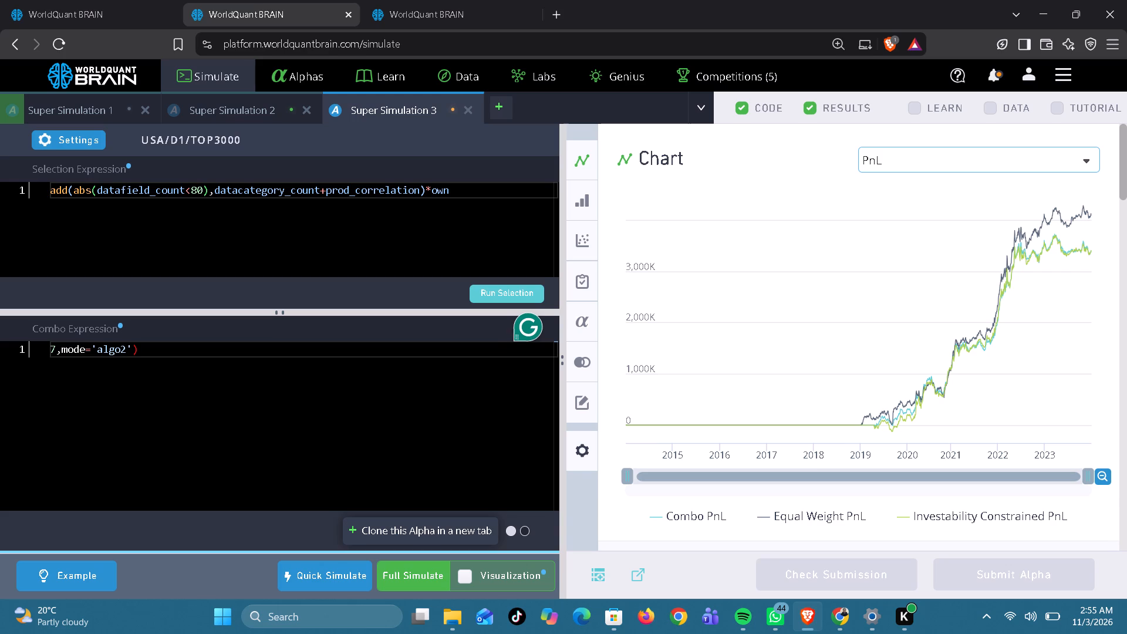
pyautogui.hotkey('ctrl', 'z')
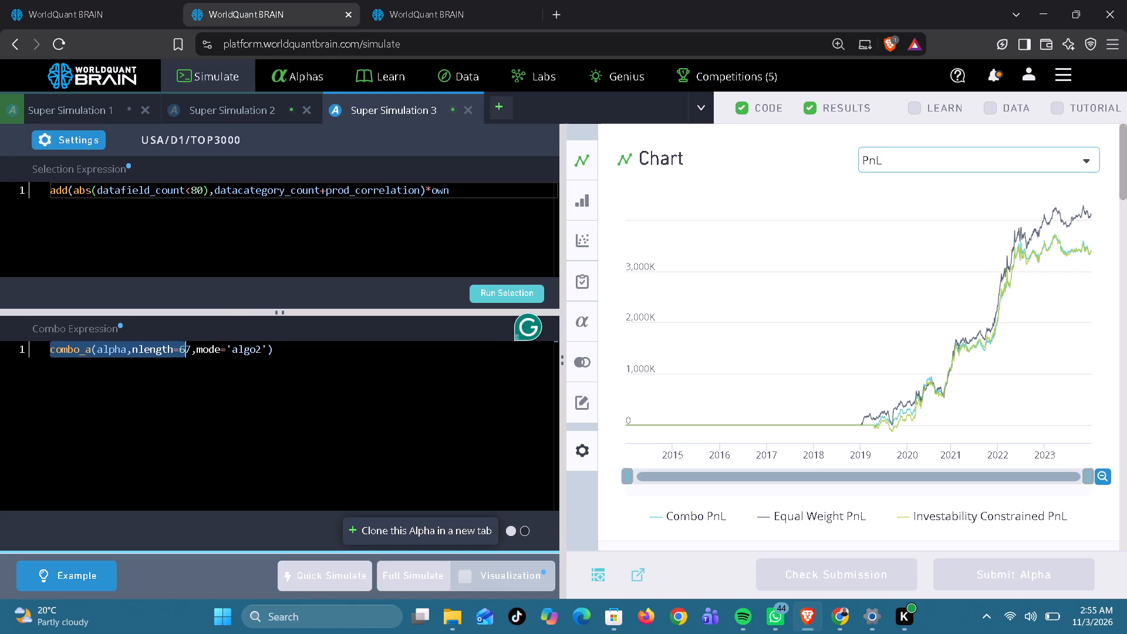
pyautogui.click(193, 345)
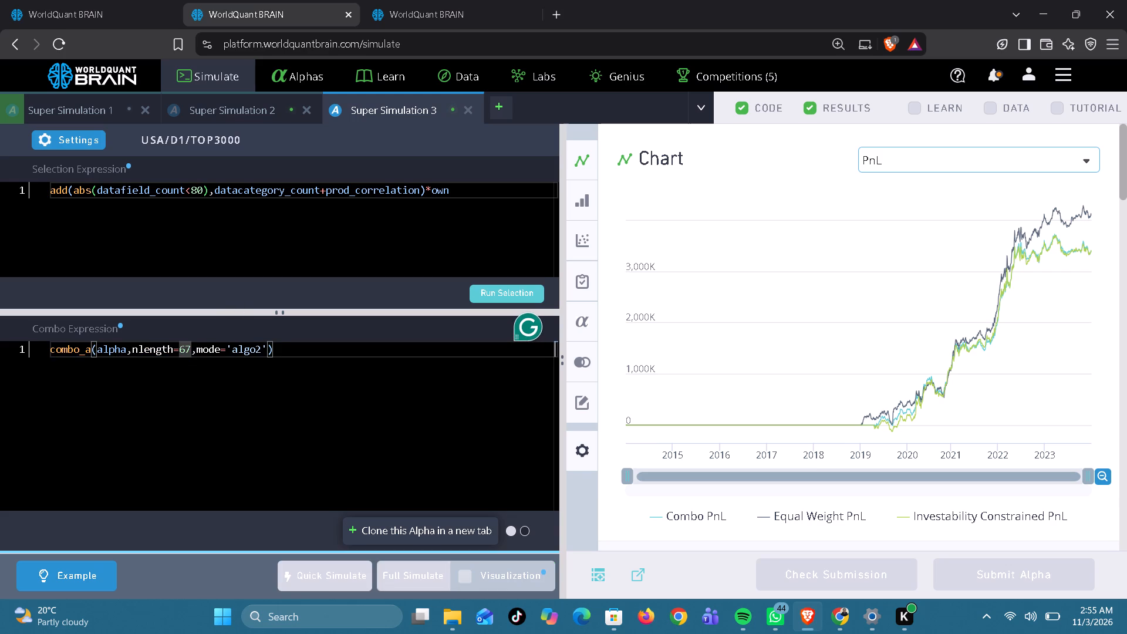
pyautogui.click(187, 346)
pyautogui.press('Delete')
pyautogui.press('9')
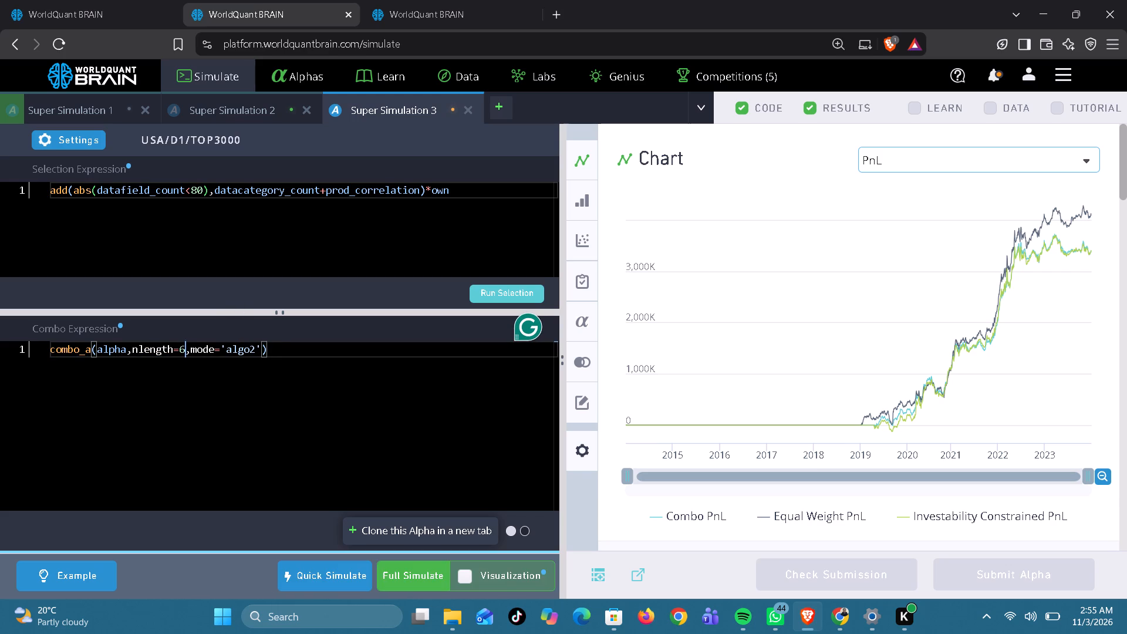
pyautogui.click(512, 294)
pyautogui.click(430, 576)
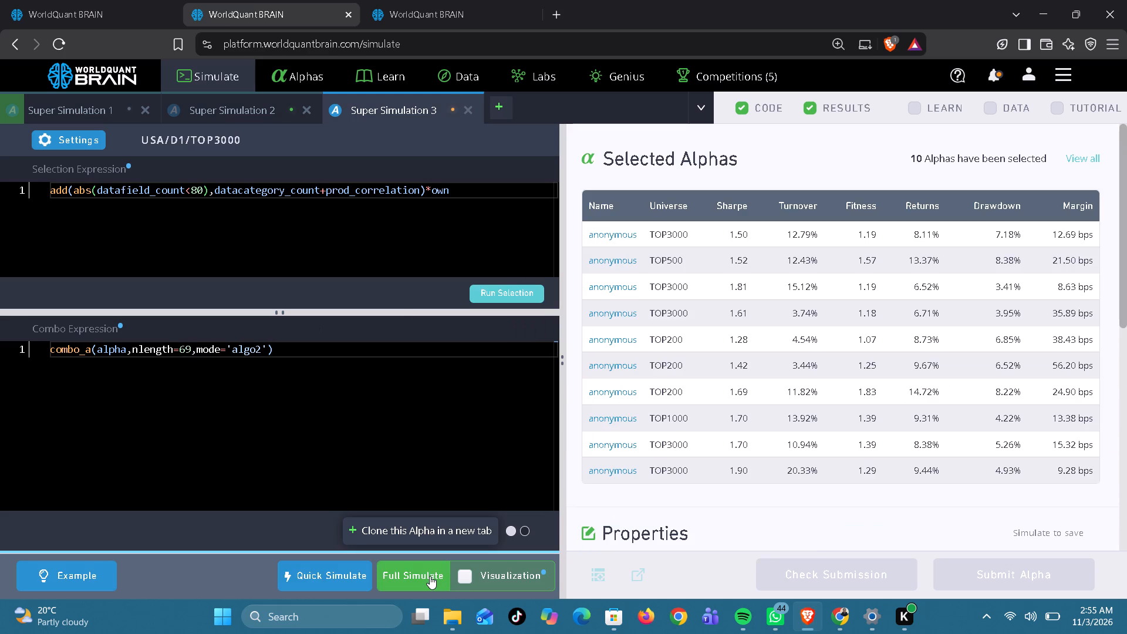
pyautogui.click(430, 576)
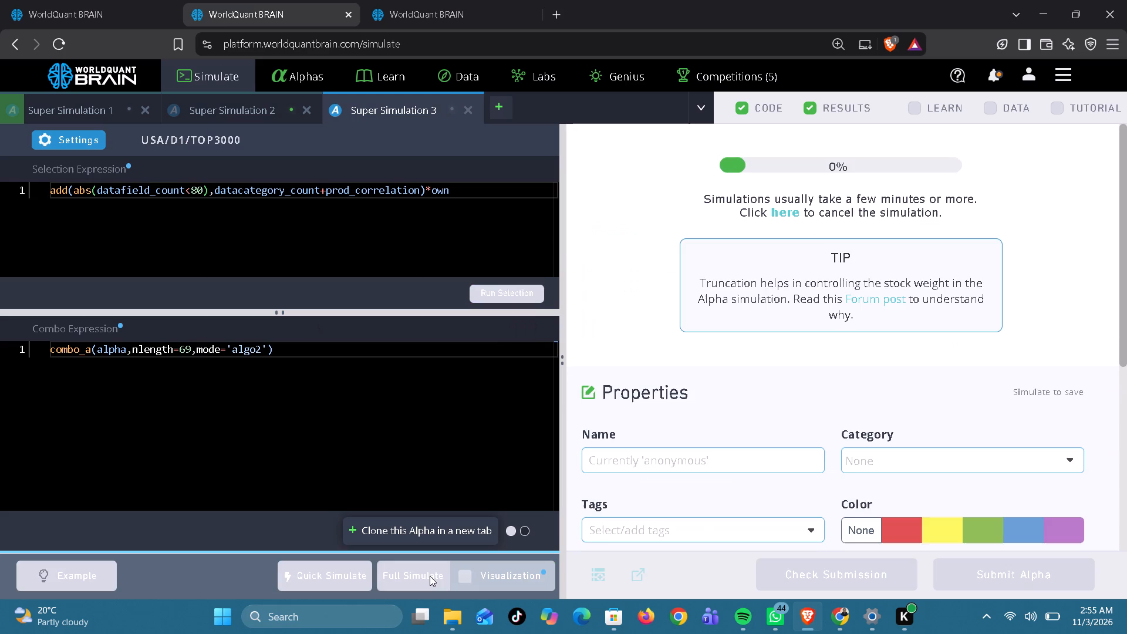
# In Super Simulation 2 of this page, set the datafield_count threshold to 60, run the selection and start a full simulation.
pyautogui.click(260, 107)
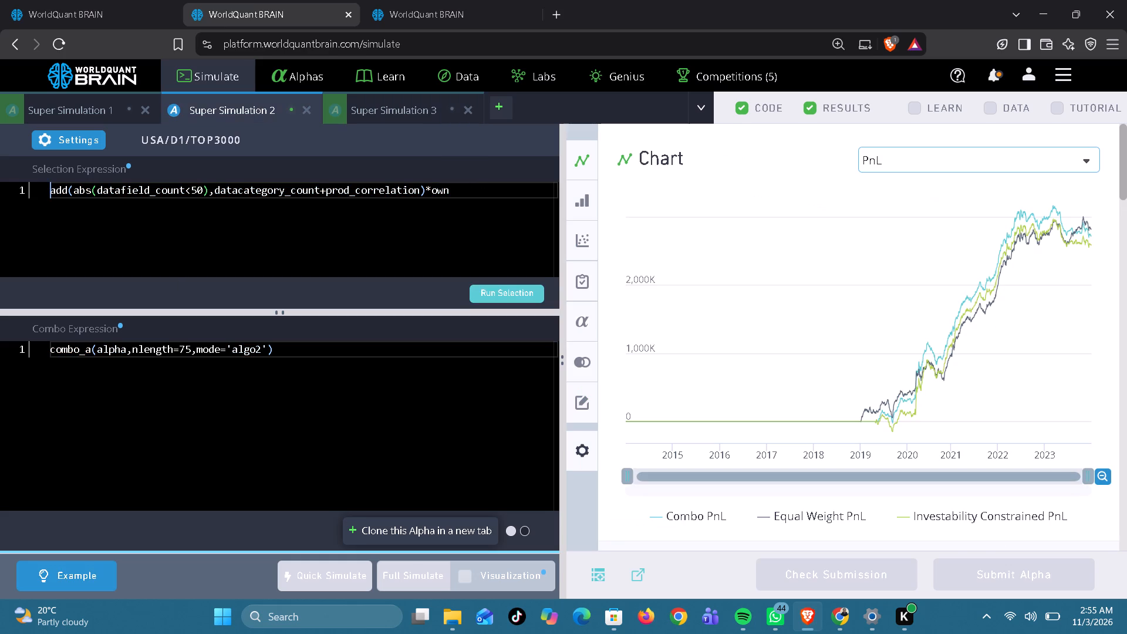
pyautogui.click(200, 186)
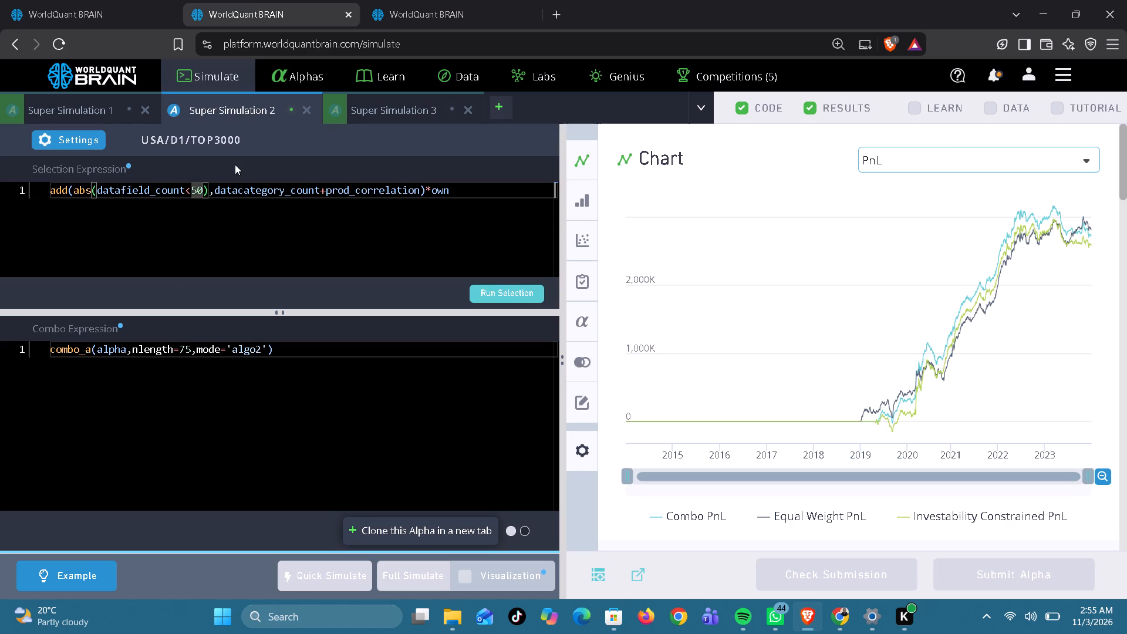
pyautogui.press('BackSpace')
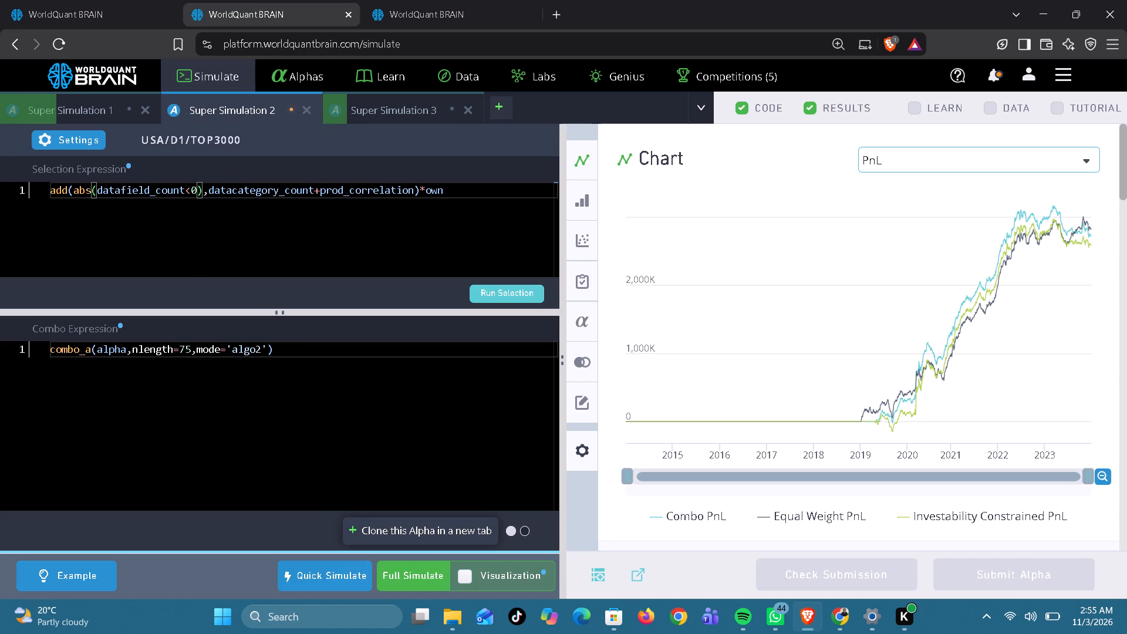
pyautogui.press('6')
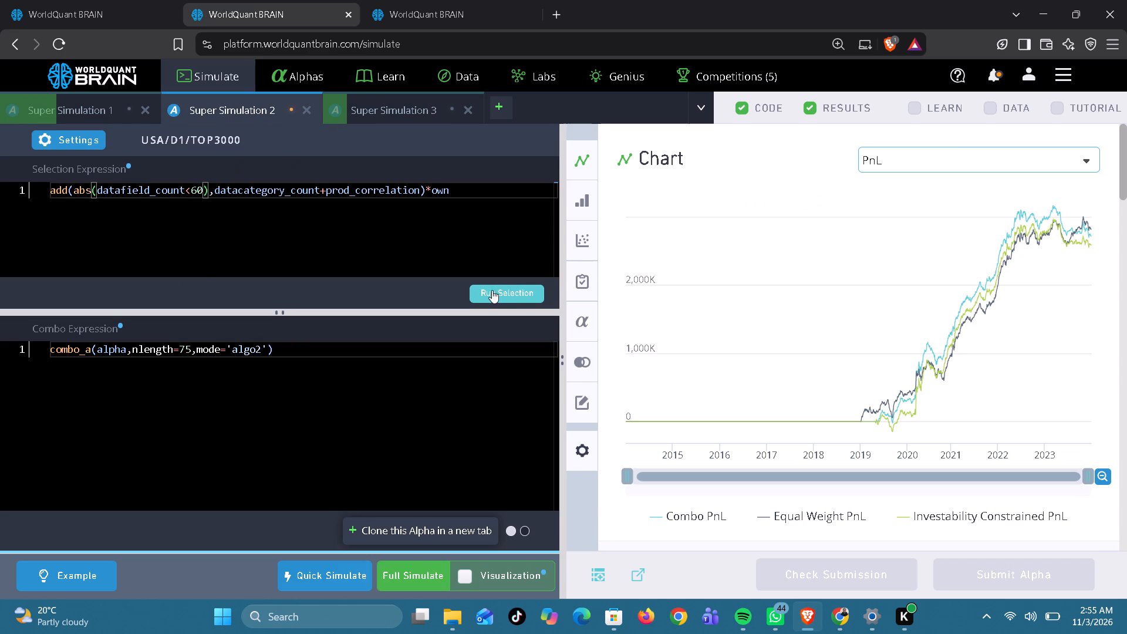
pyautogui.click(495, 291)
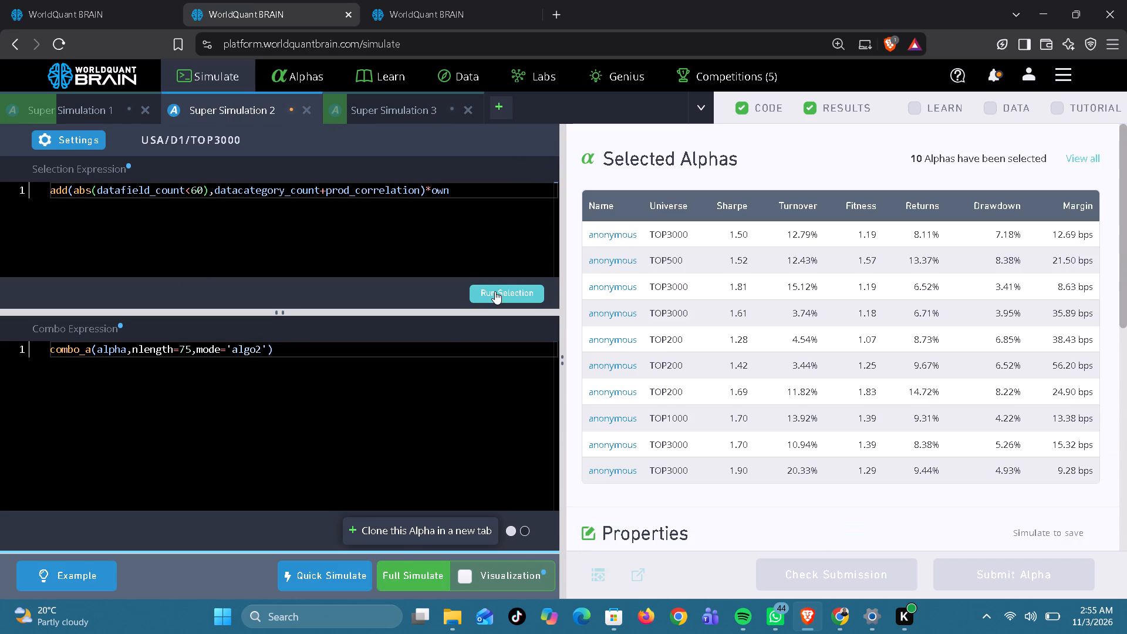
pyautogui.click(416, 565)
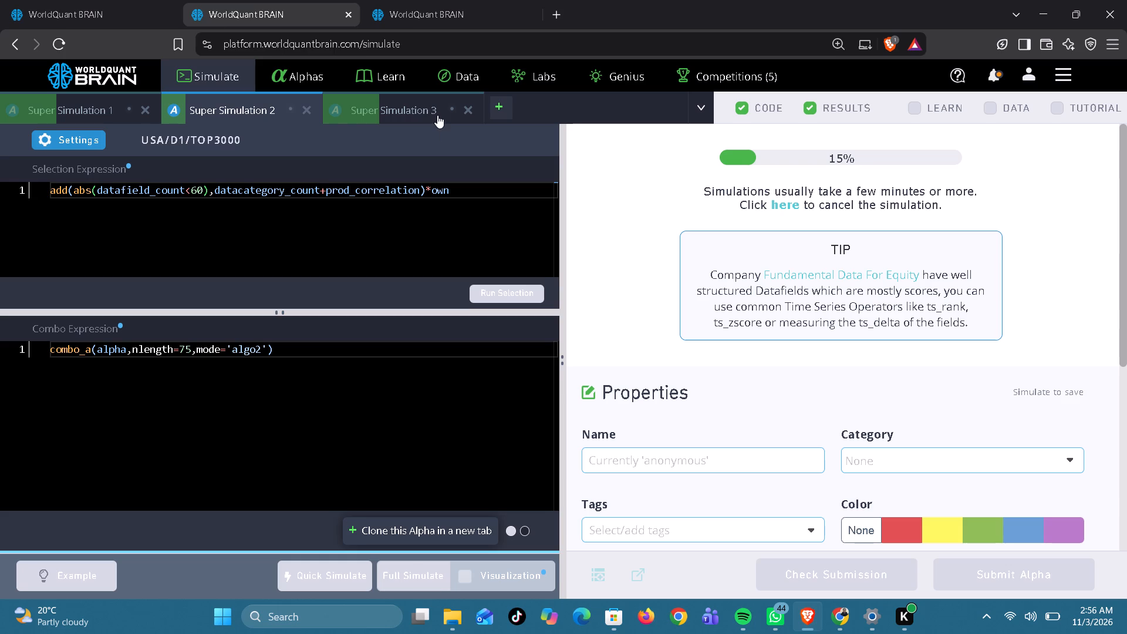
# On the third WorldQuant BRAIN page, set Super Simulation 2's combo nlength to 45, run the selection and try a full simulation.
pyautogui.click(434, 11)
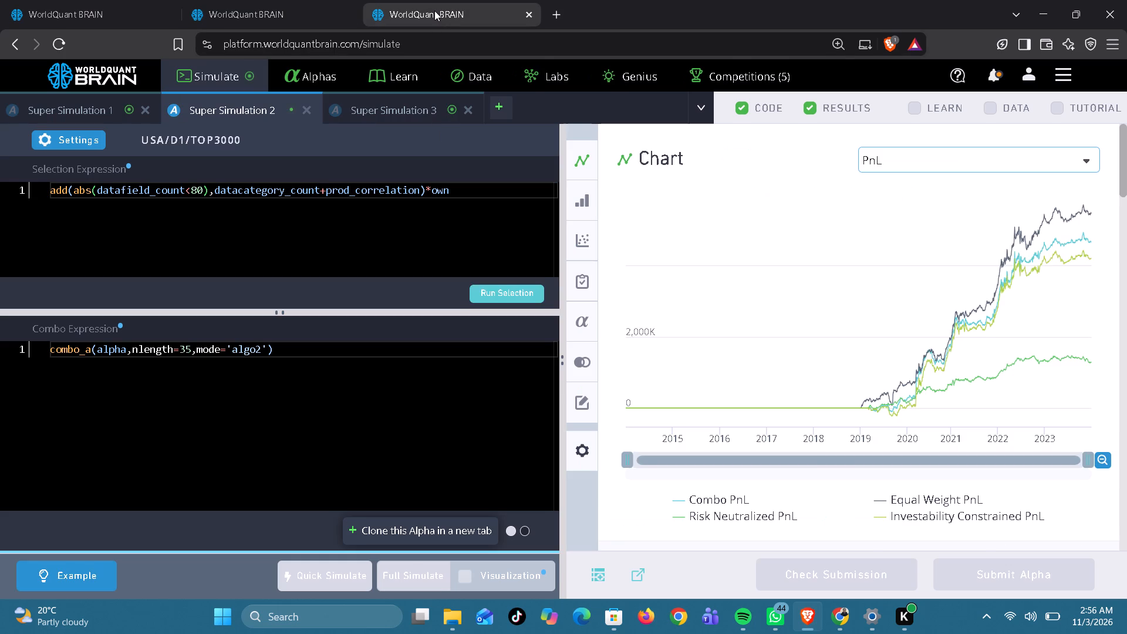
pyautogui.click(185, 343)
pyautogui.press('BackSpace')
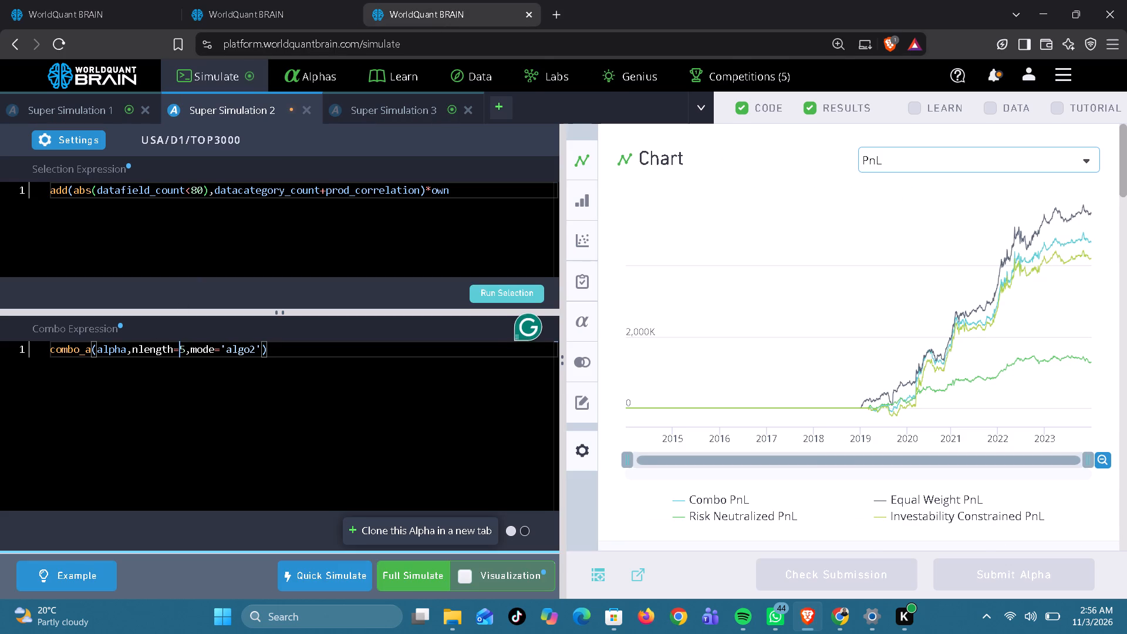
pyautogui.press('4')
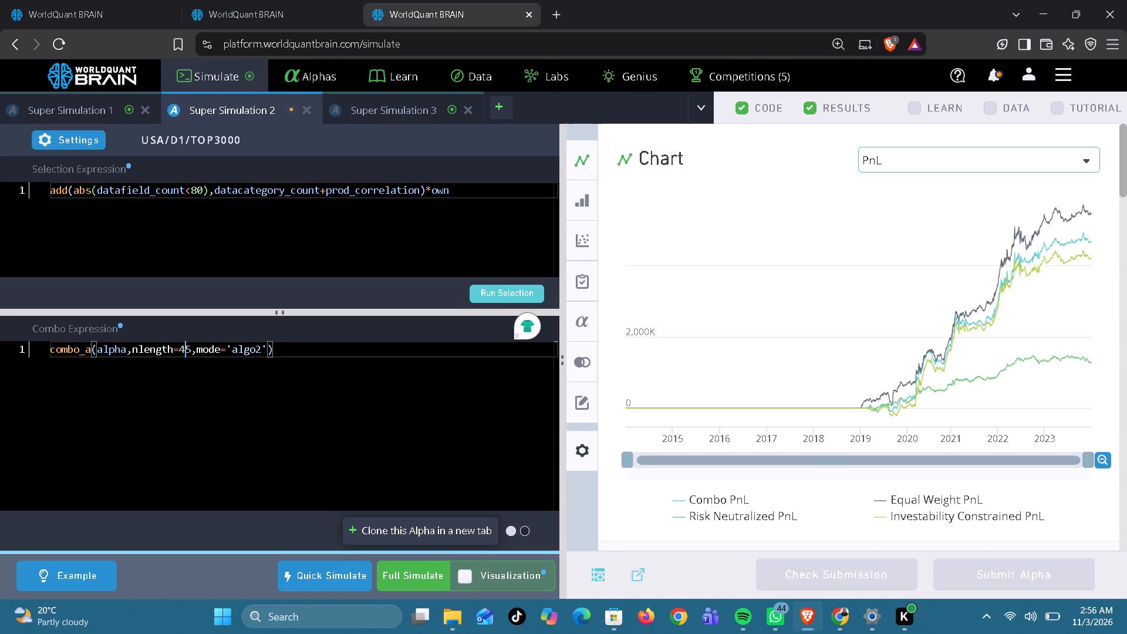
pyautogui.click(502, 295)
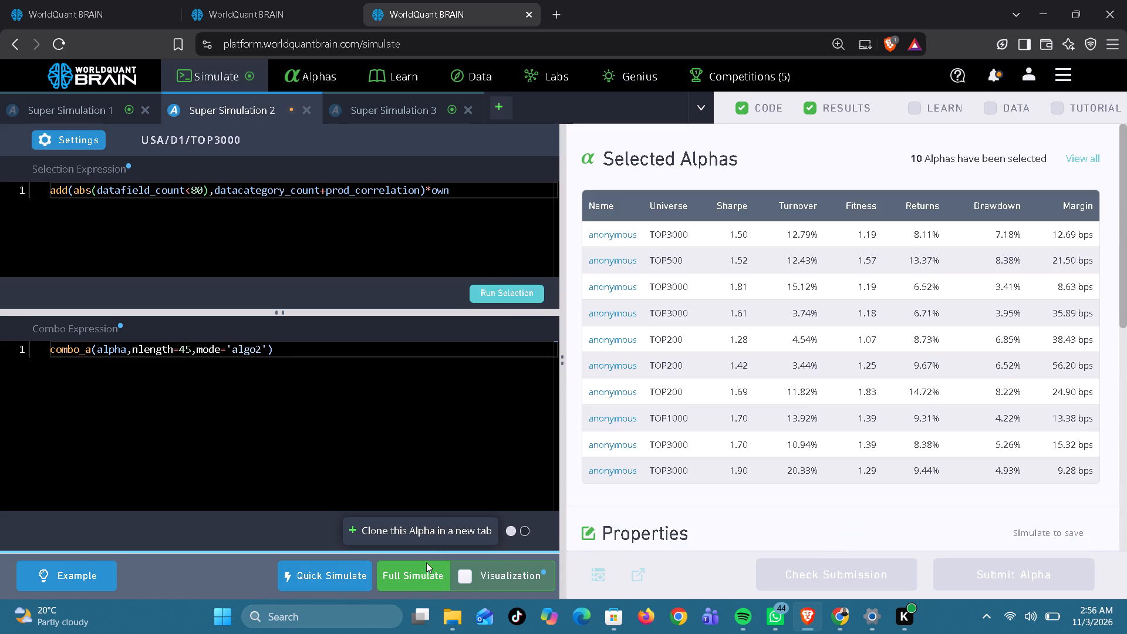
pyautogui.click(424, 571)
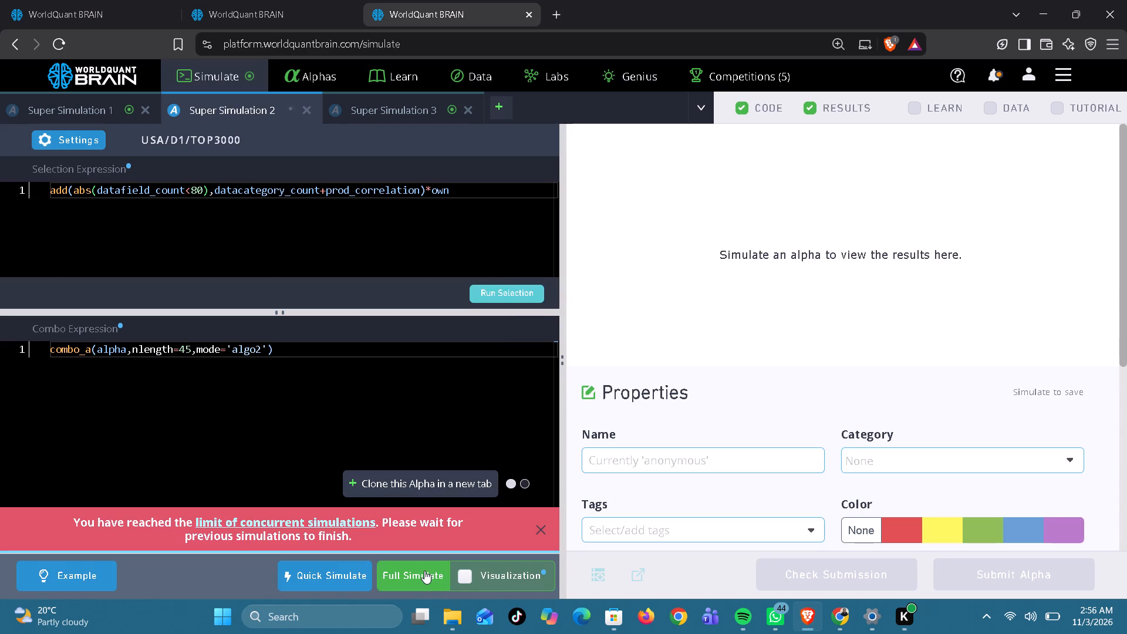
# Open Super Simulation 3 on the third WorldQuant BRAIN page.
pyautogui.click(394, 109)
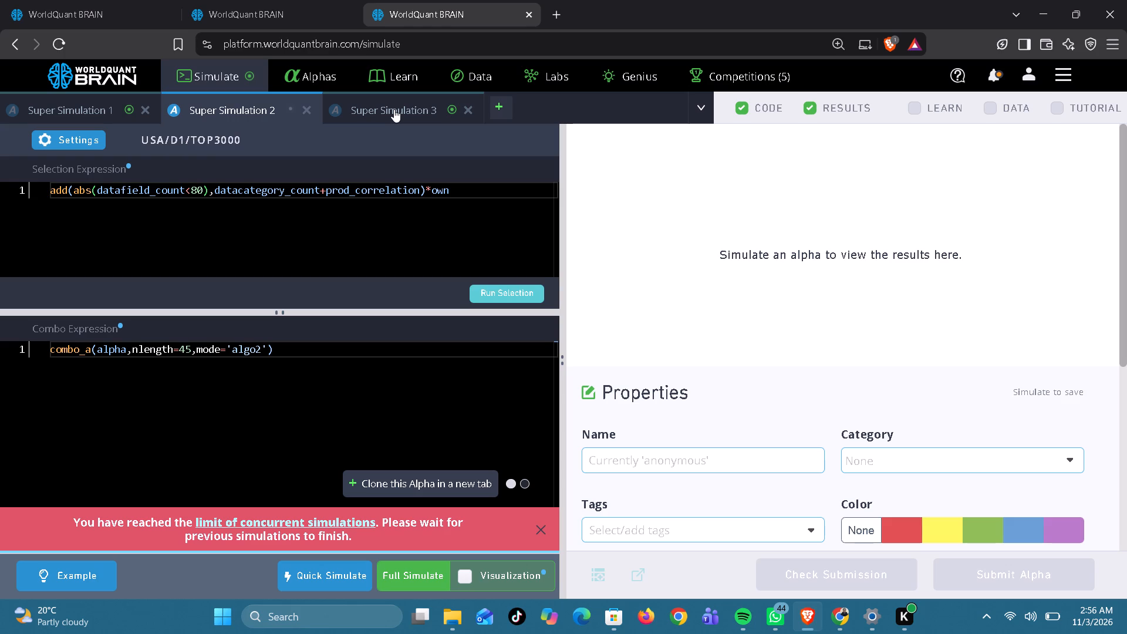
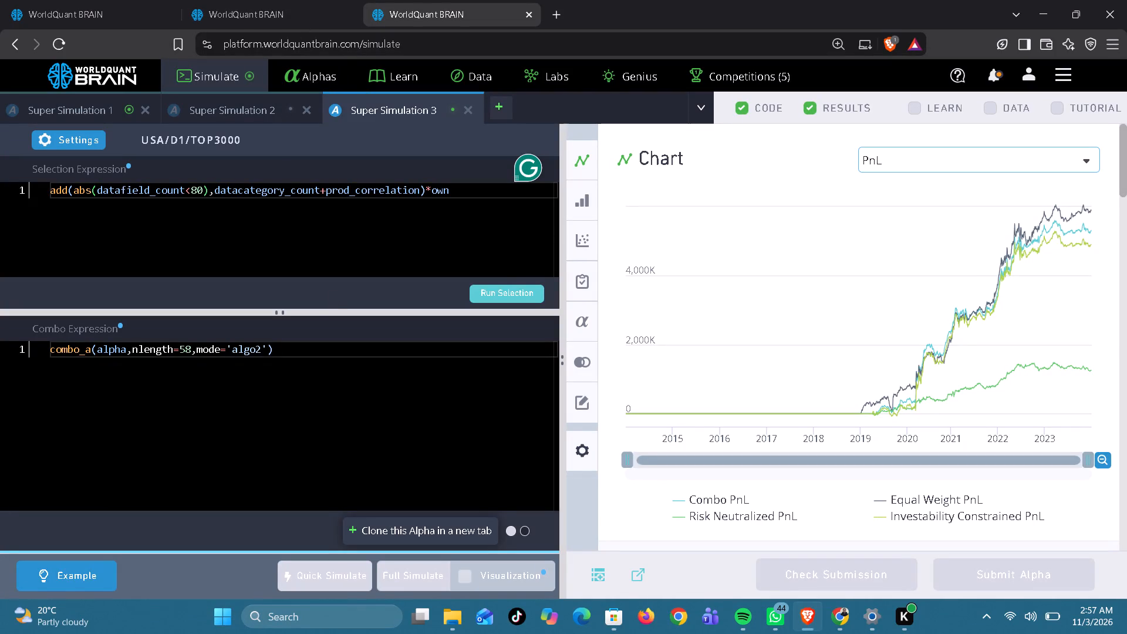
# In Super Simulation 3 of the third page, set the combo nlength to 68, run the selection and start a full simulation.
pyautogui.click(185, 354)
pyautogui.press('BackSpace')
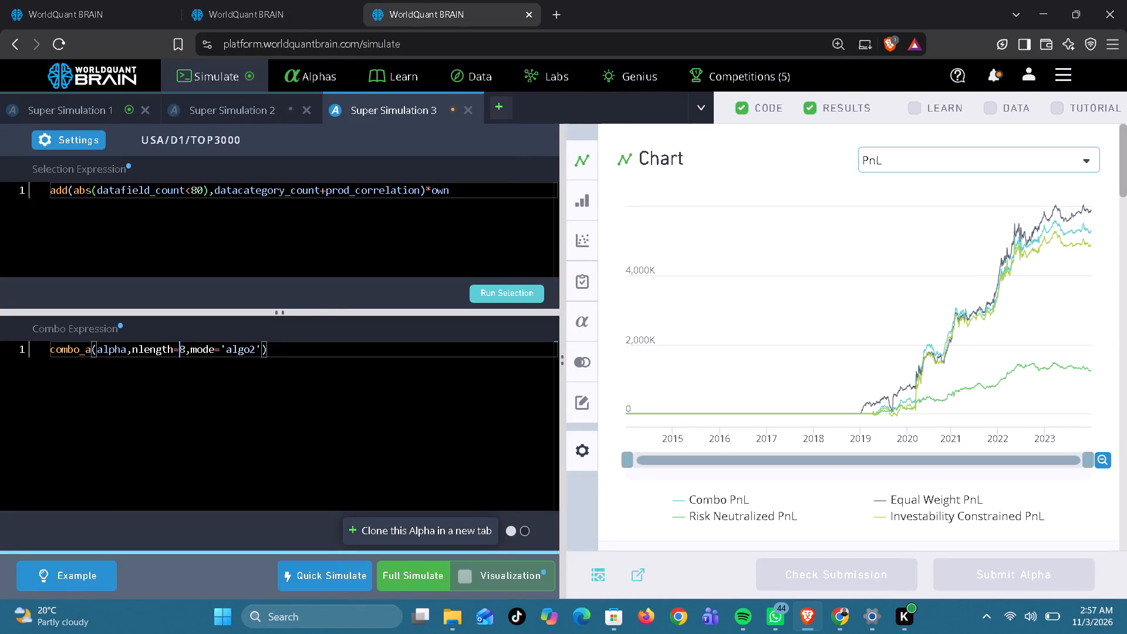
pyautogui.press('6')
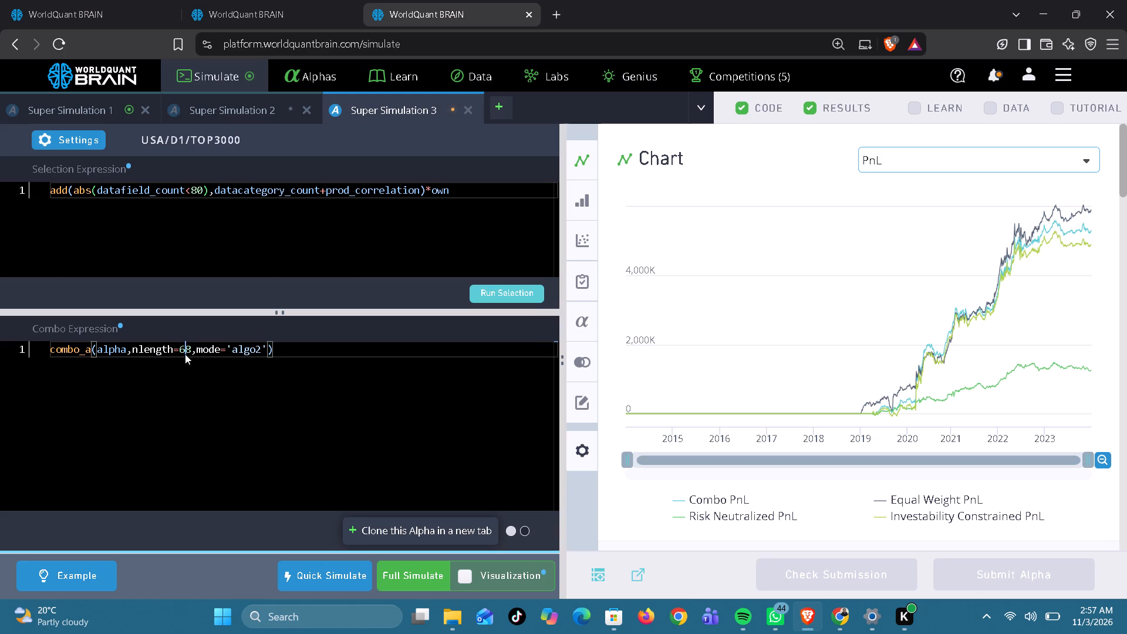
pyautogui.click(515, 294)
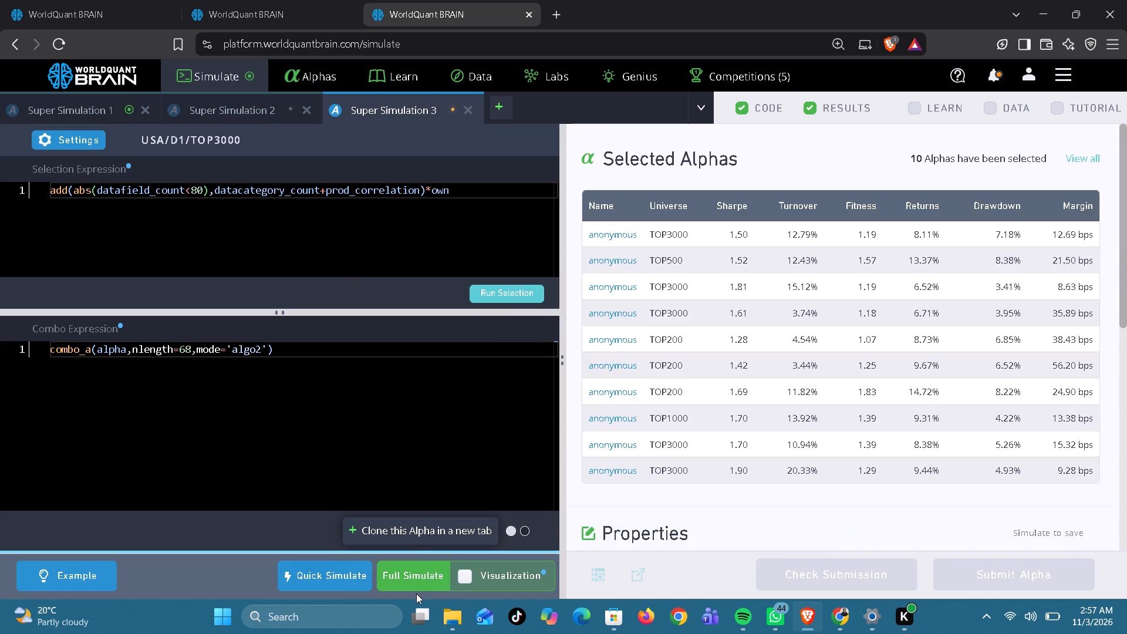
pyautogui.click(414, 578)
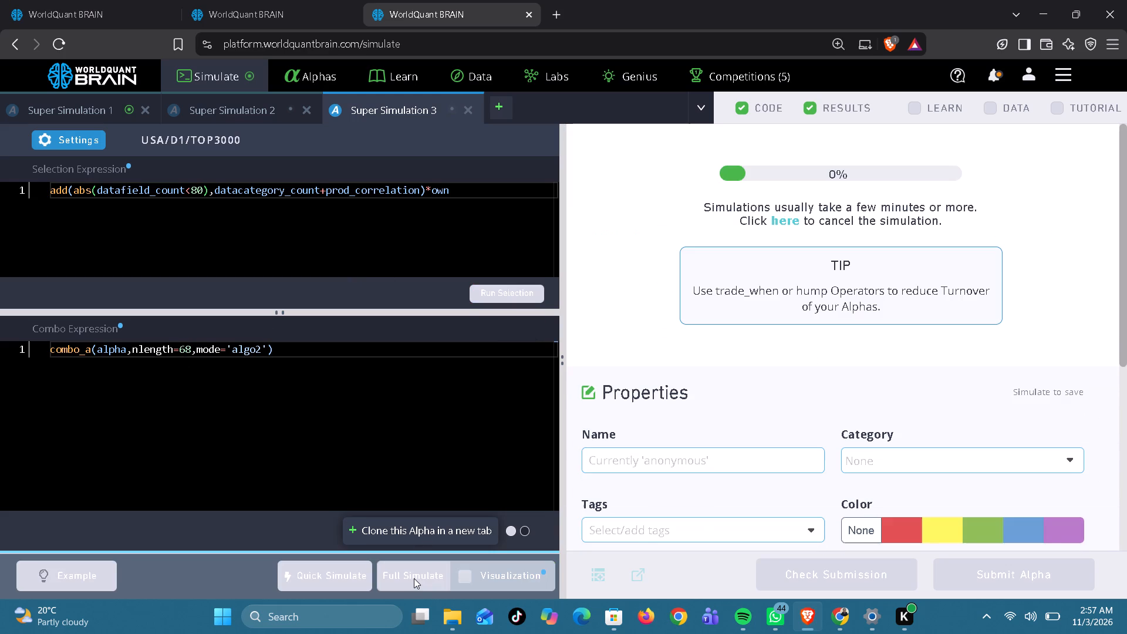
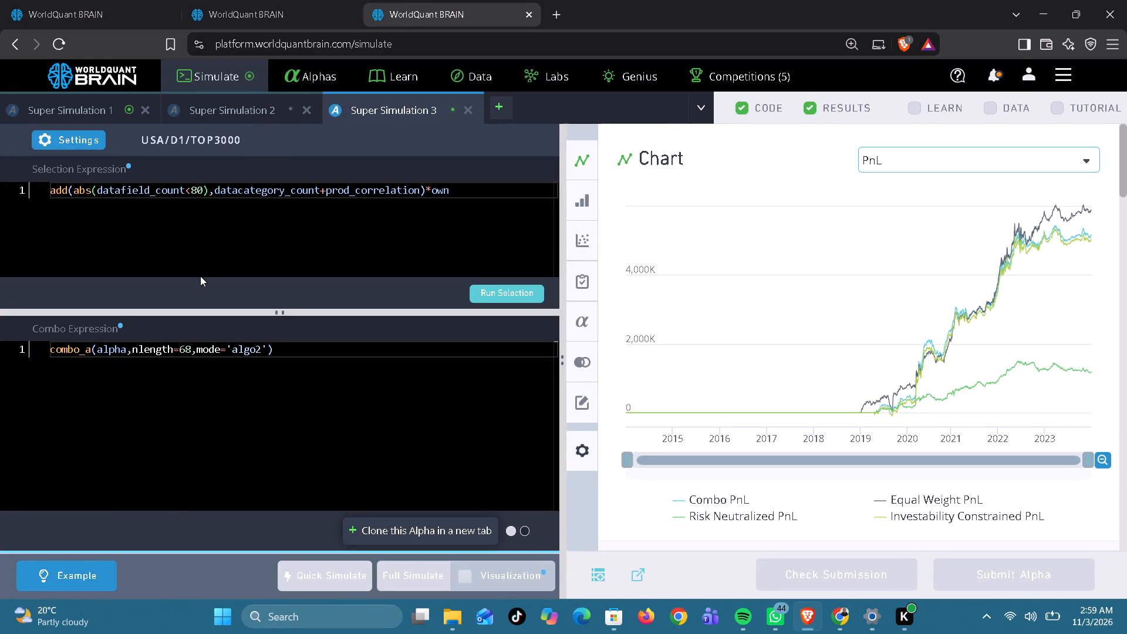
# In Super Simulation 3 of the third page, set the combo nlength to 78, run the selection and start a full simulation.
pyautogui.click(185, 346)
pyautogui.press('BackSpace')
pyautogui.press('7')
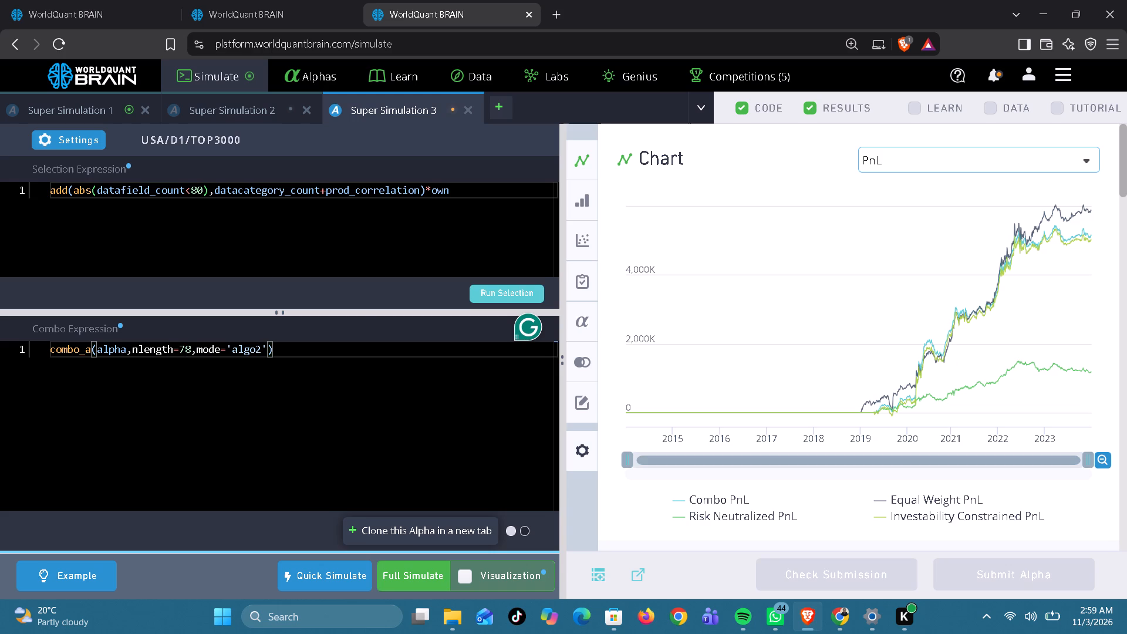
pyautogui.click(506, 288)
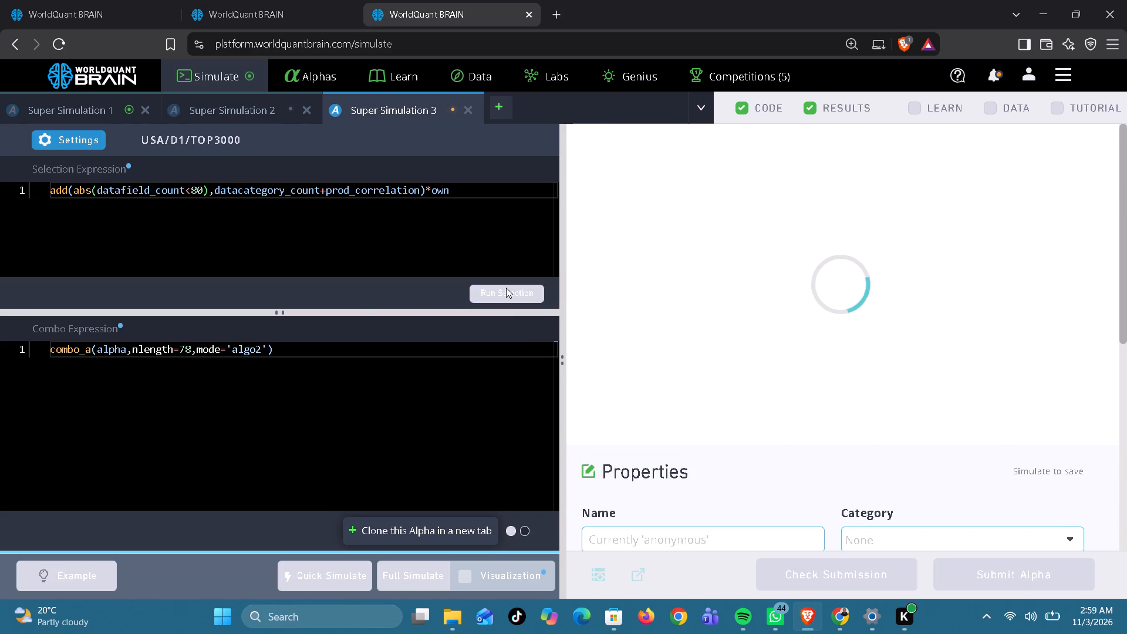
pyautogui.click(413, 571)
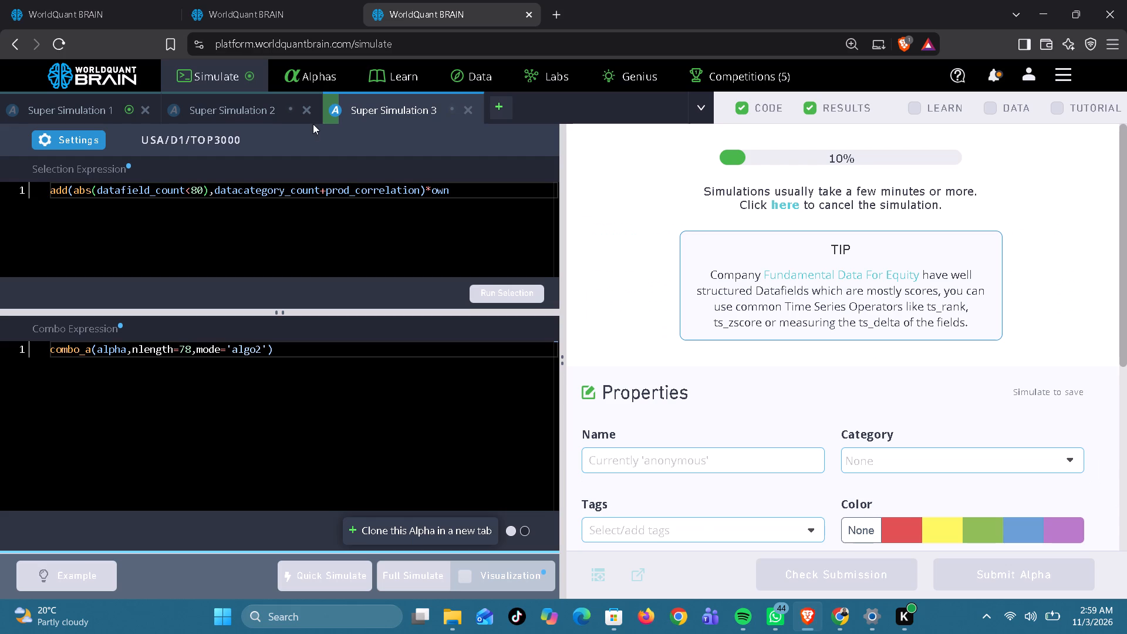
# In Super Simulation 2 of the third page, set the combo nlength to 55, run the selection and start a full simulation.
pyautogui.click(257, 106)
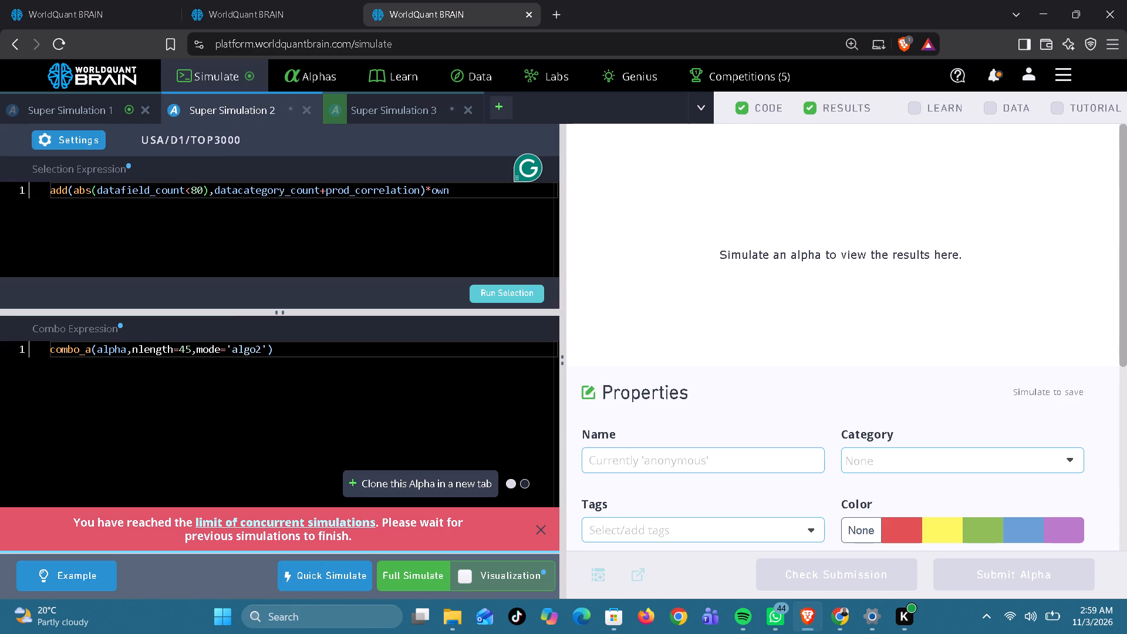
pyautogui.click(184, 350)
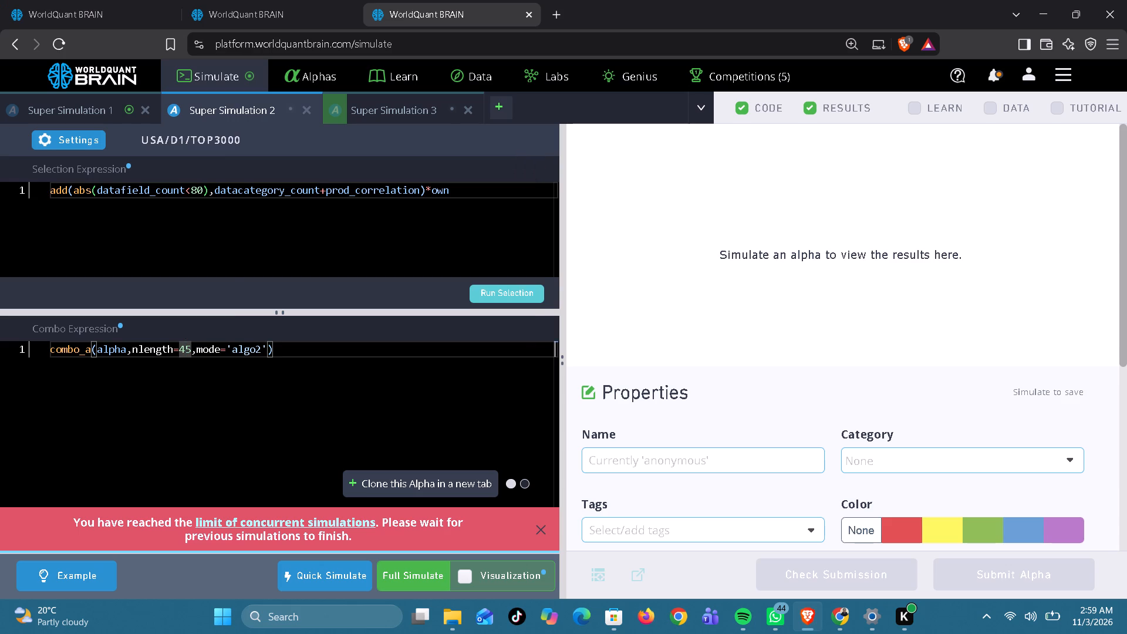
pyautogui.press('BackSpace')
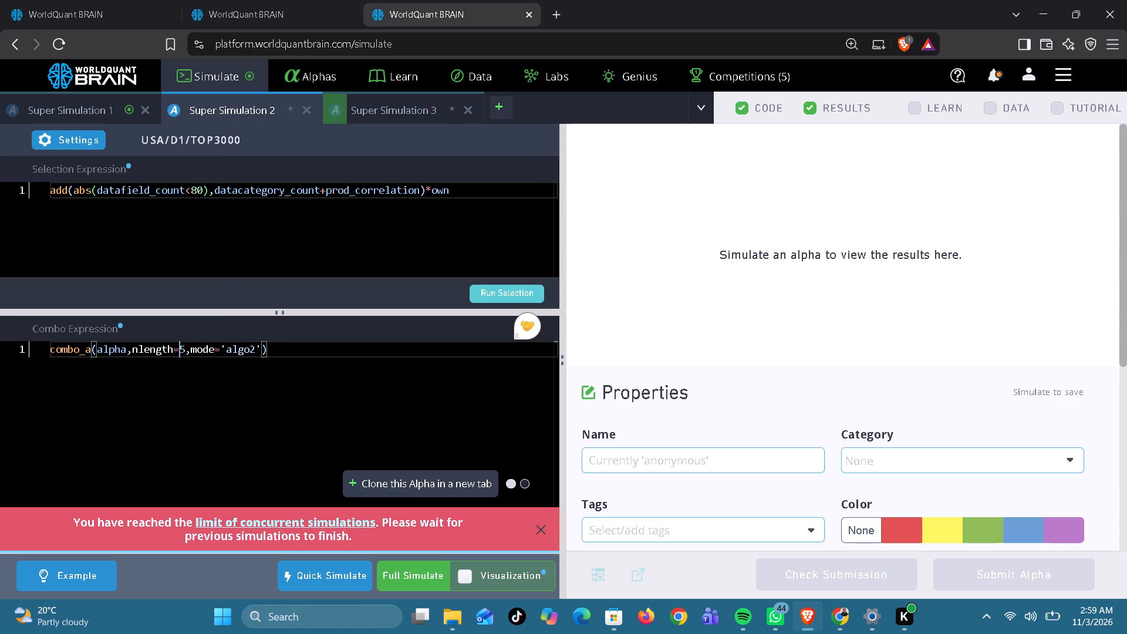
pyautogui.press('5')
pyautogui.click(511, 289)
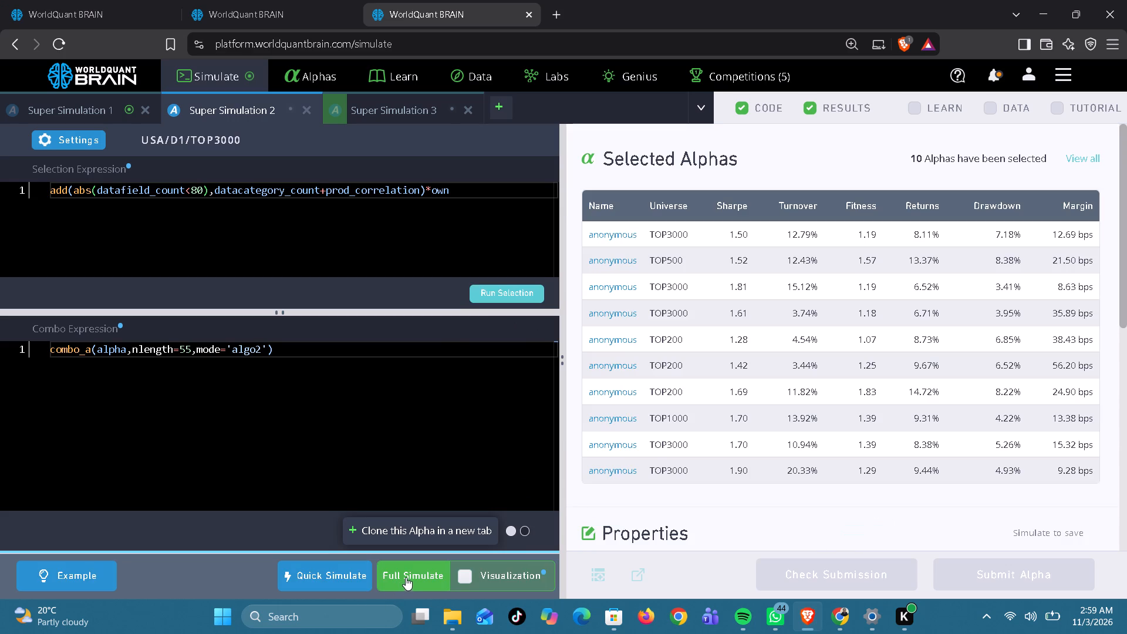
pyautogui.click(406, 576)
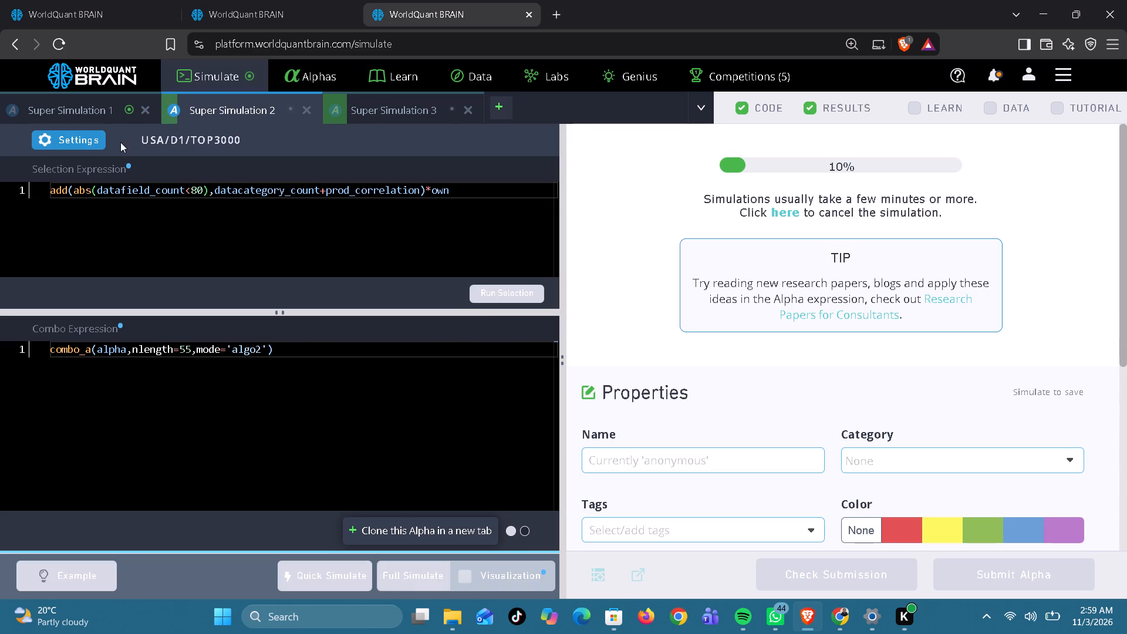
# In Super Simulation 1 of the third page, set the combo nlength to 70, run the selection and start a full simulation.
pyautogui.click(94, 110)
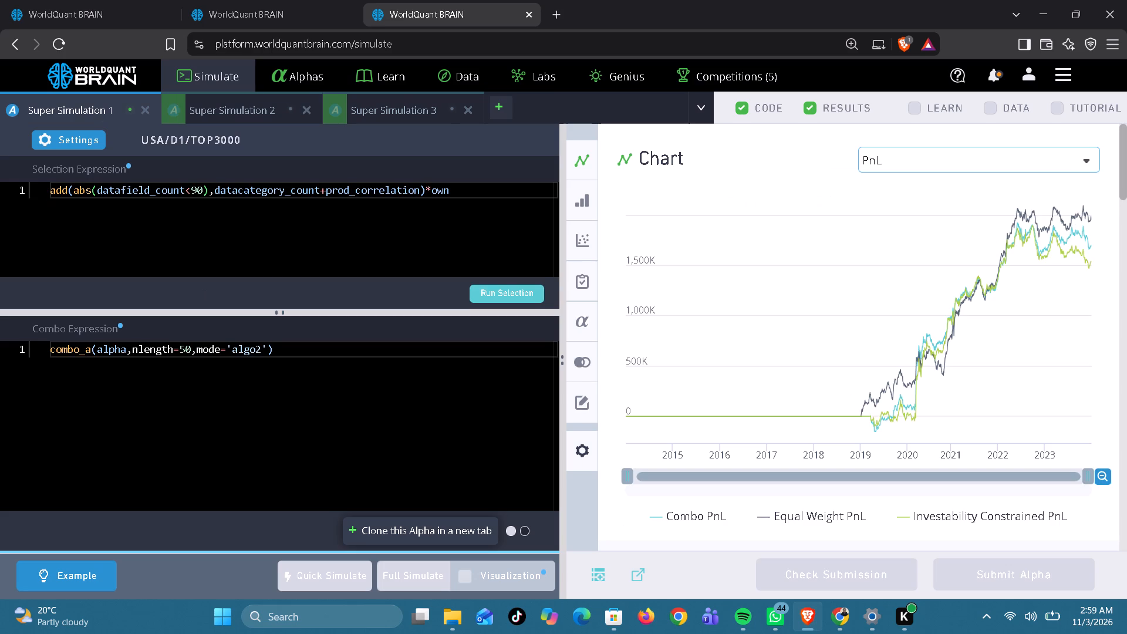
pyautogui.click(184, 341)
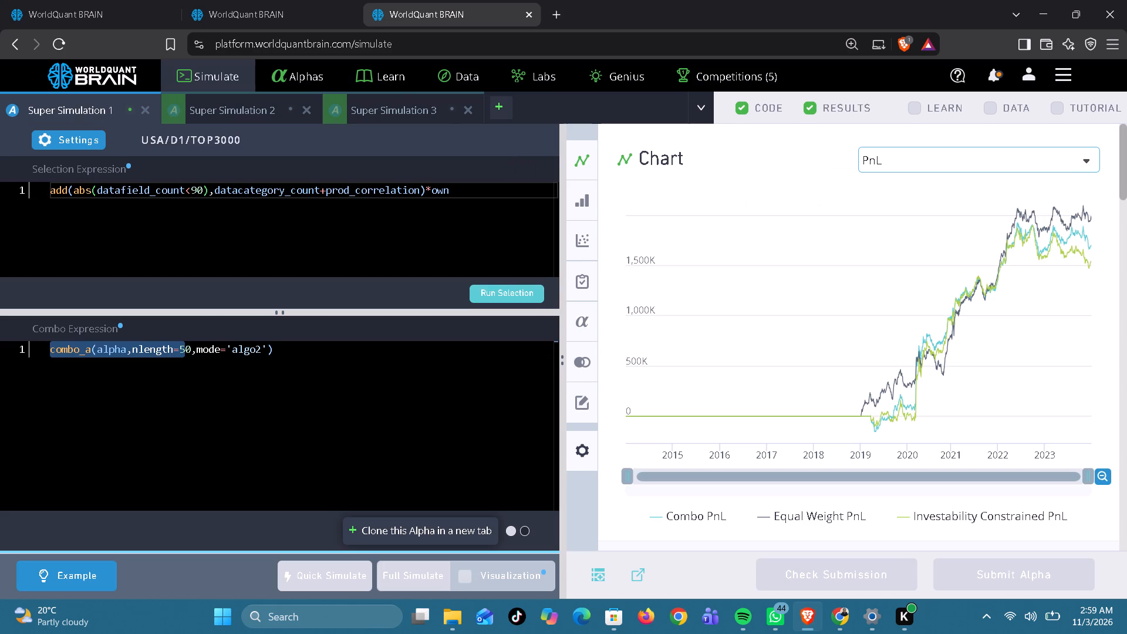
pyautogui.click(184, 352)
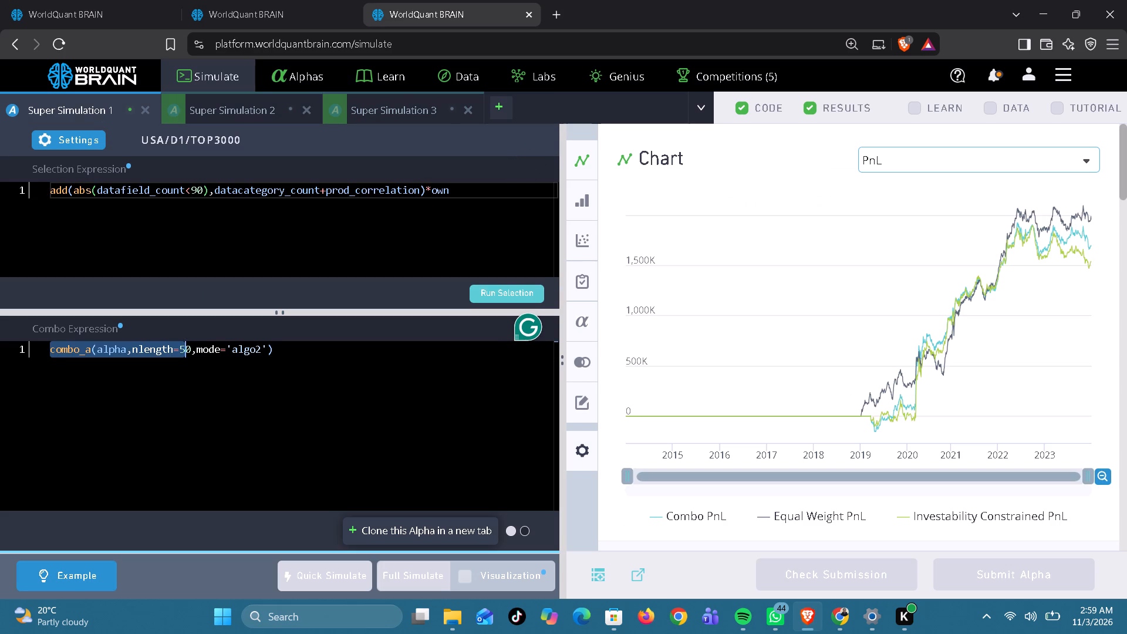
pyautogui.click(193, 348)
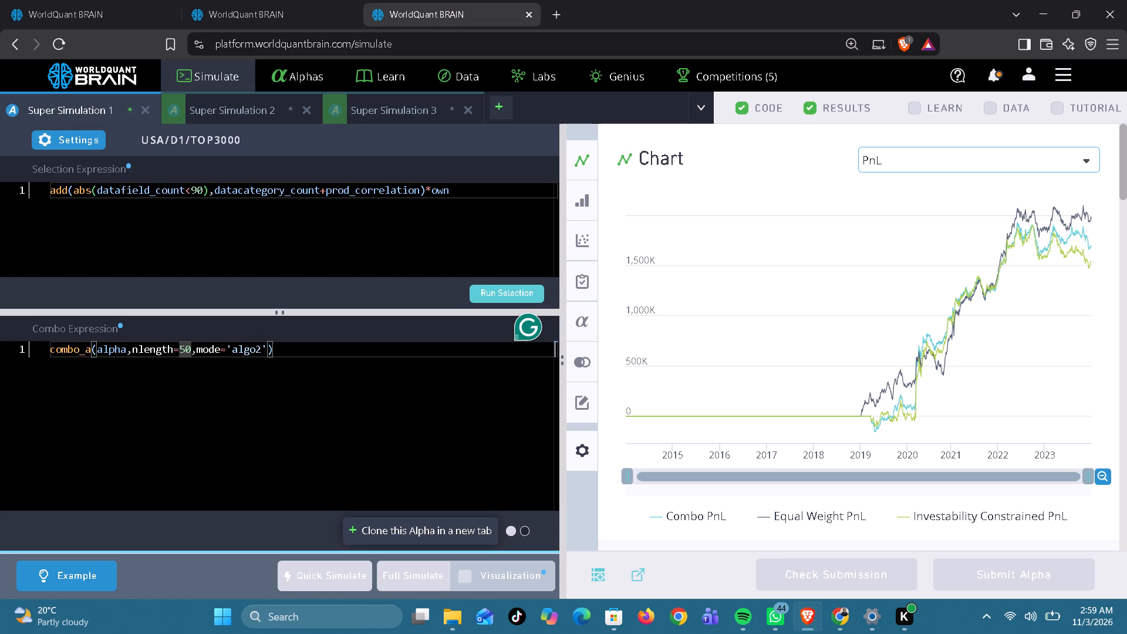
pyautogui.click(183, 348)
pyautogui.press('BackSpace')
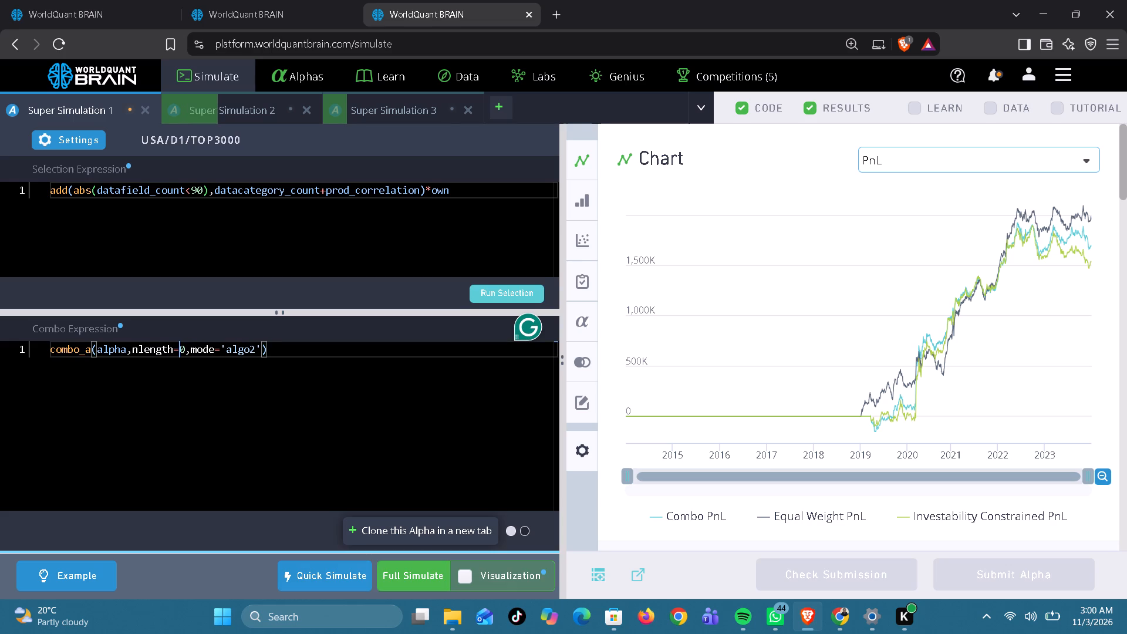
pyautogui.press('7')
pyautogui.click(519, 283)
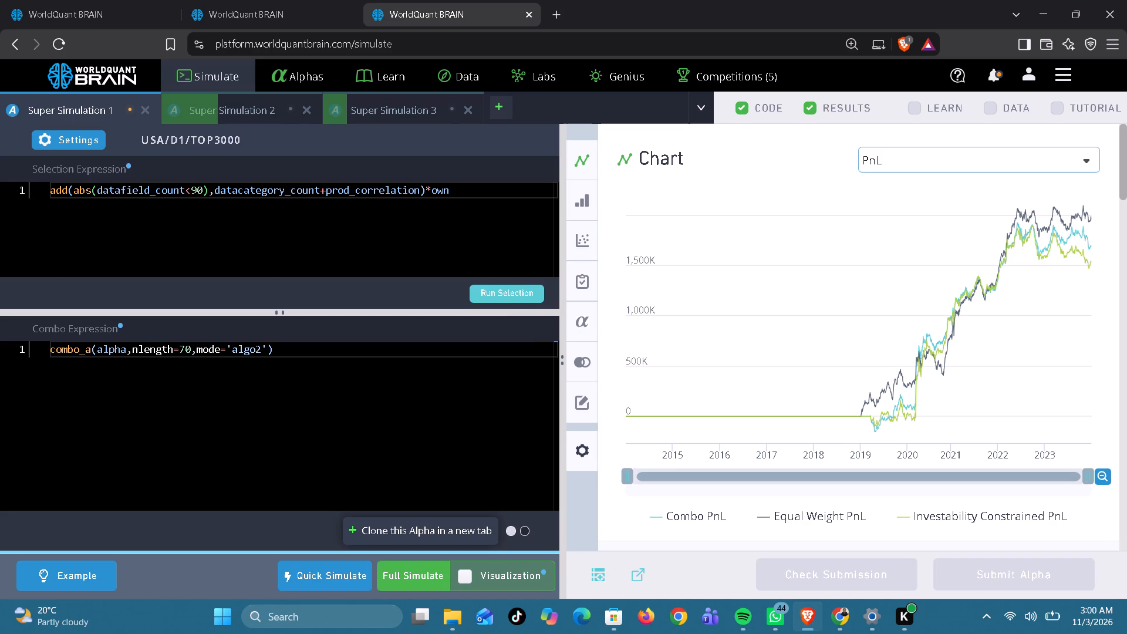
pyautogui.click(517, 291)
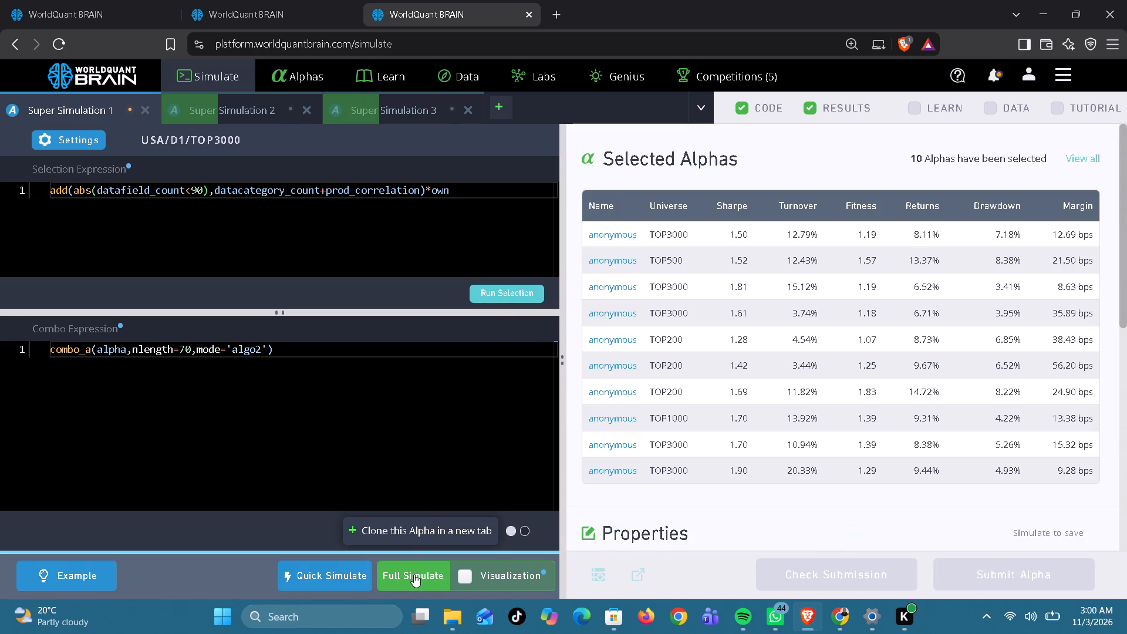
pyautogui.click(414, 574)
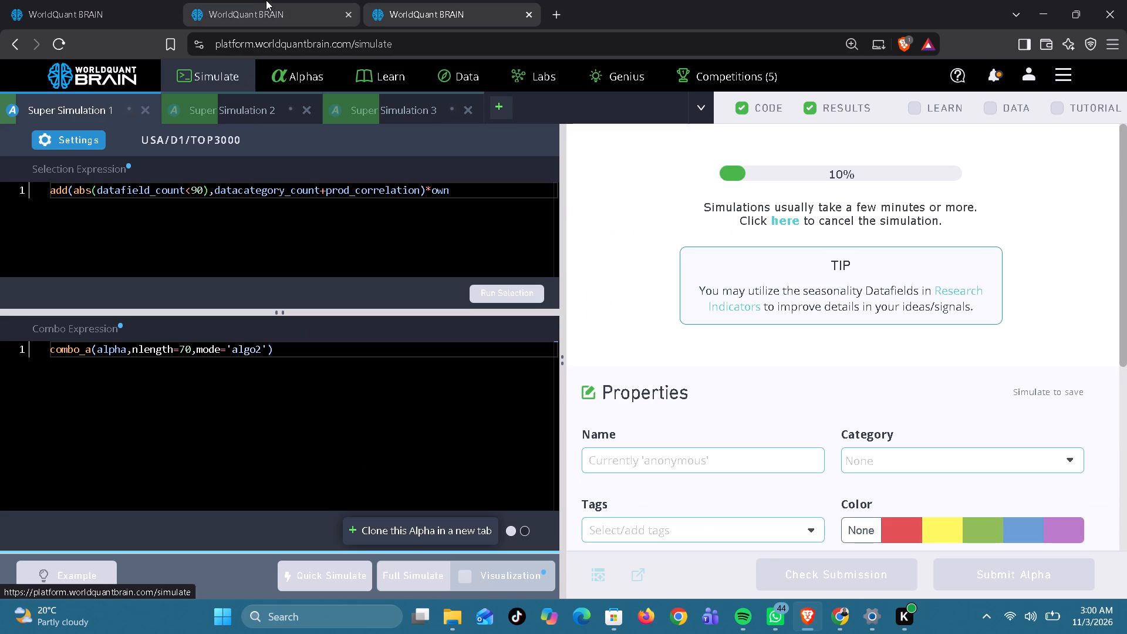
# In Super Simulation 2 of the second page, set the datafield_count threshold to 70, run the selection and try to start a full simulation.
pyautogui.click(266, 0)
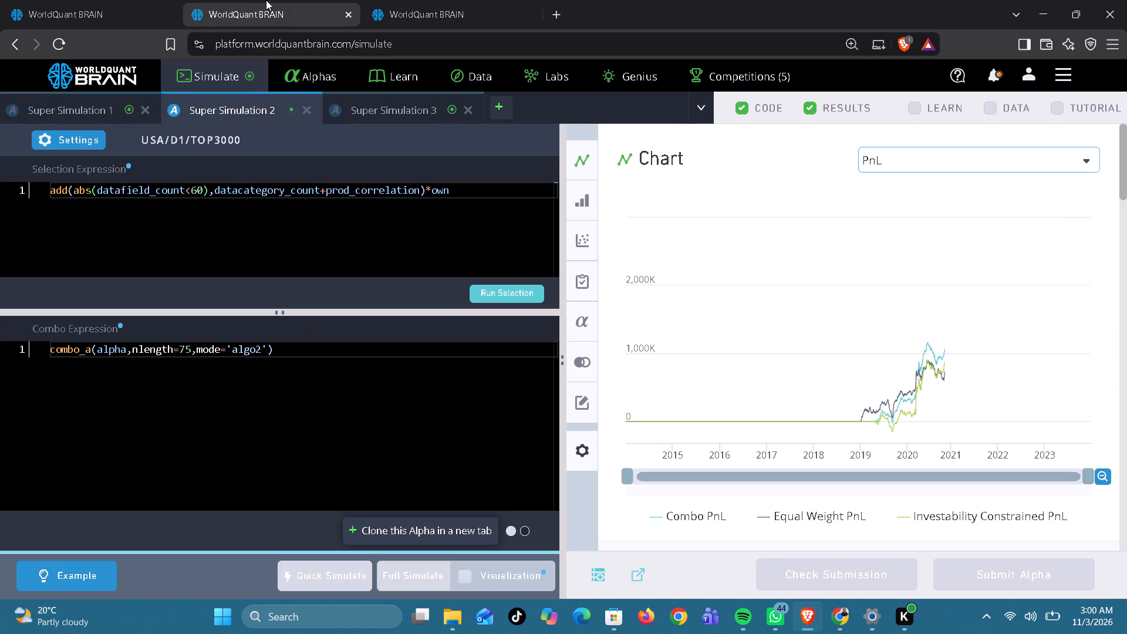
pyautogui.click(200, 190)
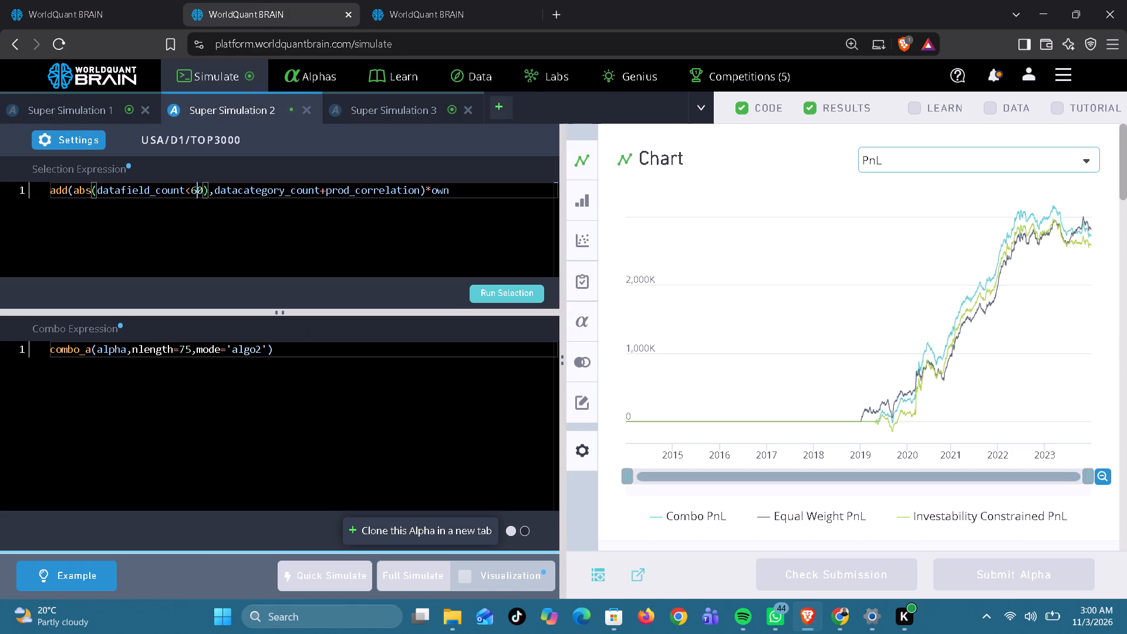
pyautogui.press('BackSpace')
pyautogui.press('7')
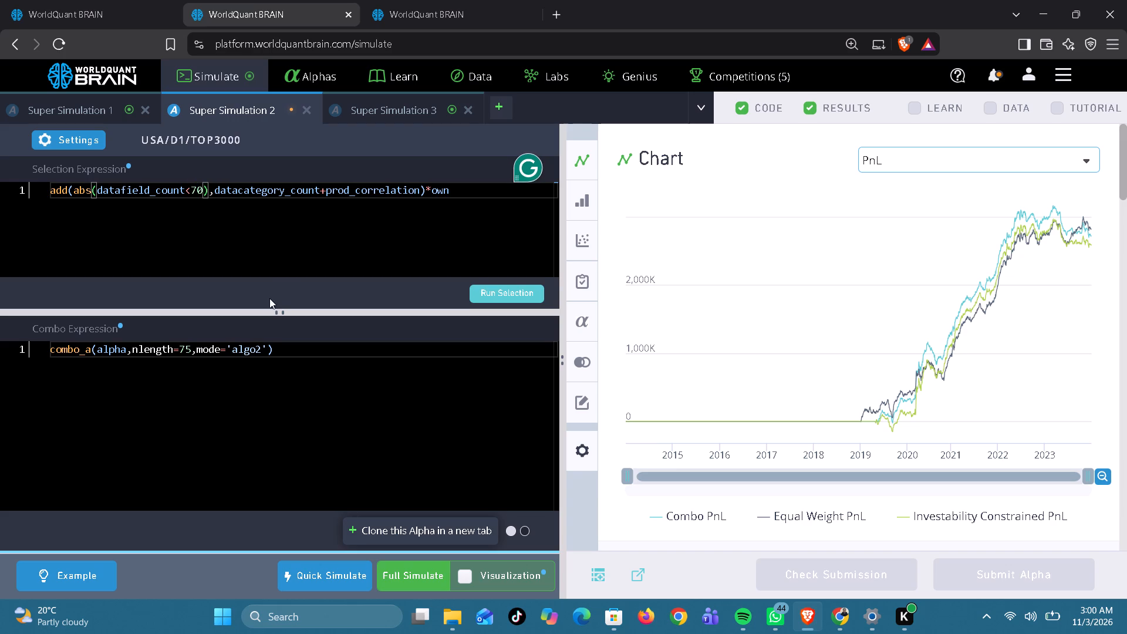
pyautogui.click(490, 295)
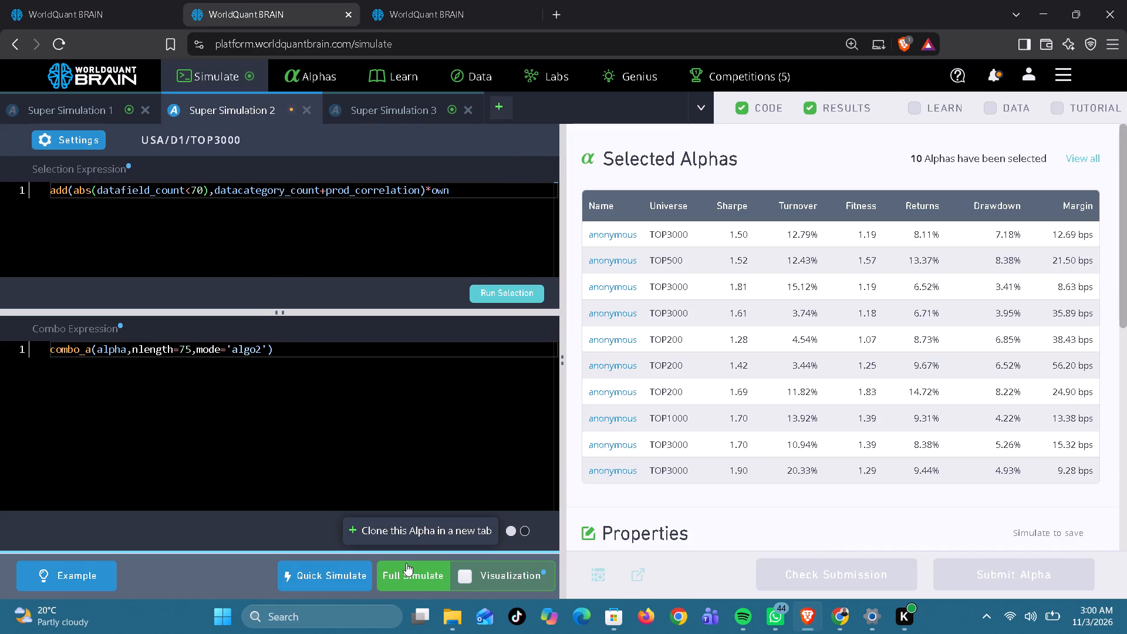
pyautogui.click(403, 569)
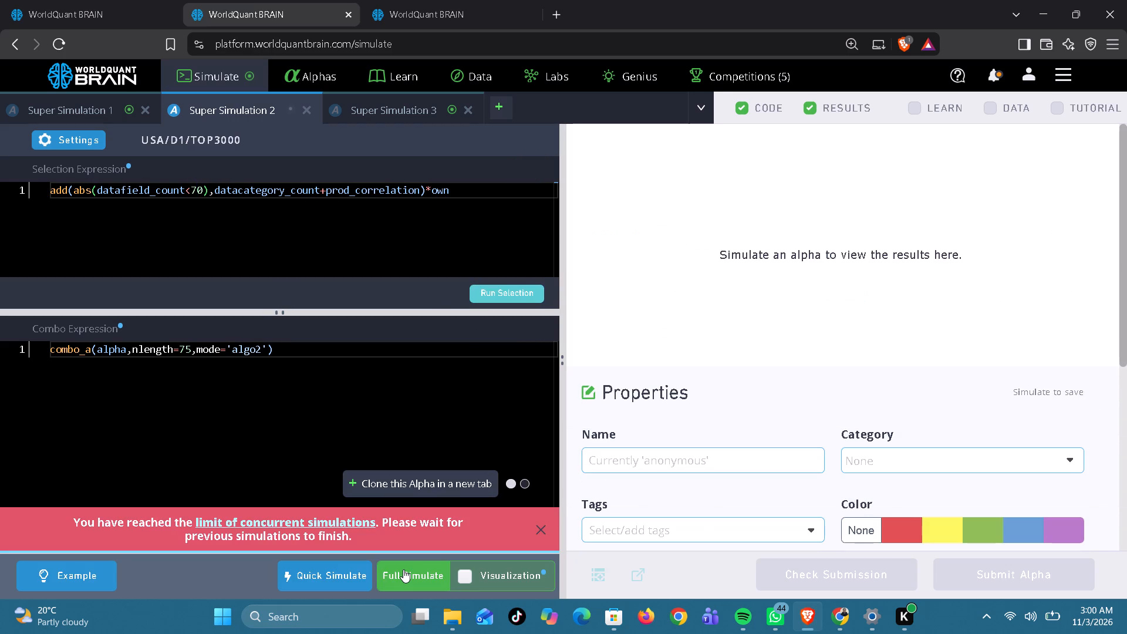
# In Super Simulation 3 of the second page, set the datafield_count threshold to 86, run the selection and start a full simulation.
pyautogui.click(429, 112)
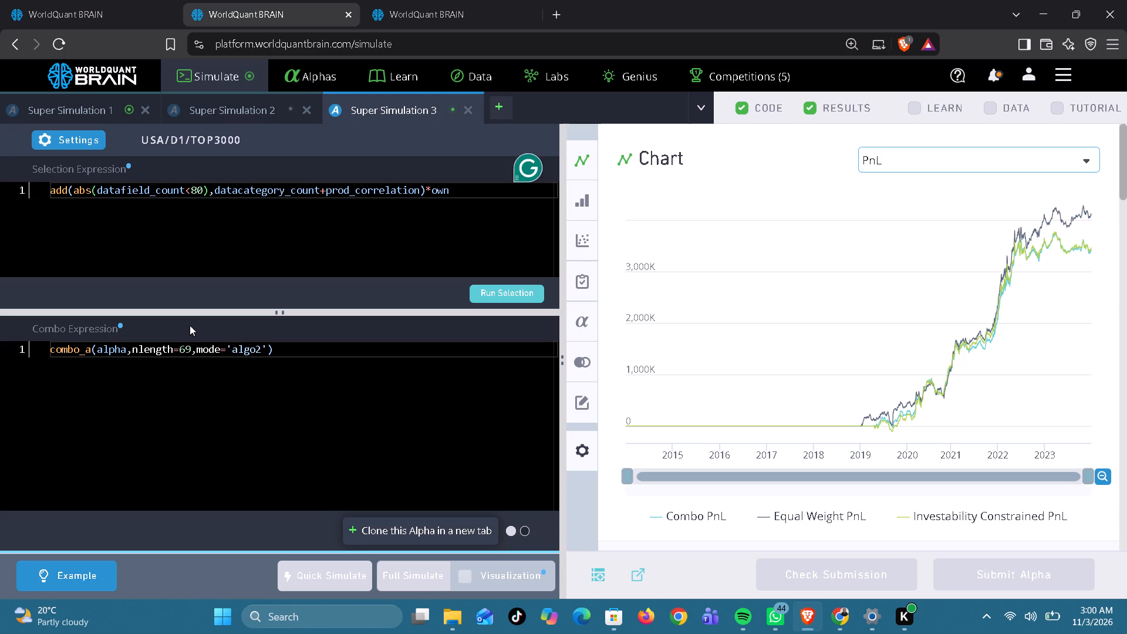
pyautogui.click(197, 189)
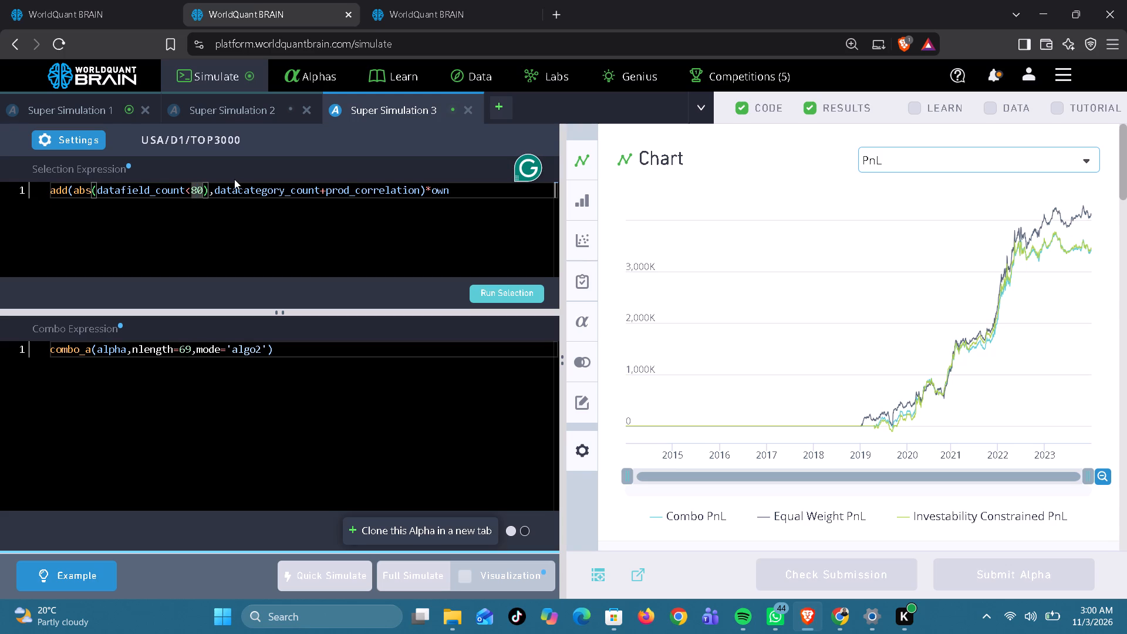
pyautogui.press('Delete')
pyautogui.press('6')
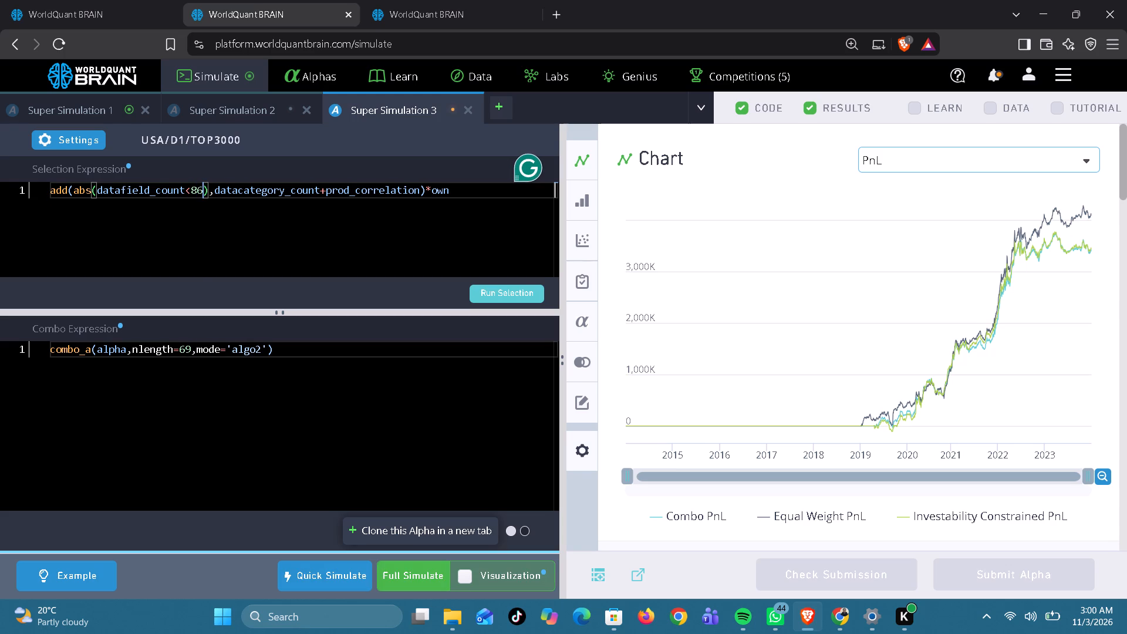
pyautogui.click(484, 294)
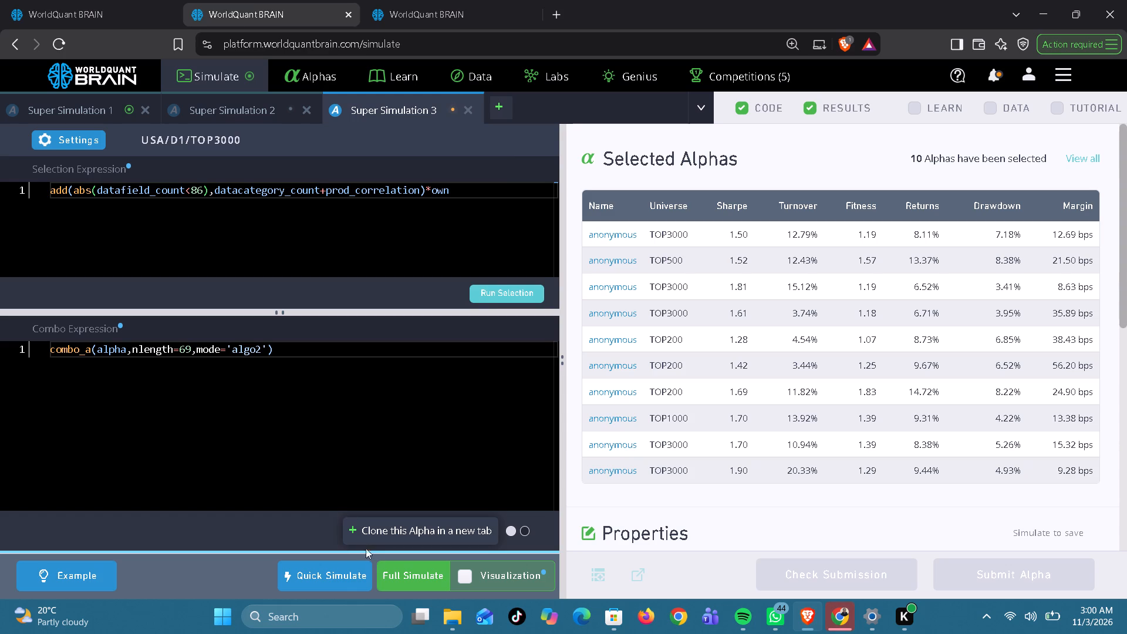
pyautogui.click(400, 573)
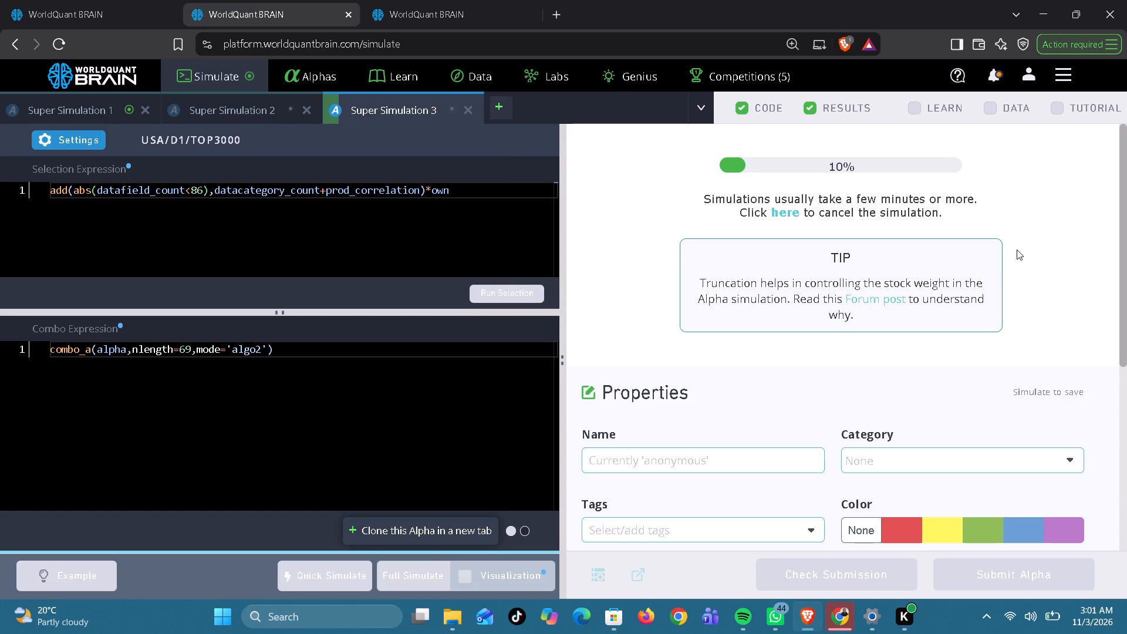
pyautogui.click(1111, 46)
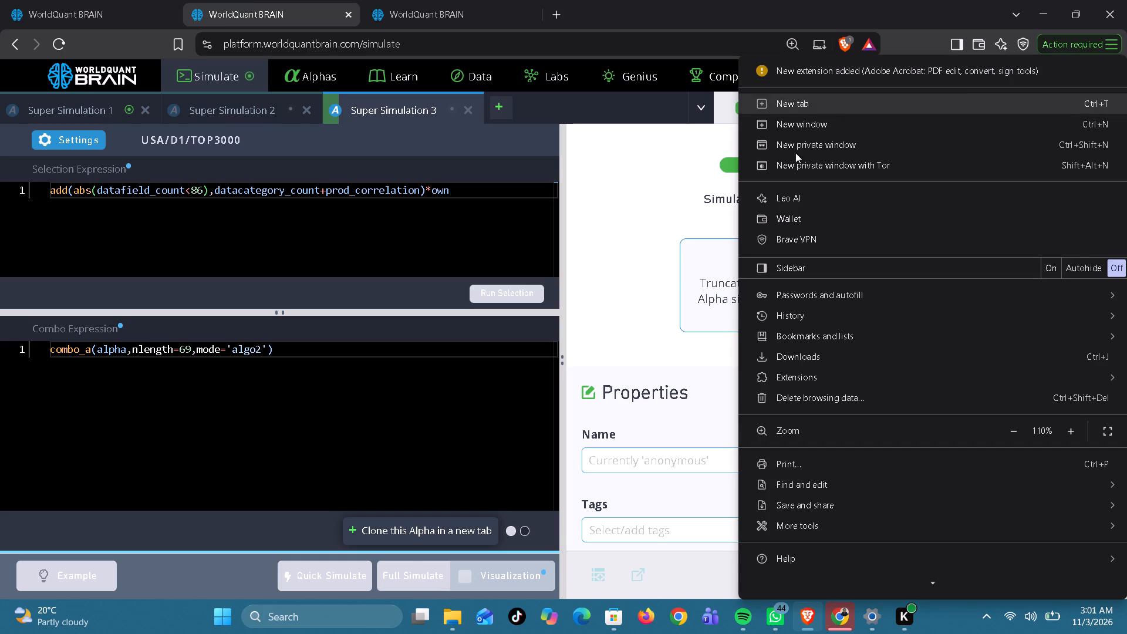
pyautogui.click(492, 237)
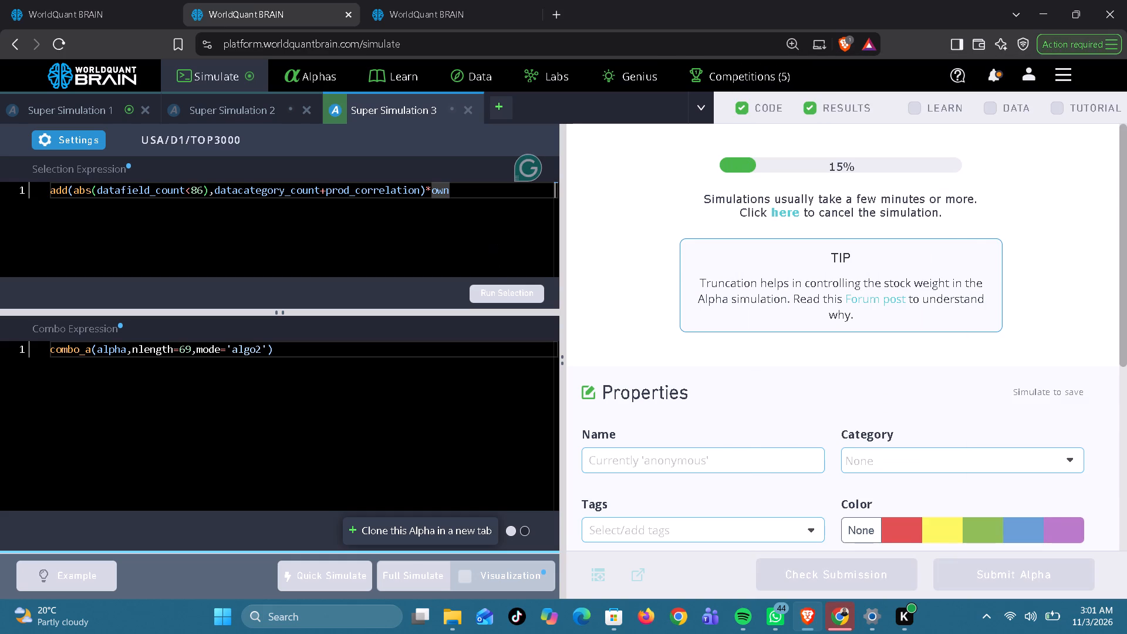
# In Super Simulation 1 of the second page, review the results, set the datafield_count threshold to 89, run the selection and start a full simulation.
pyautogui.click(85, 112)
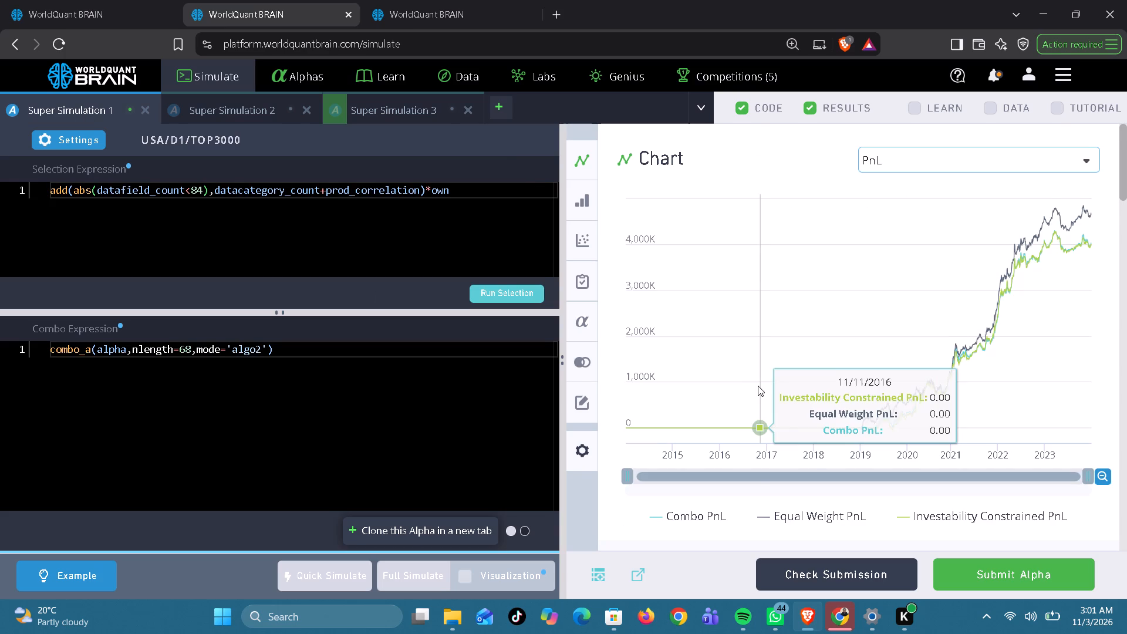
pyautogui.scroll(-5, 758, 386)
pyautogui.scroll(1, 758, 386)
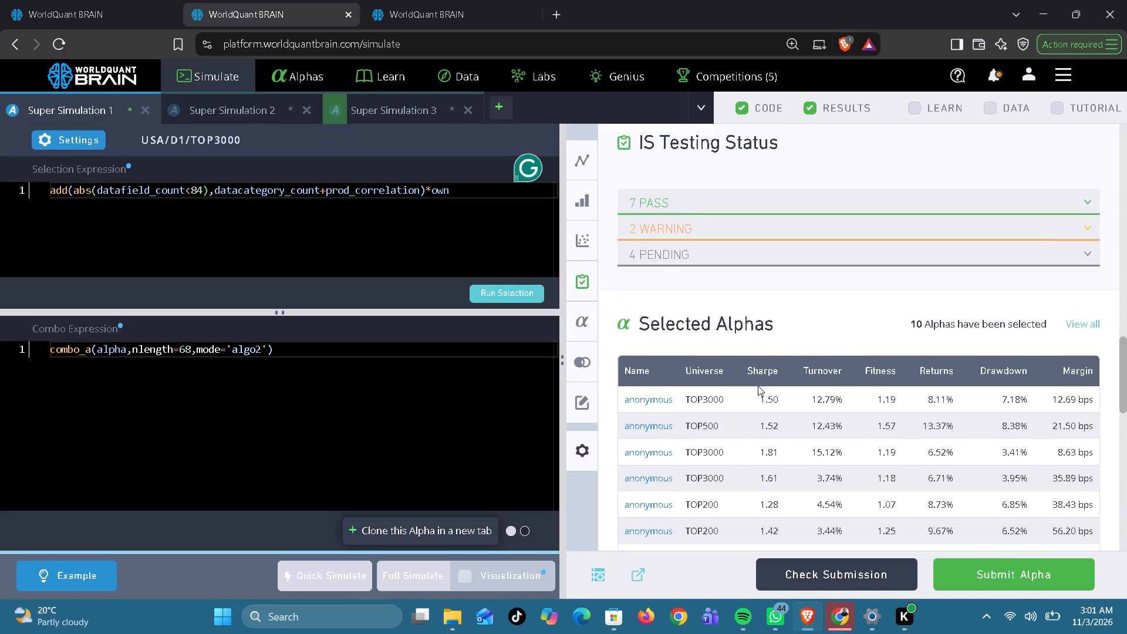
pyautogui.scroll(1, 758, 386)
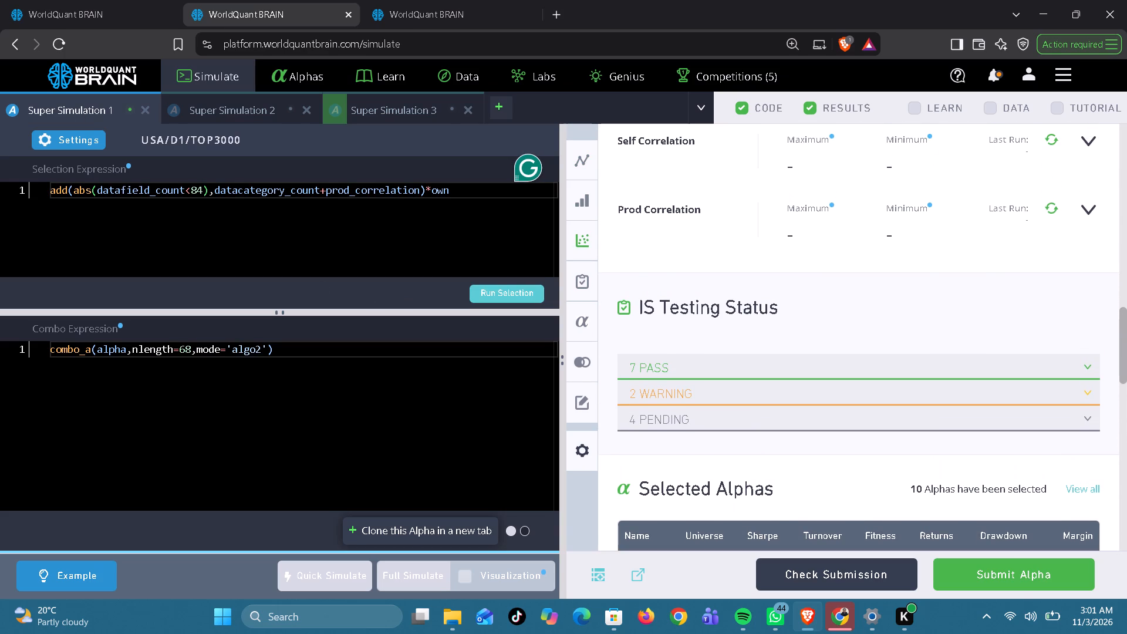
pyautogui.click(201, 193)
pyautogui.press('BackSpace')
pyautogui.press('9')
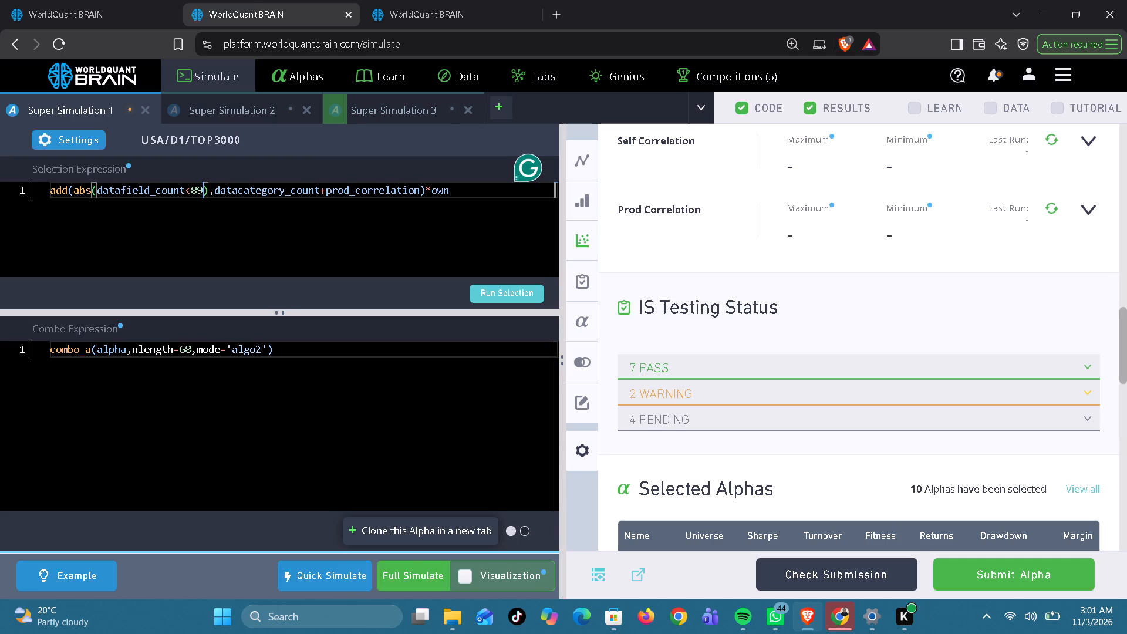
pyautogui.click(507, 296)
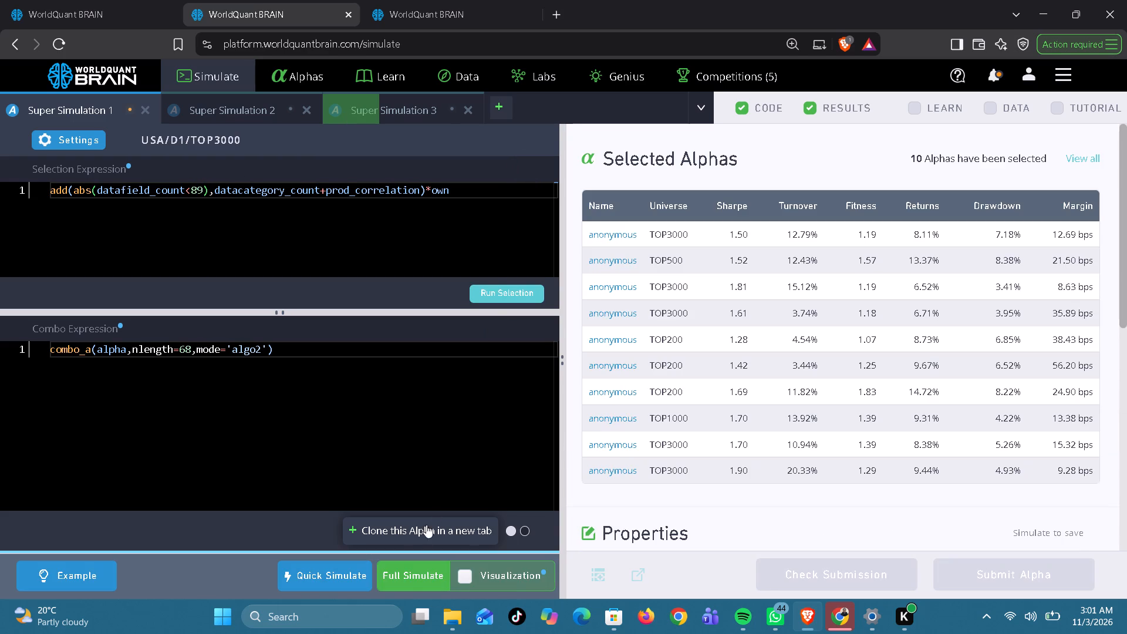
pyautogui.click(408, 569)
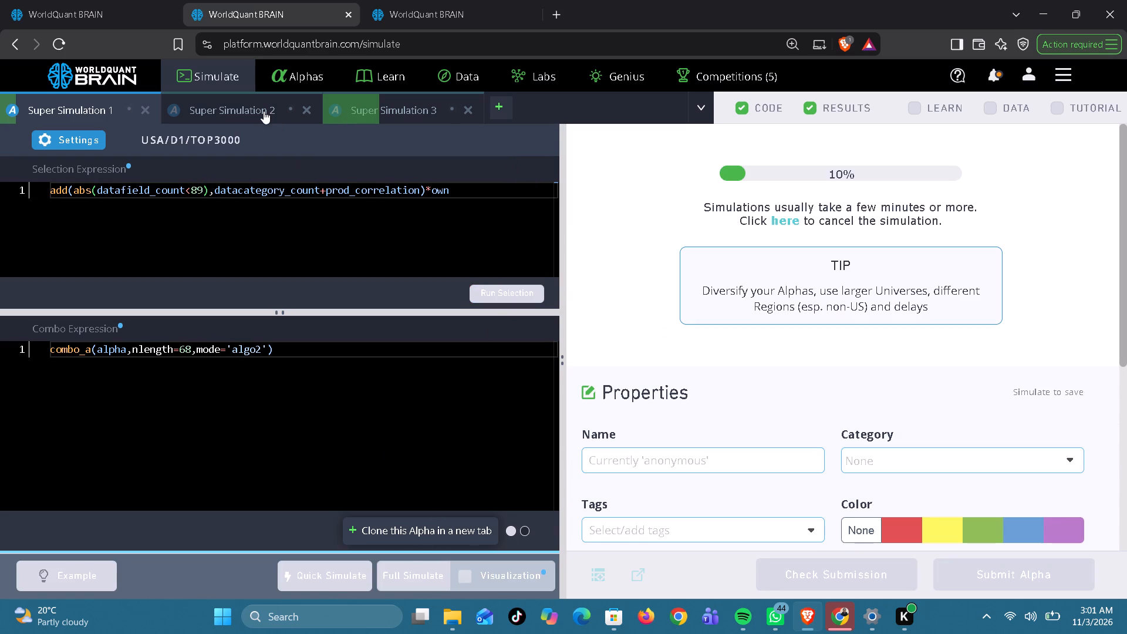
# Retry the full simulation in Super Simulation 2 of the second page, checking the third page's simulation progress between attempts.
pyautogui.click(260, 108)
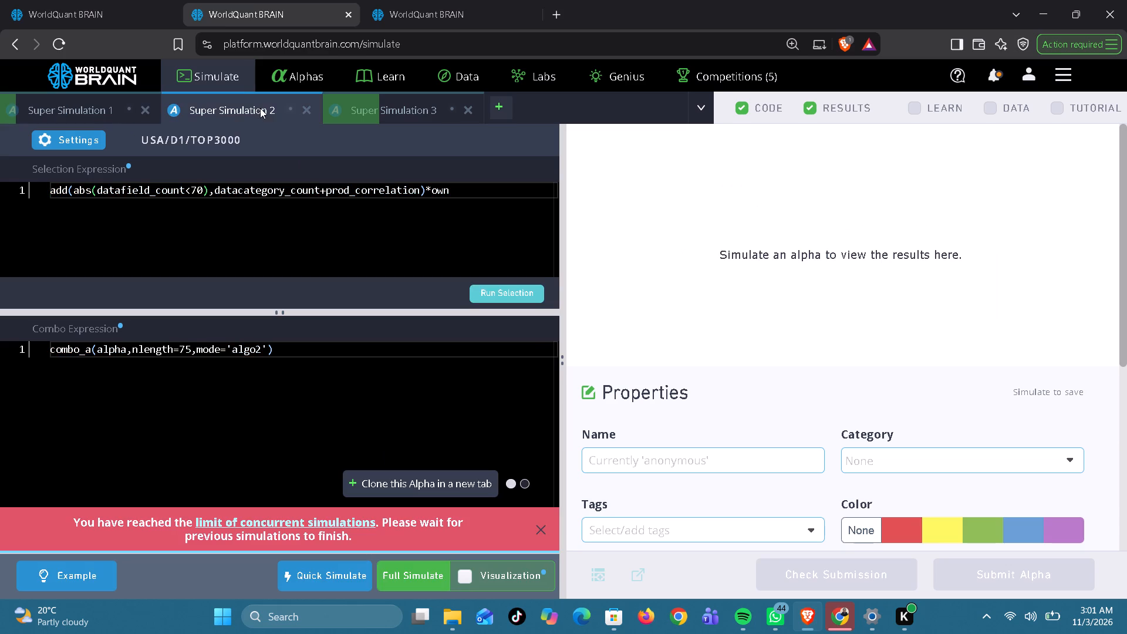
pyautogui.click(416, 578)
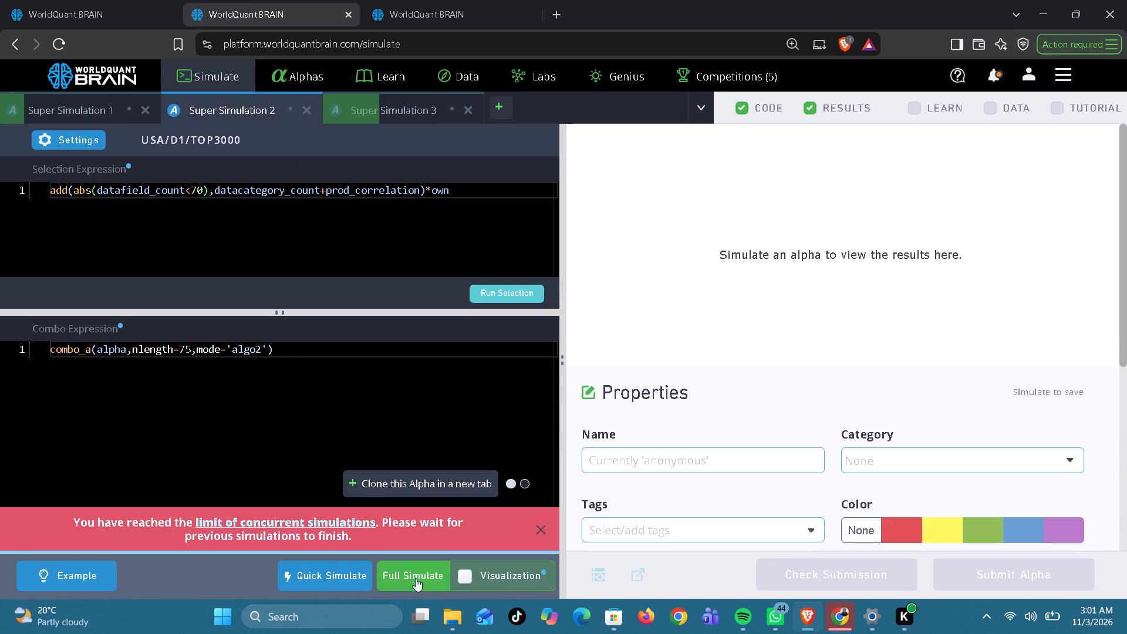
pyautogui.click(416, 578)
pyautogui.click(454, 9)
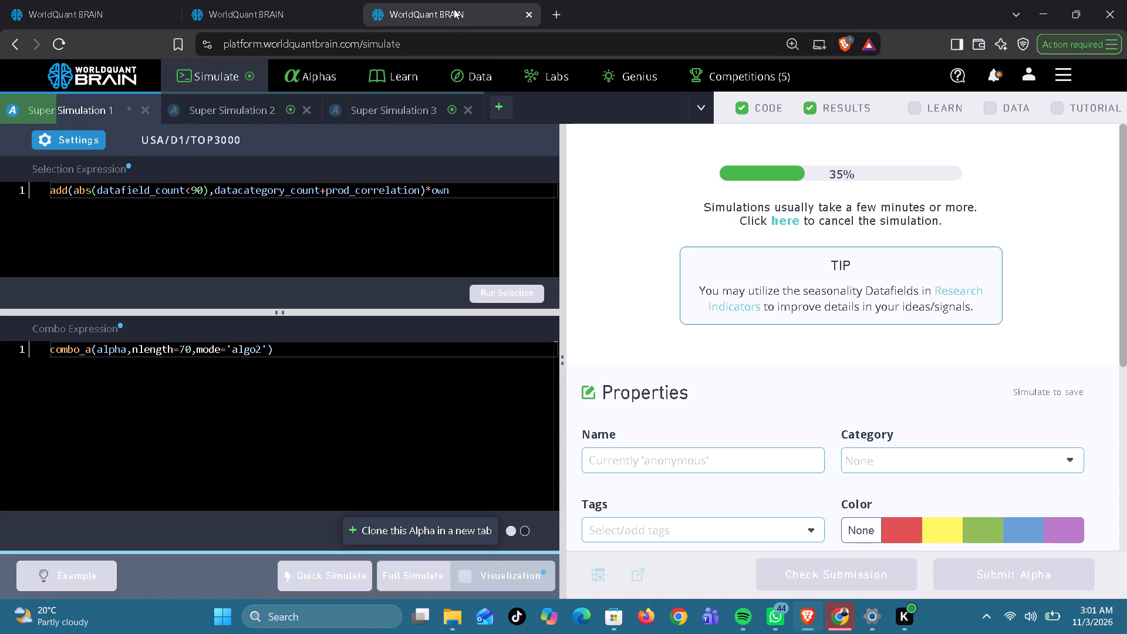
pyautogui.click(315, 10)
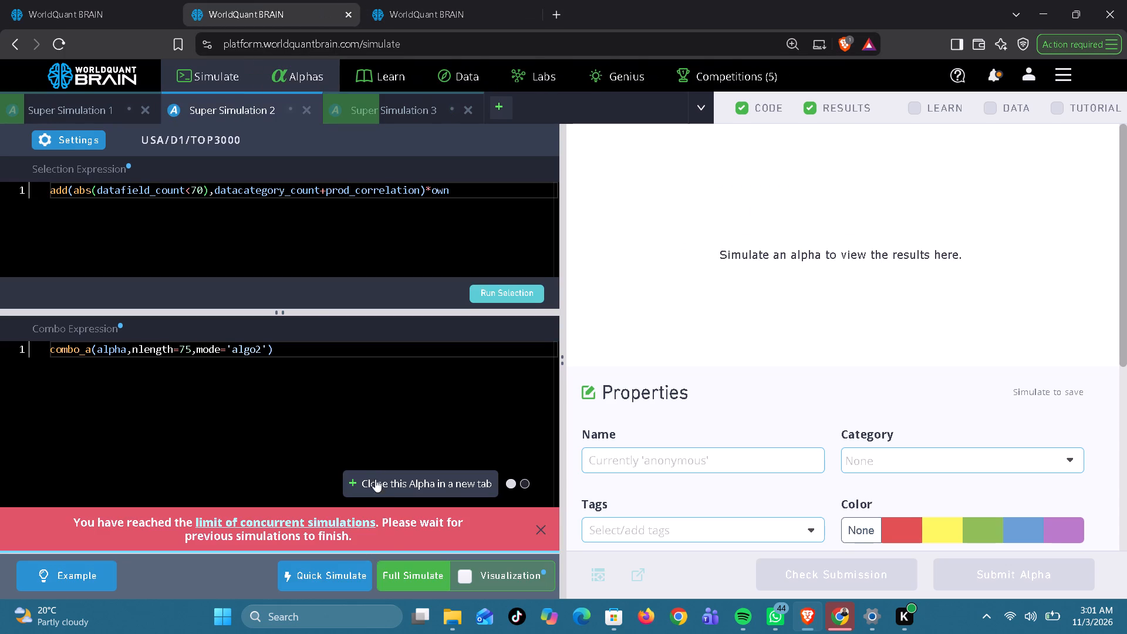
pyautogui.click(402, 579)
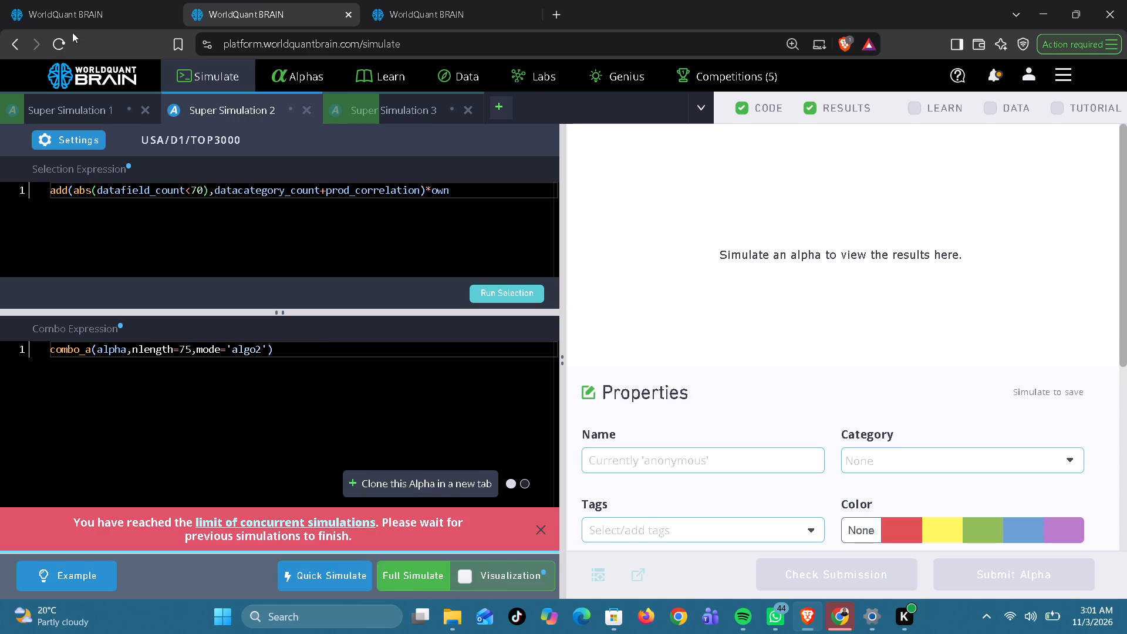
# In Super Simulation 1 of the first page, set the datafield_count threshold to 60, run the selection and try to start a full simulation.
pyautogui.click(82, 16)
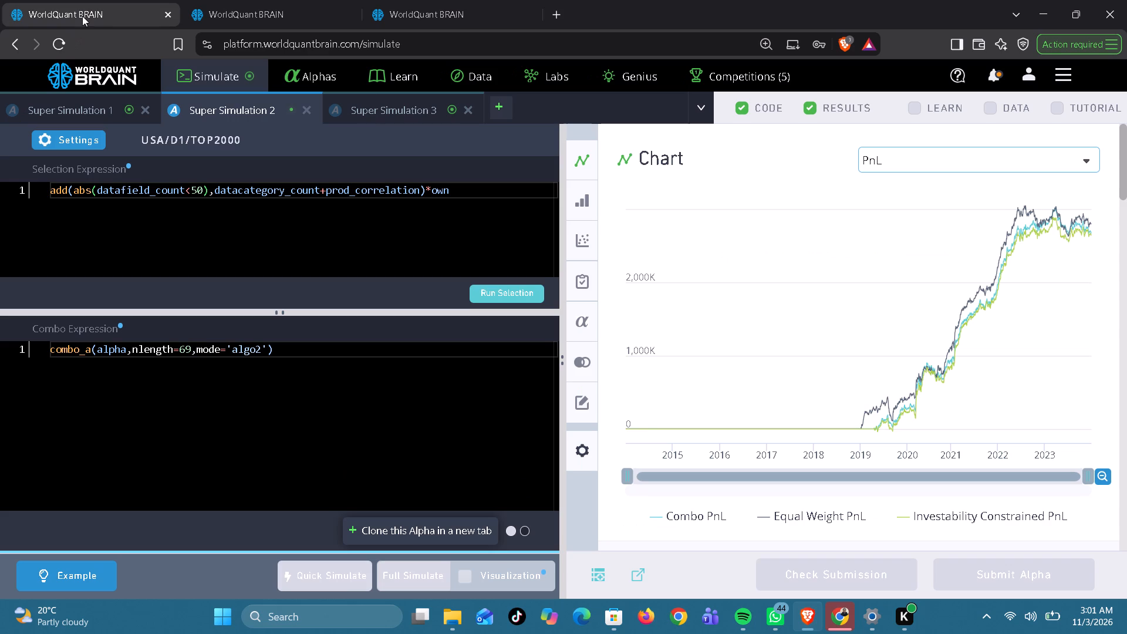
pyautogui.click(93, 110)
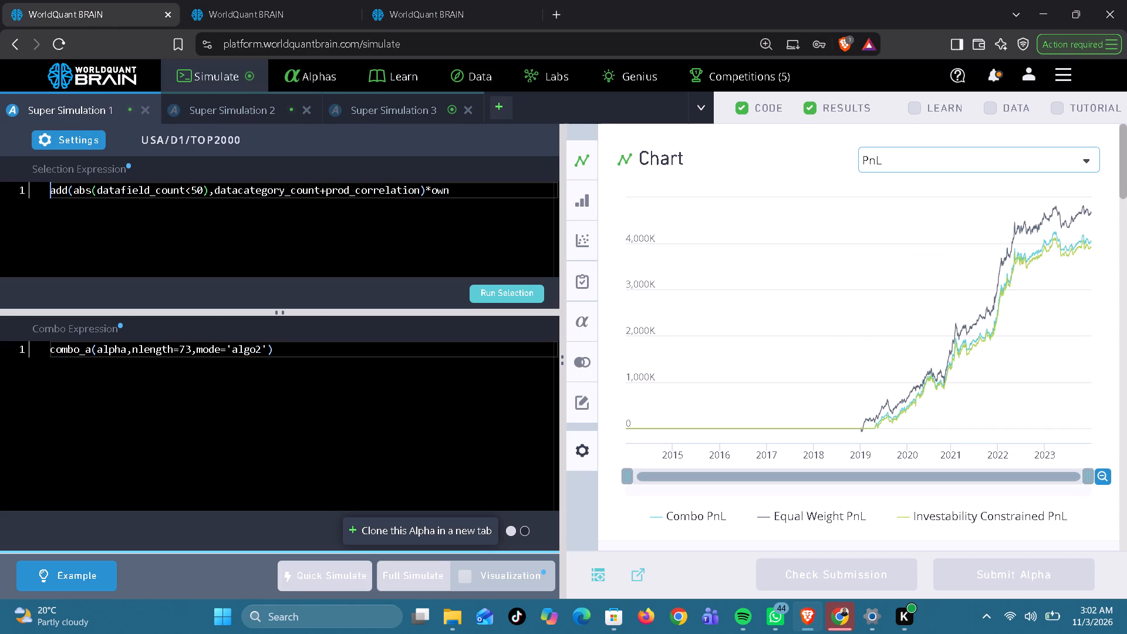
pyautogui.click(197, 188)
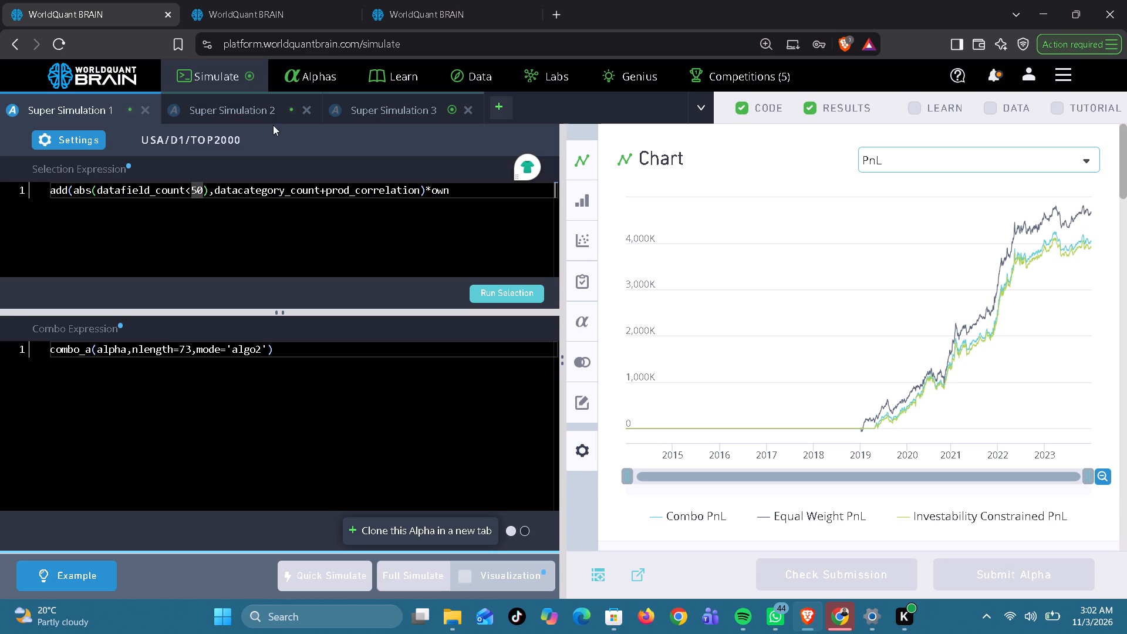
pyautogui.press('BackSpace')
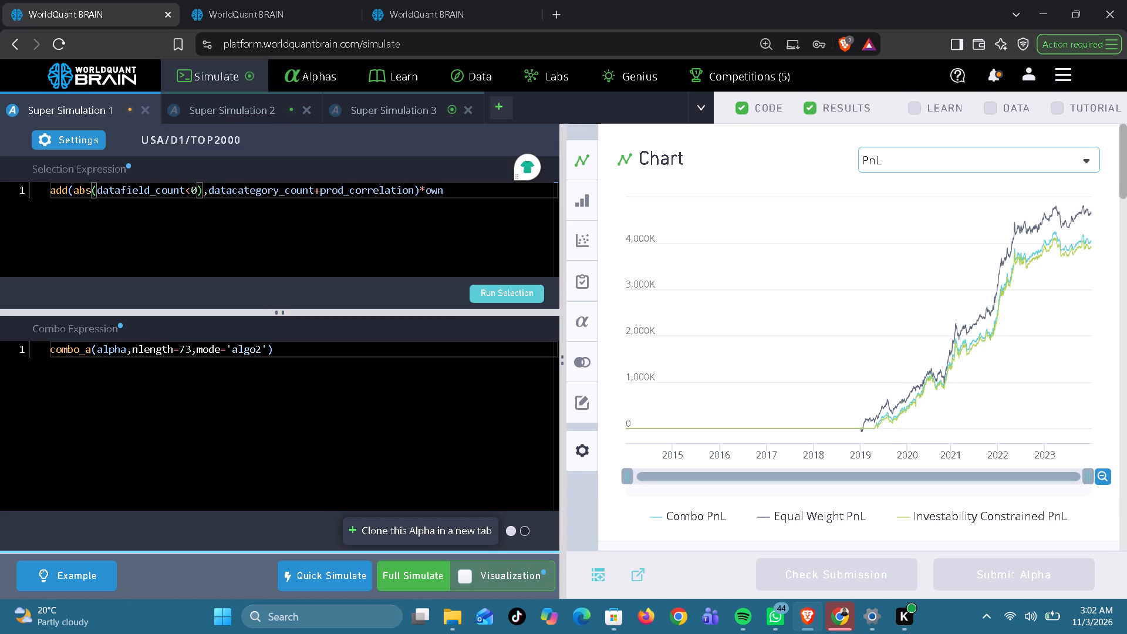
pyautogui.press('6')
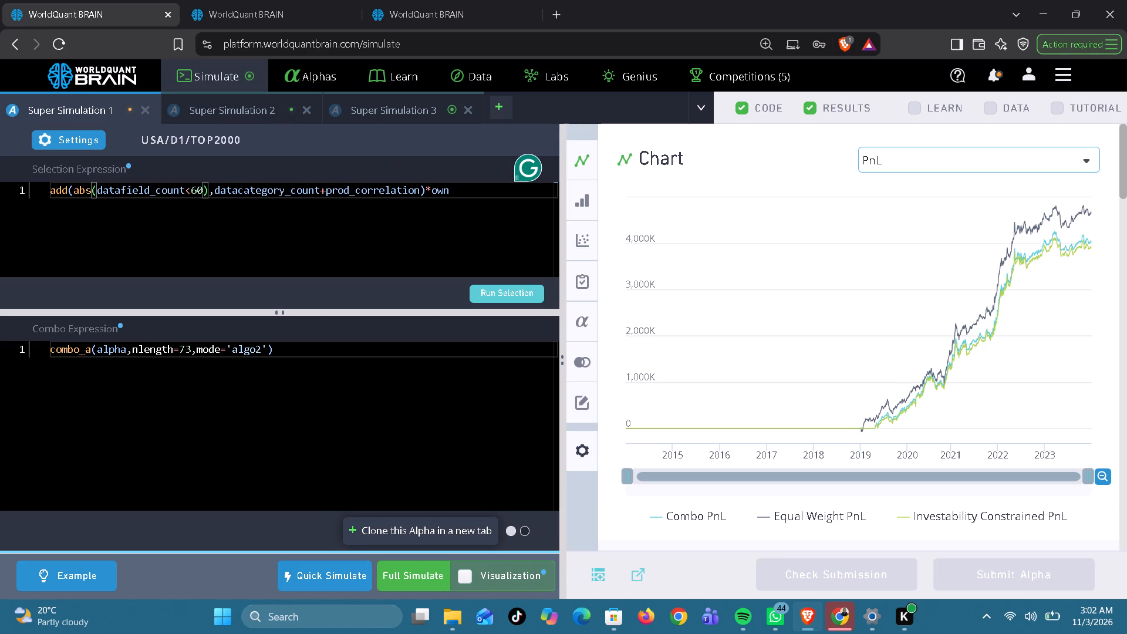
pyautogui.click(490, 296)
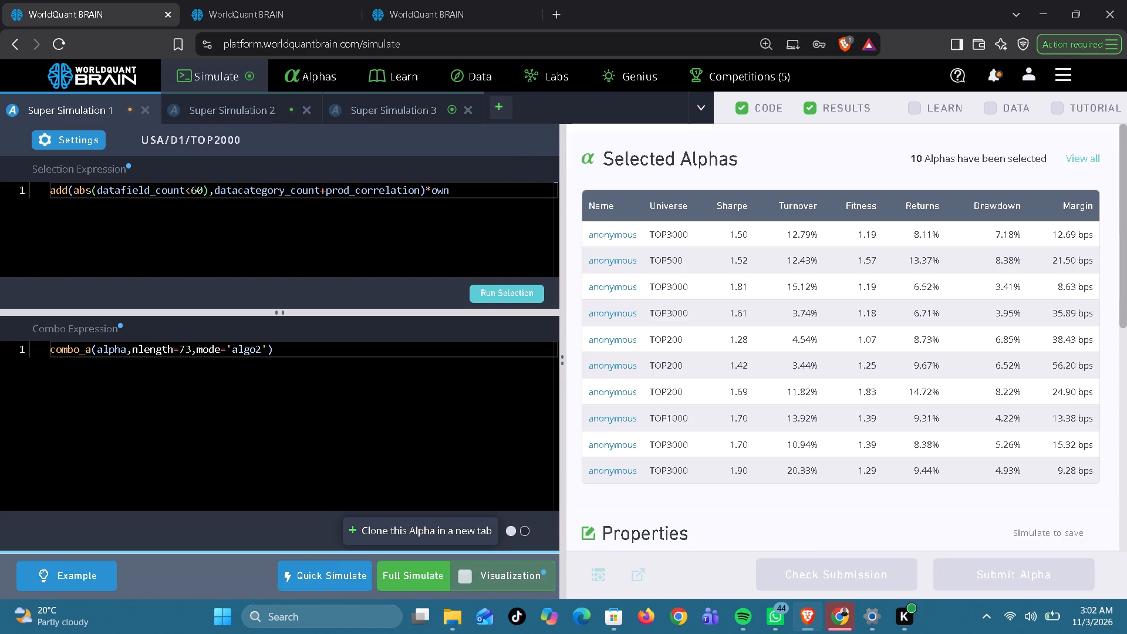
pyautogui.click(404, 578)
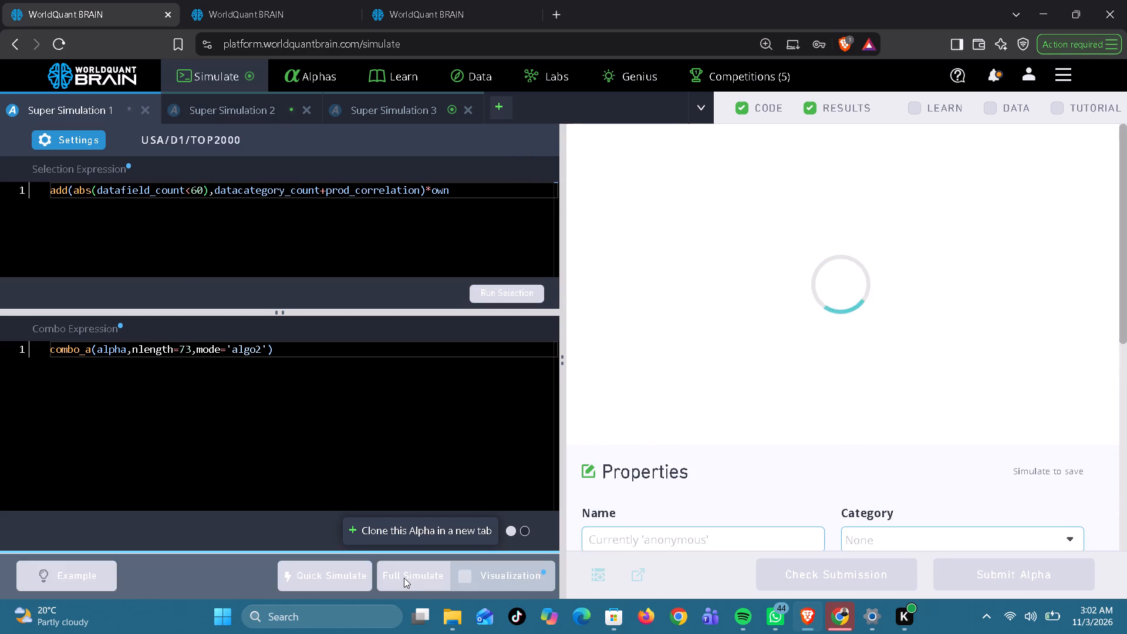
# In Super Simulation 2 of the first page, set the datafield_count threshold to 70, run the selection and try to start a full simulation.
pyautogui.click(224, 104)
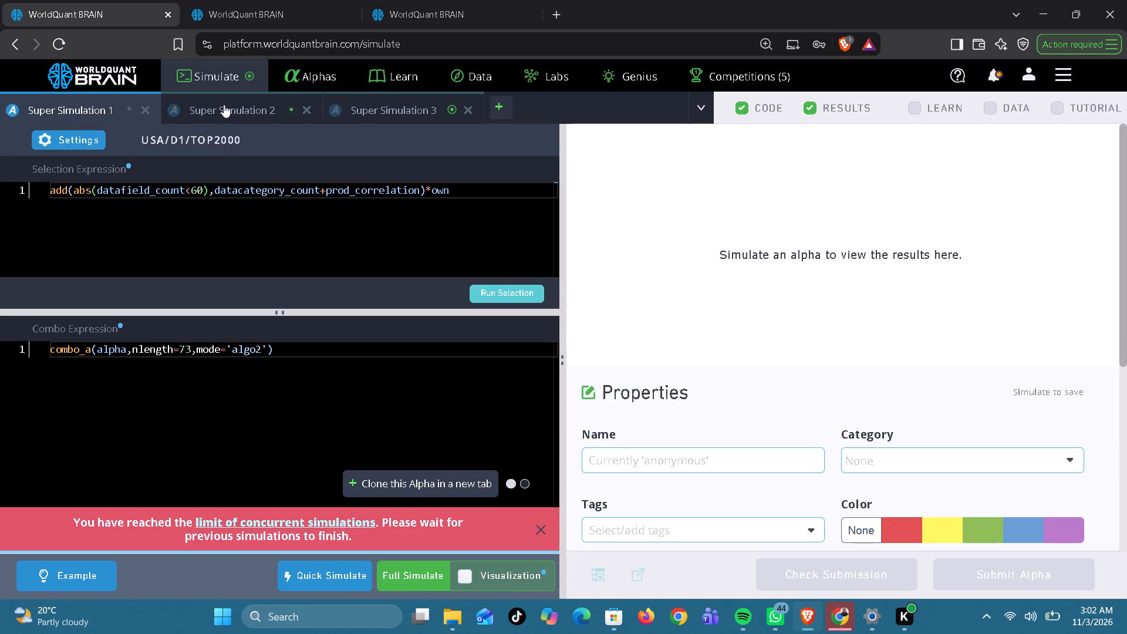
pyautogui.click(224, 104)
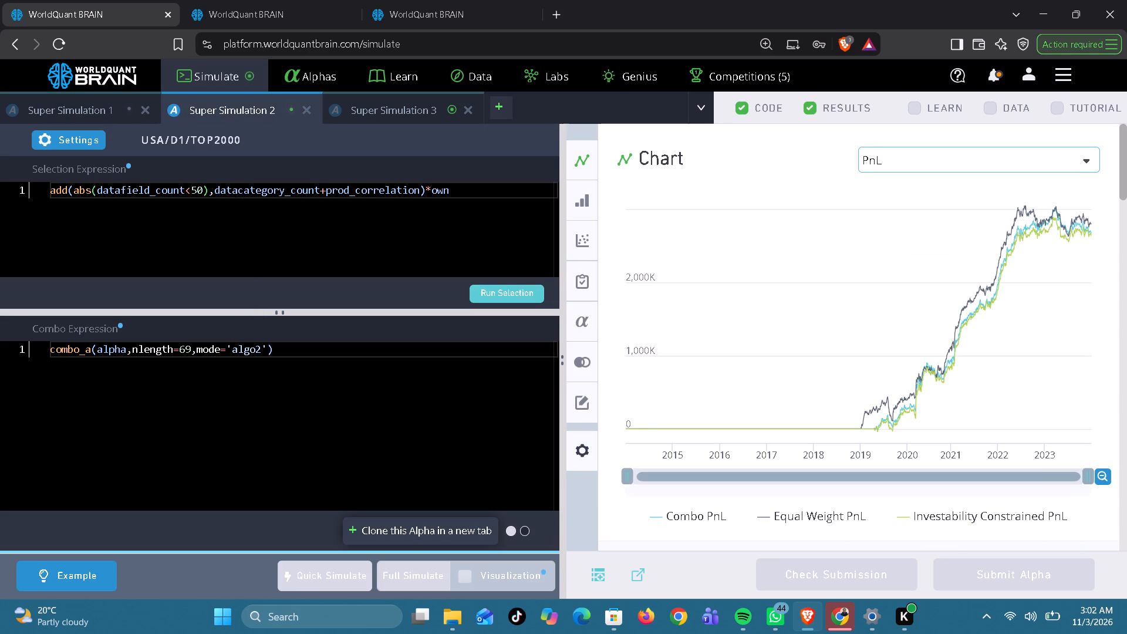
pyautogui.click(194, 188)
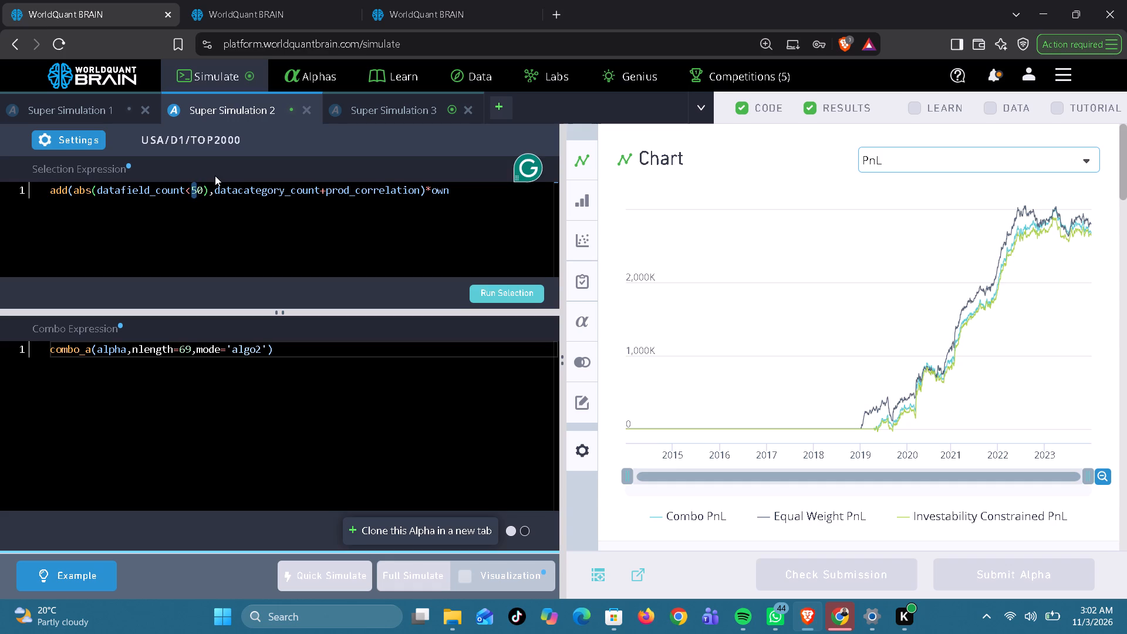
pyautogui.press('BackSpace')
pyautogui.press('7')
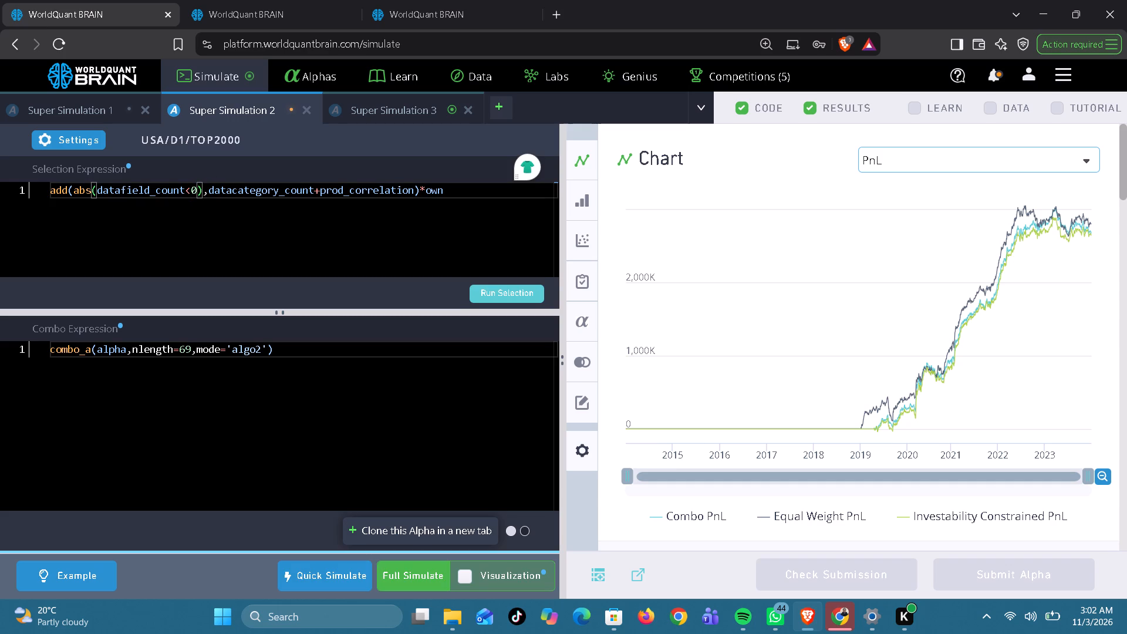
pyautogui.click(486, 301)
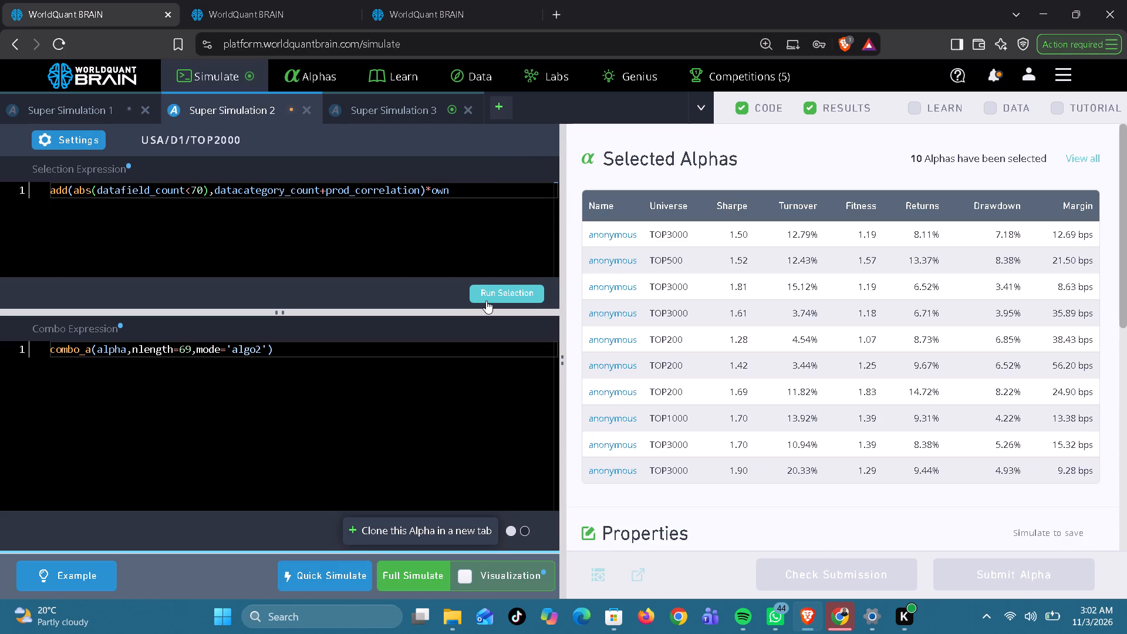
pyautogui.click(424, 566)
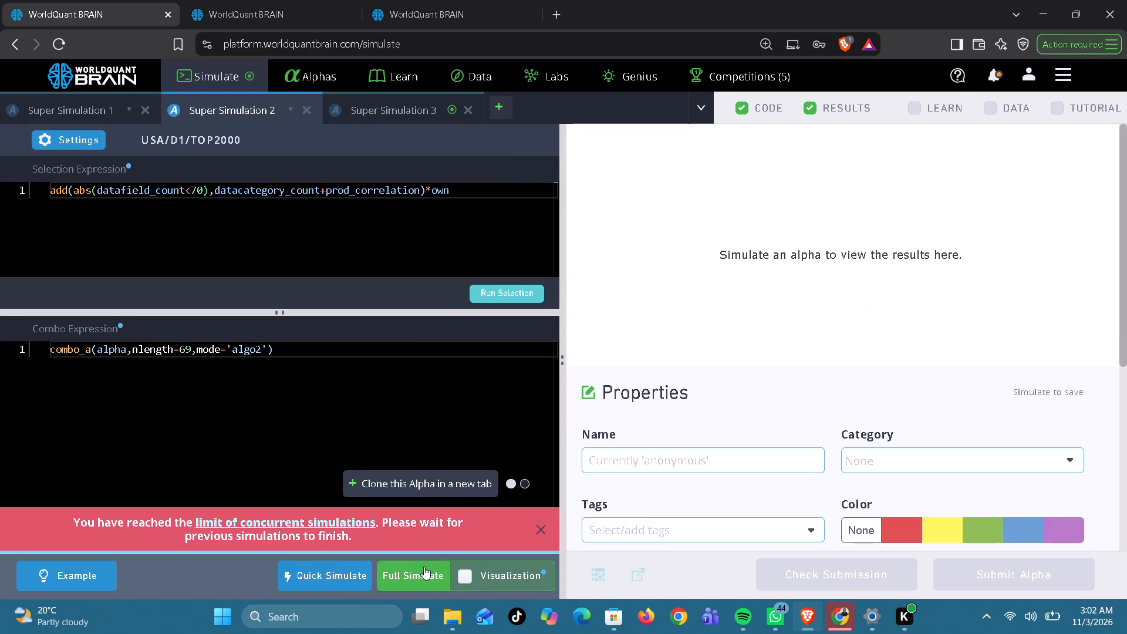
# In Super Simulation 3 of the first page, set the datafield_count threshold to 62, run the selection and start a full simulation.
pyautogui.click(398, 108)
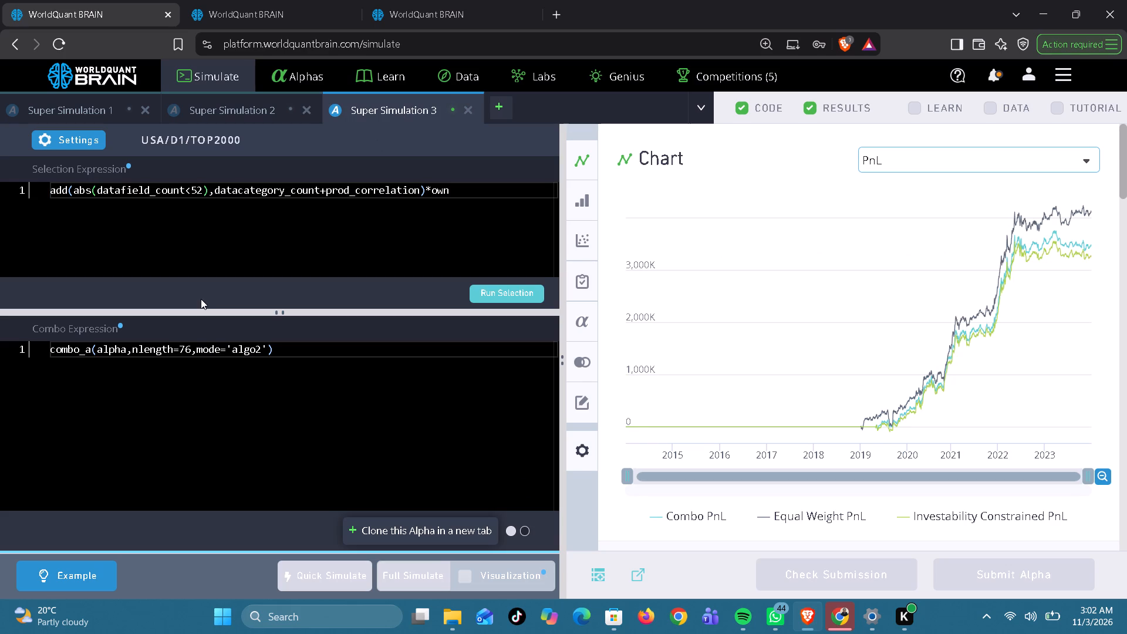
pyautogui.click(196, 189)
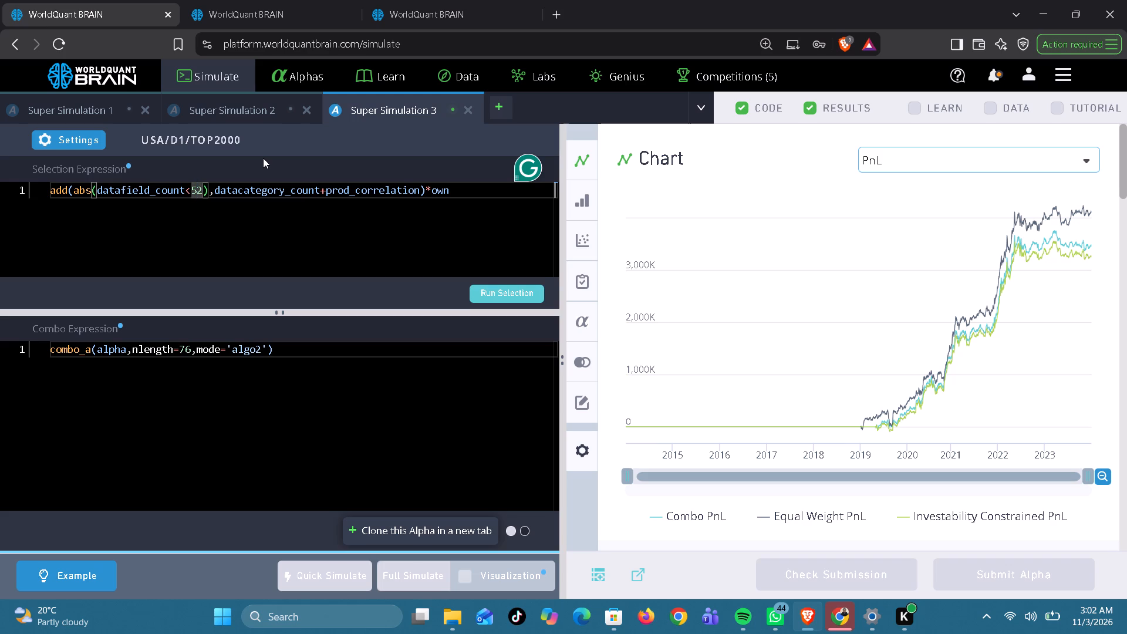
pyautogui.press('BackSpace')
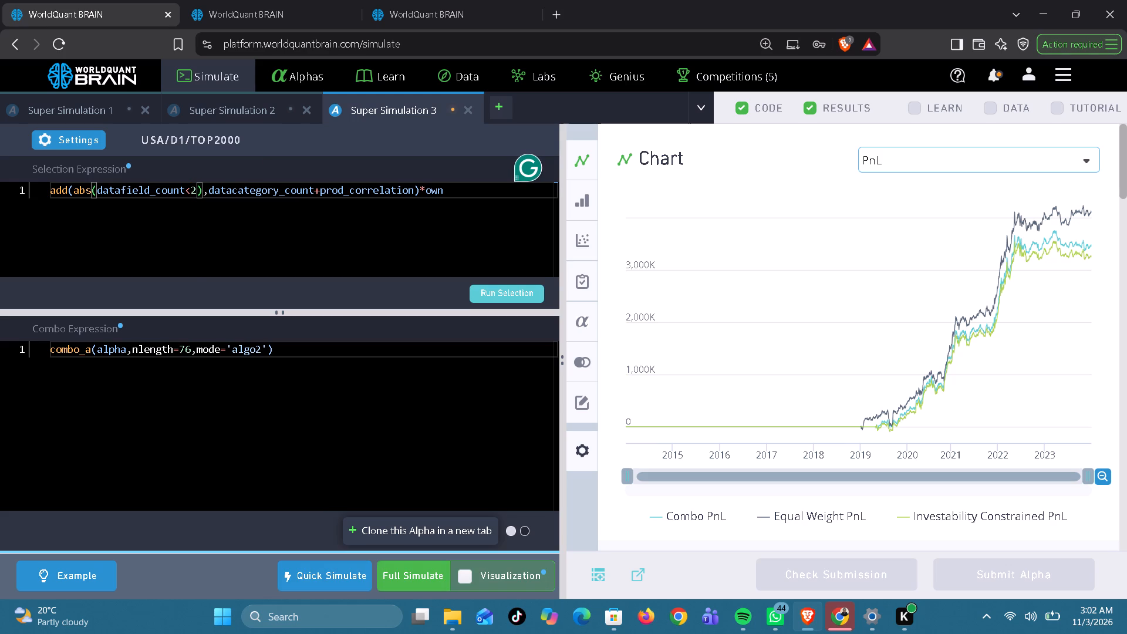
pyautogui.press('6')
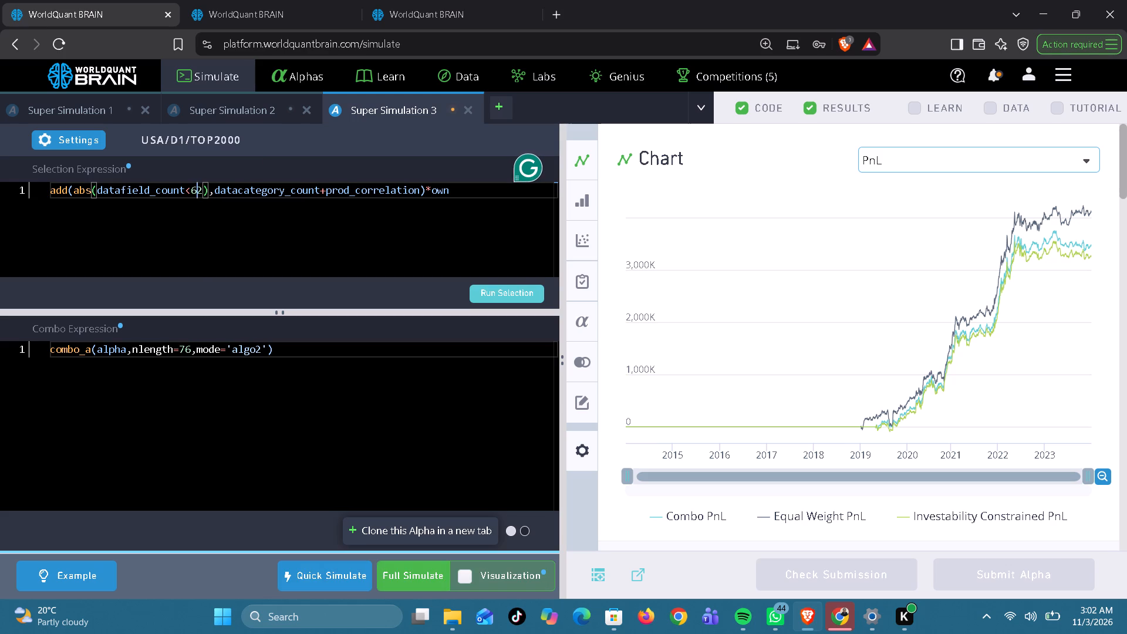
pyautogui.click(490, 288)
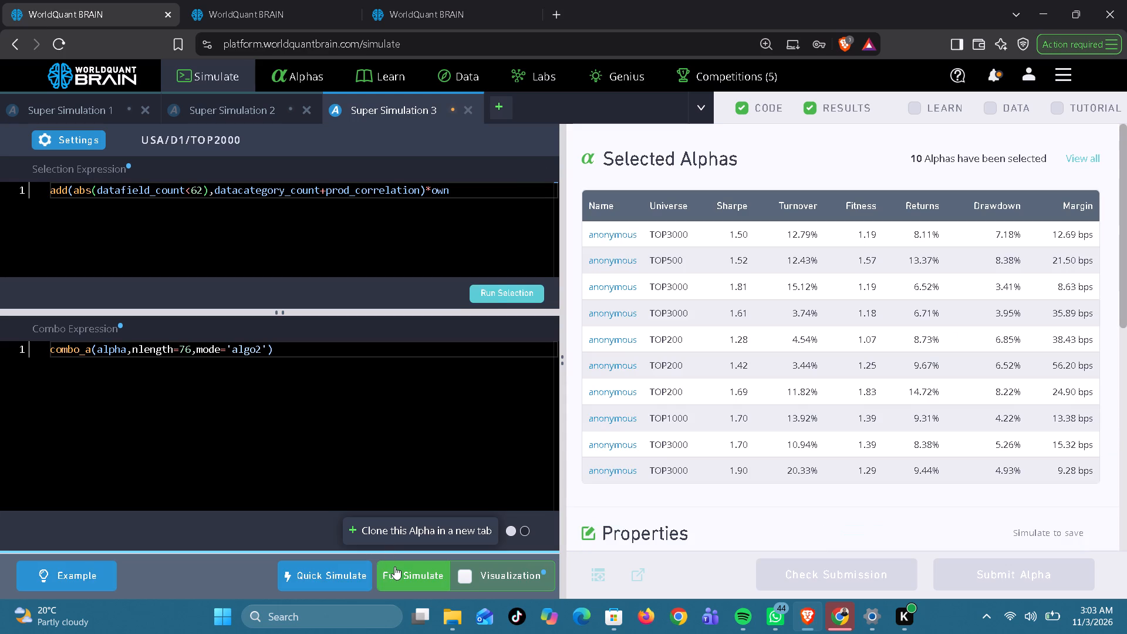
pyautogui.click(394, 566)
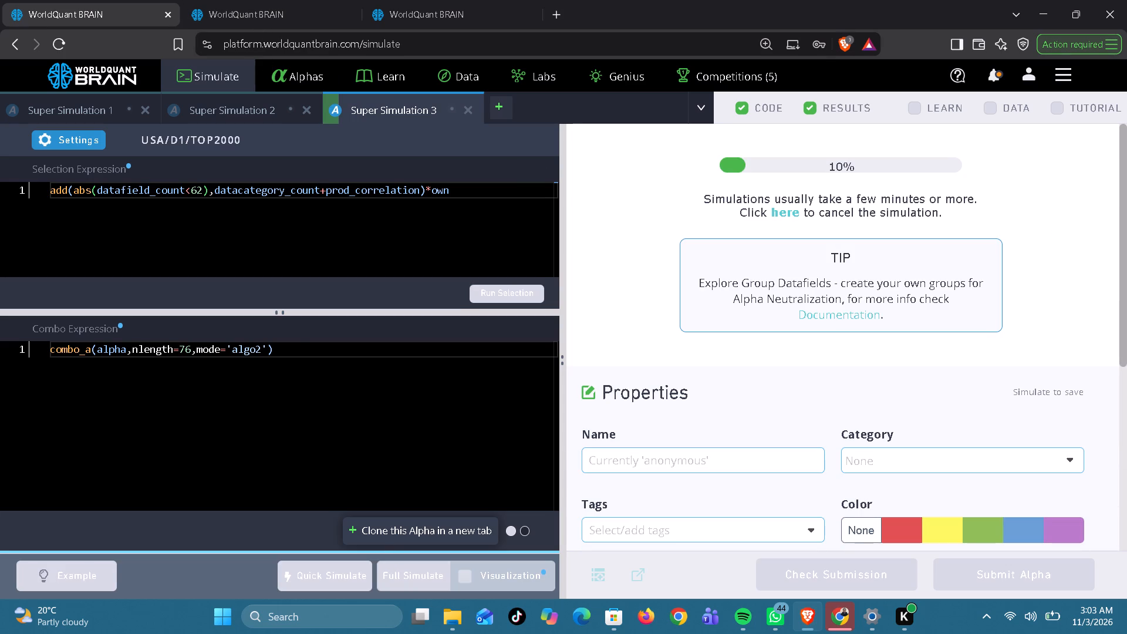
# Start the pending full simulation in Super Simulation 2 of the first page.
pyautogui.click(251, 104)
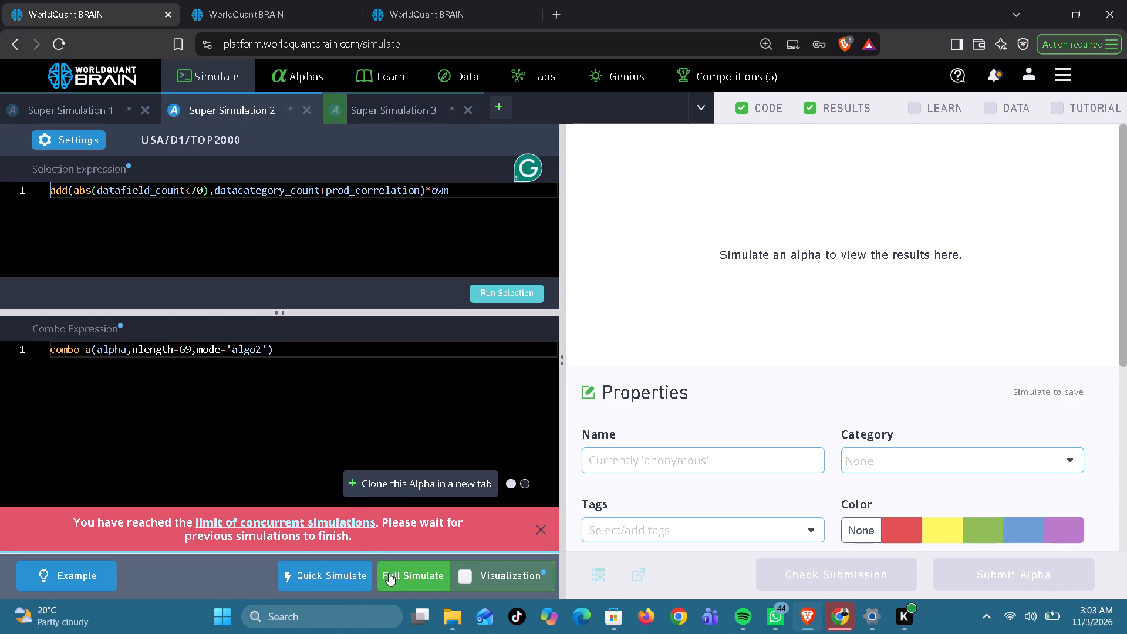
pyautogui.click(389, 573)
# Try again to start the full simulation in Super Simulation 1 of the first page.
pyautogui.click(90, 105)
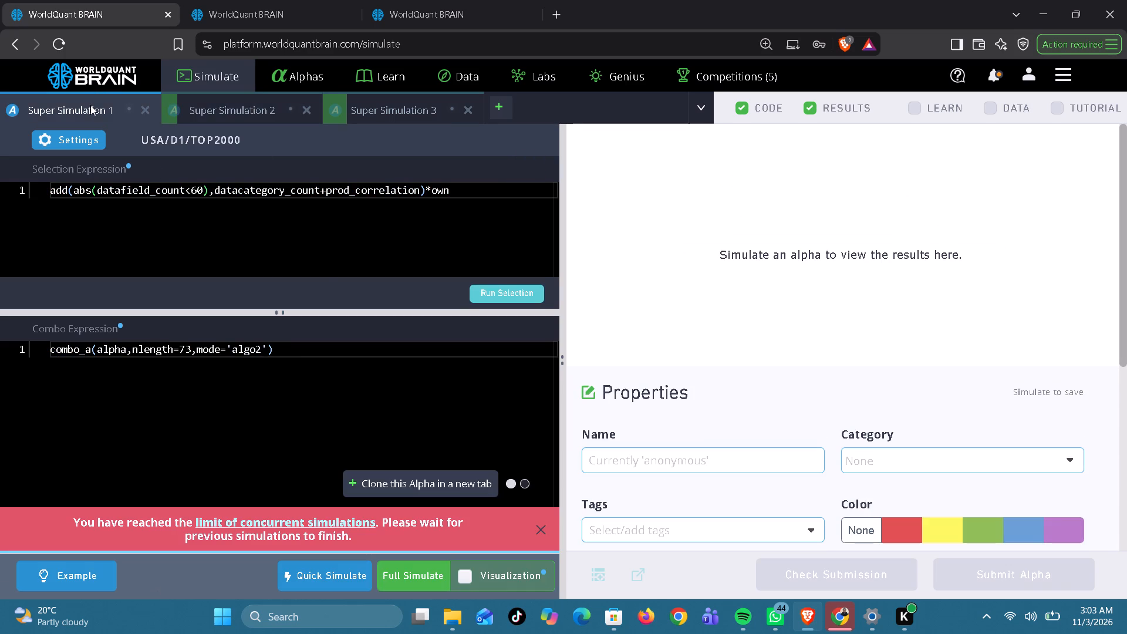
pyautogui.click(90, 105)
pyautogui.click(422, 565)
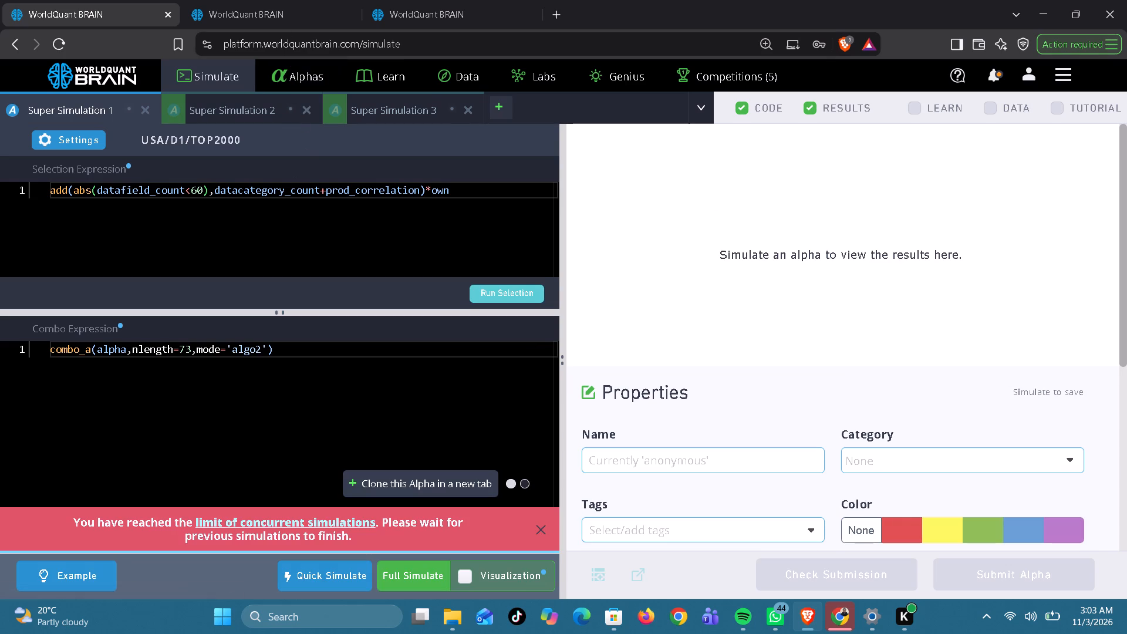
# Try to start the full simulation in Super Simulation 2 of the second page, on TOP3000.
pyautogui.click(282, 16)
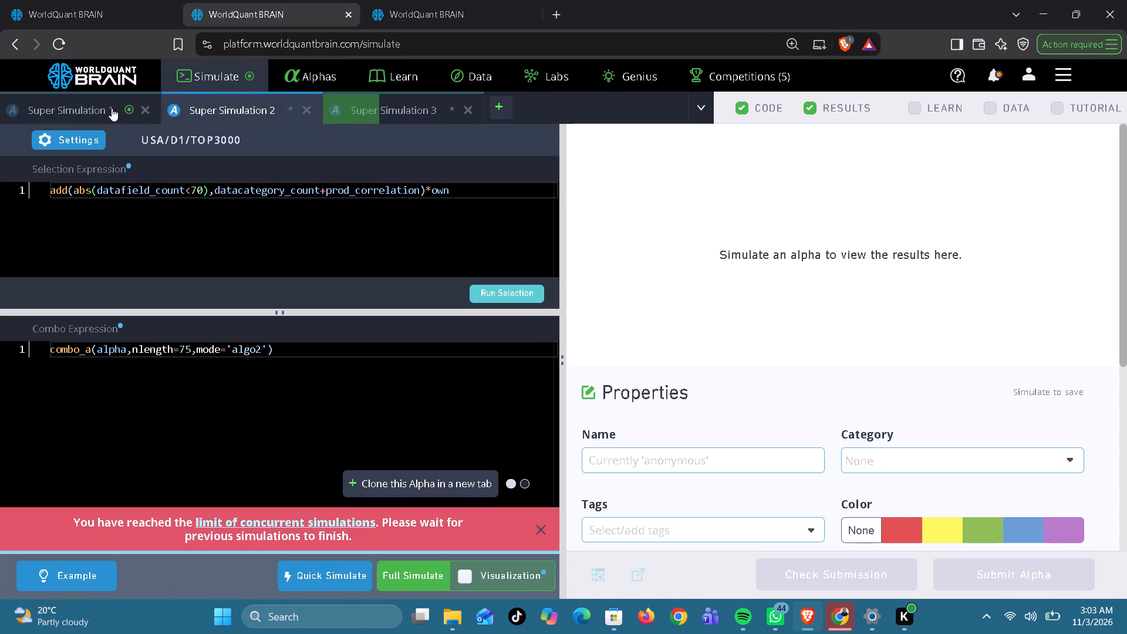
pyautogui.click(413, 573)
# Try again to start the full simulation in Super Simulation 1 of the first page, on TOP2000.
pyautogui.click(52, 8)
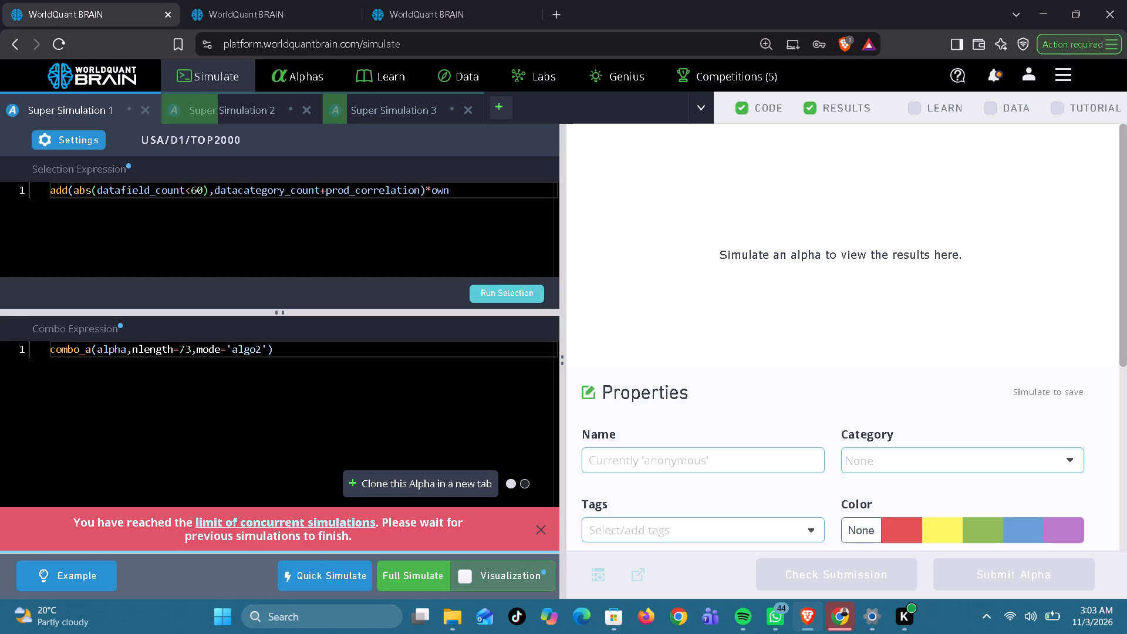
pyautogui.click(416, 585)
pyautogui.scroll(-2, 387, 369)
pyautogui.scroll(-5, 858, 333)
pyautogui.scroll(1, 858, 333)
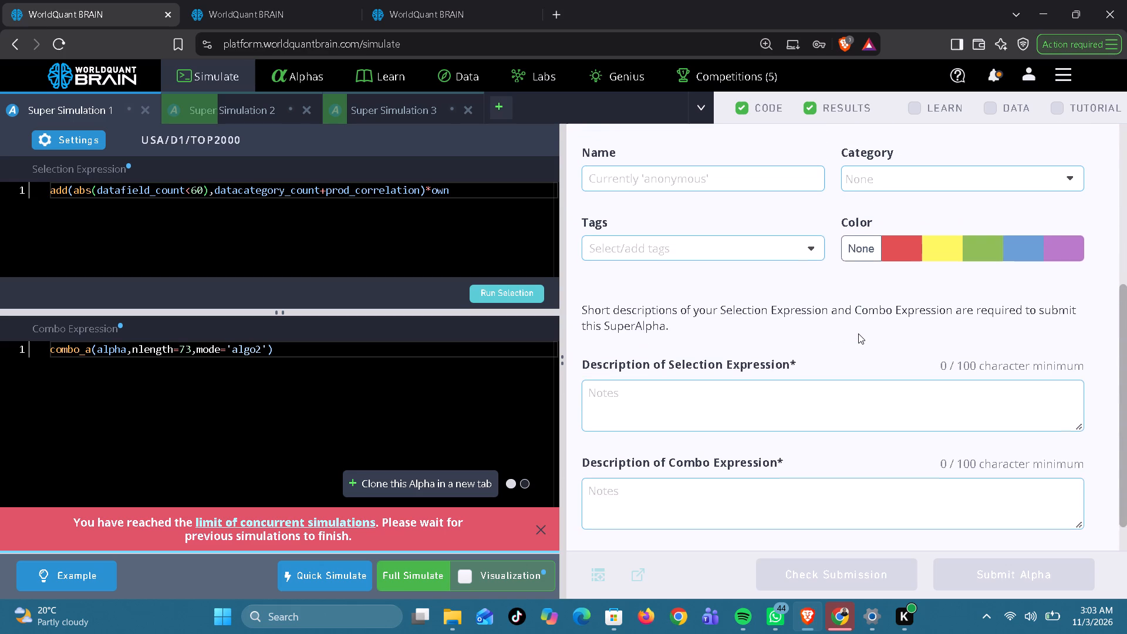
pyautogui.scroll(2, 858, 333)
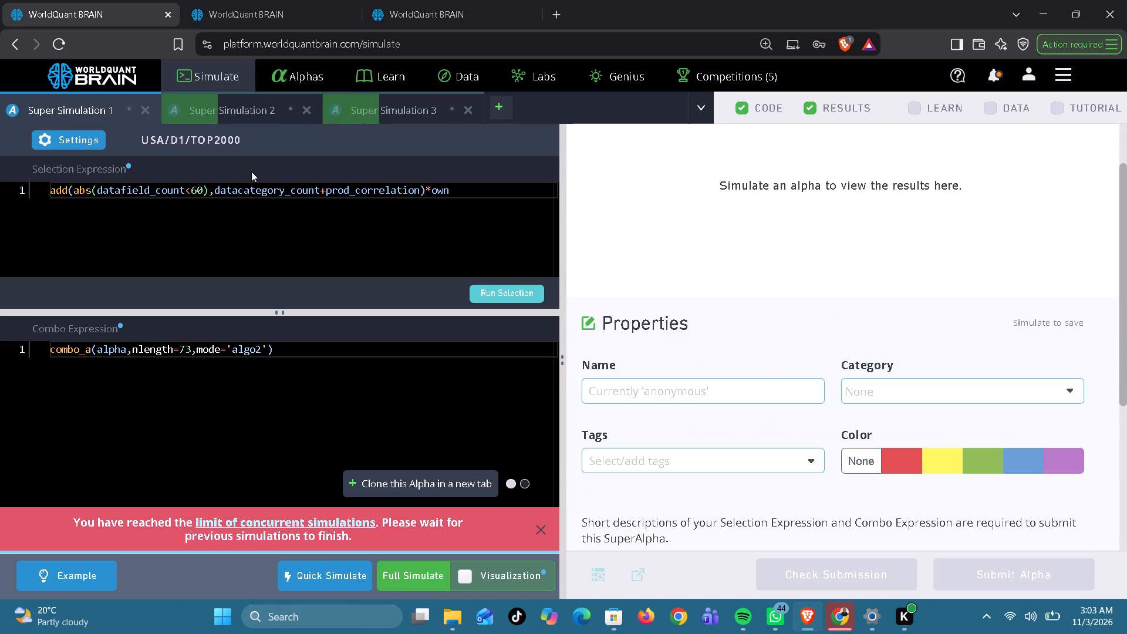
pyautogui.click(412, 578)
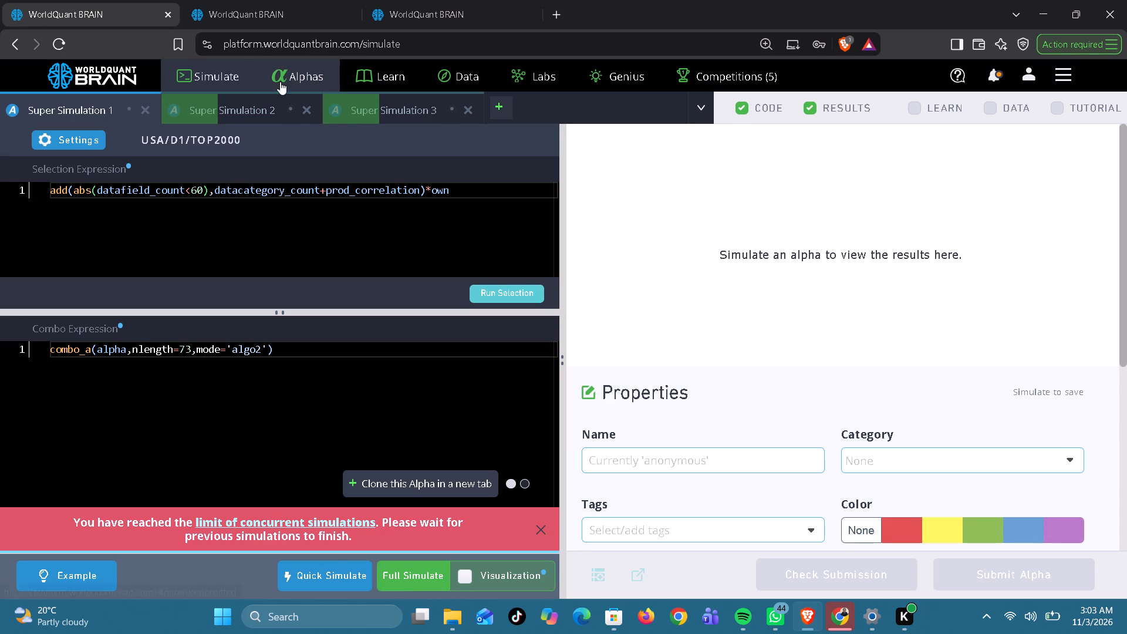
# In Super Simulation 1 of the second page, check the testing status, set nlength to 69, run the selection and try to start a full simulation.
pyautogui.click(259, 1)
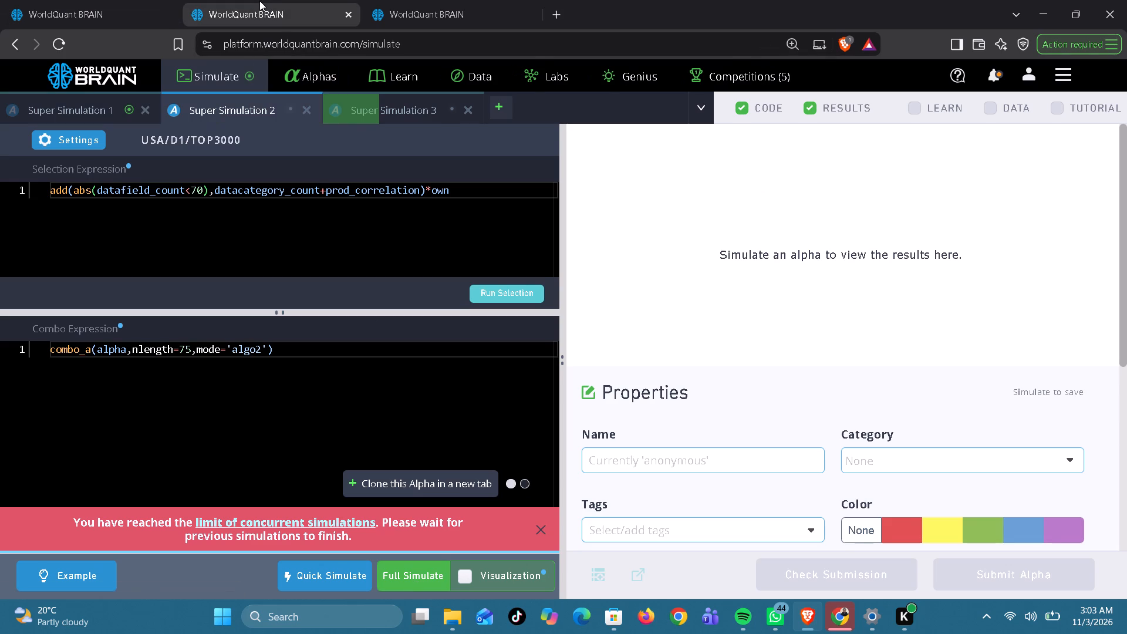
pyautogui.click(82, 104)
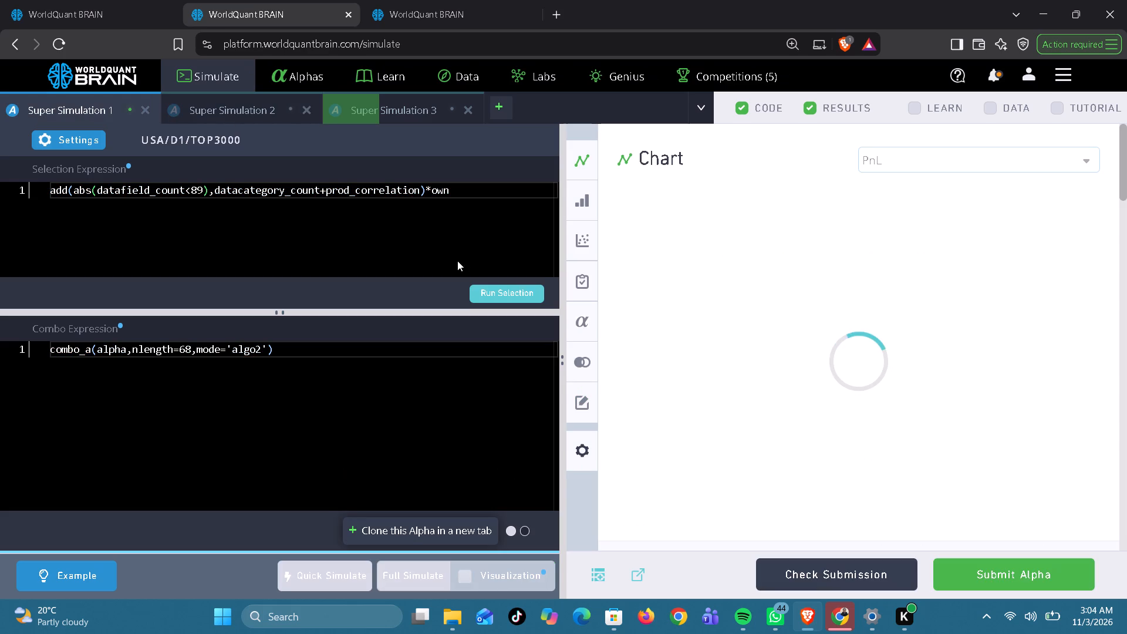
pyautogui.scroll(-6, 816, 369)
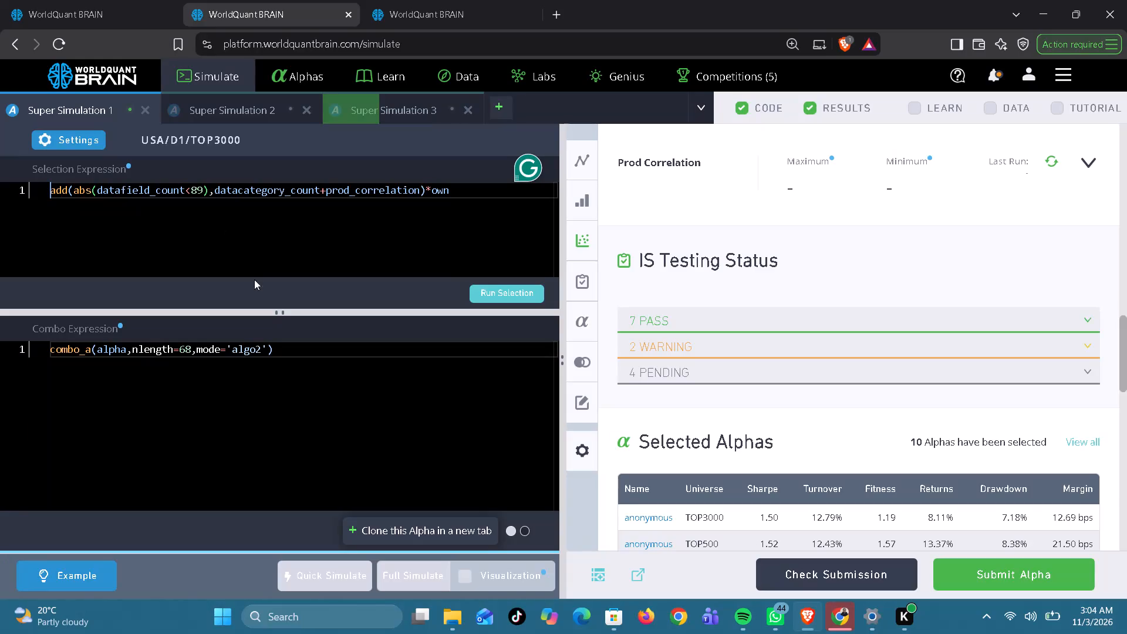
pyautogui.click(191, 349)
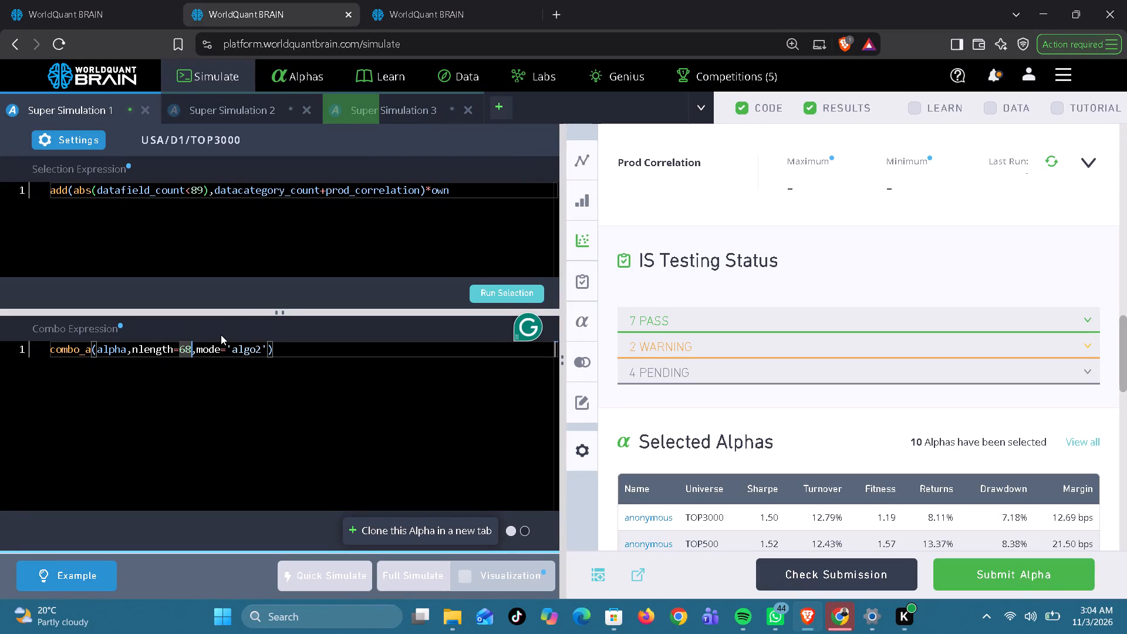
pyautogui.press('BackSpace')
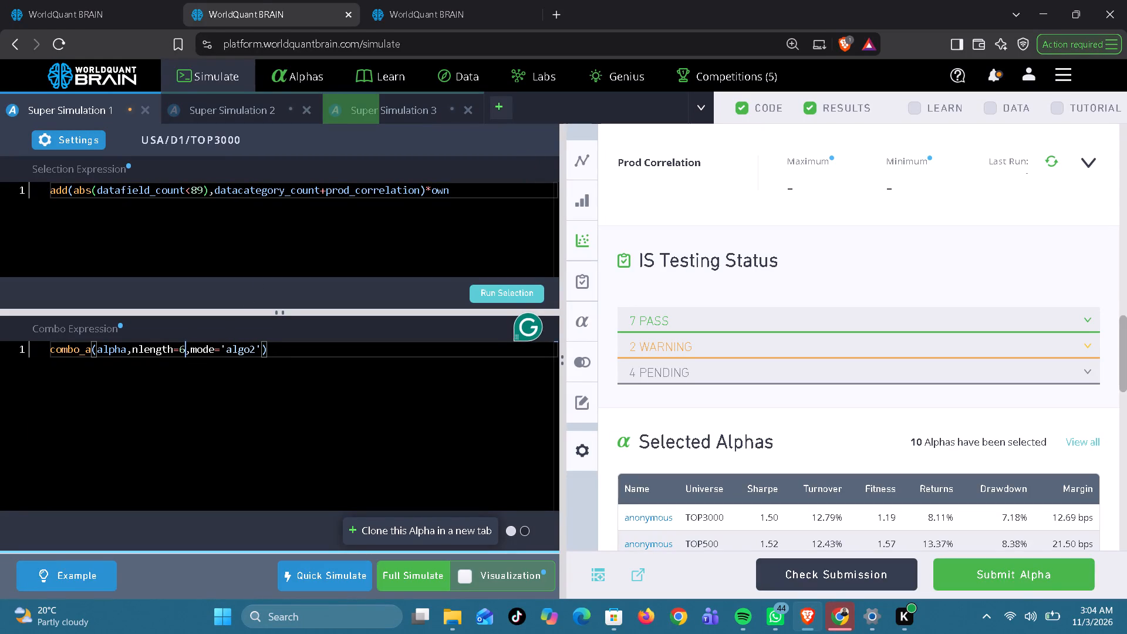
pyautogui.press('9')
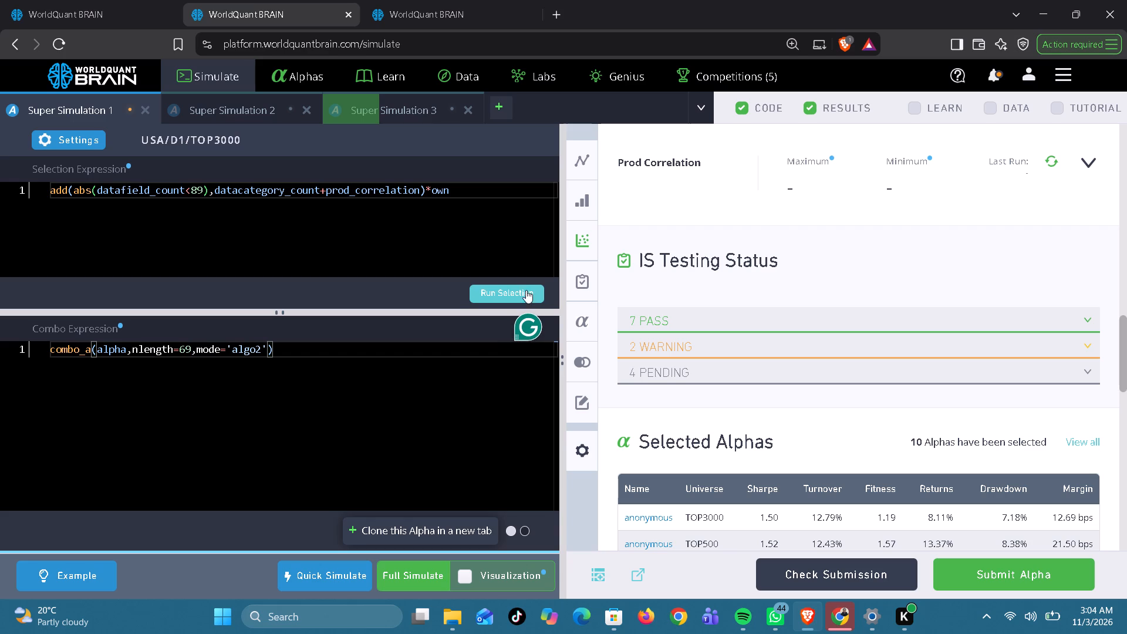
pyautogui.click(522, 295)
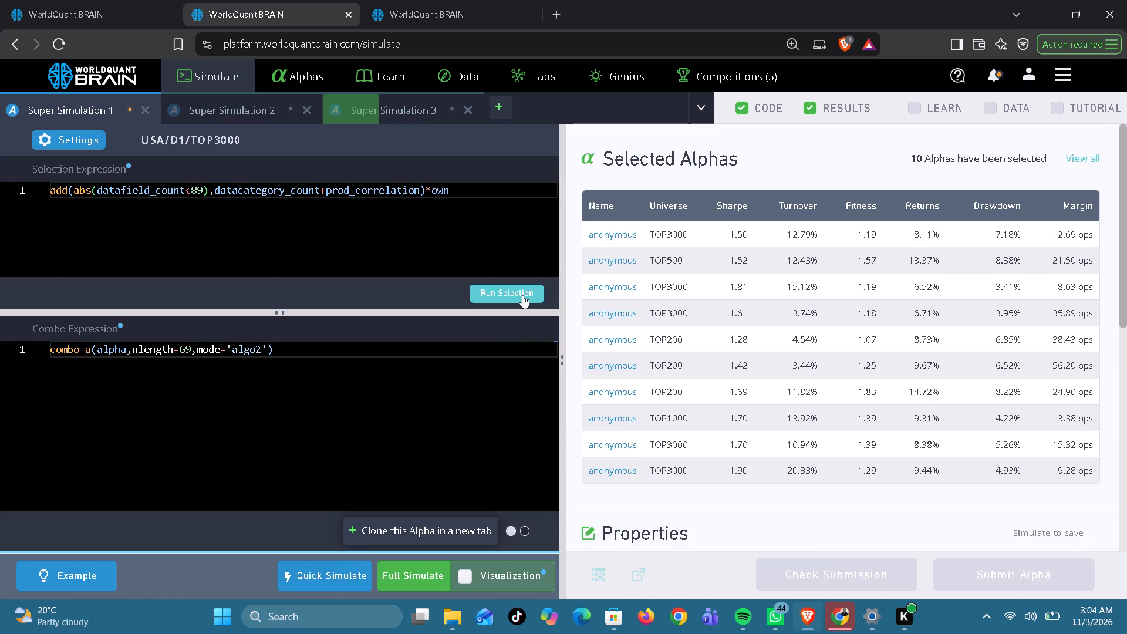
pyautogui.click(414, 578)
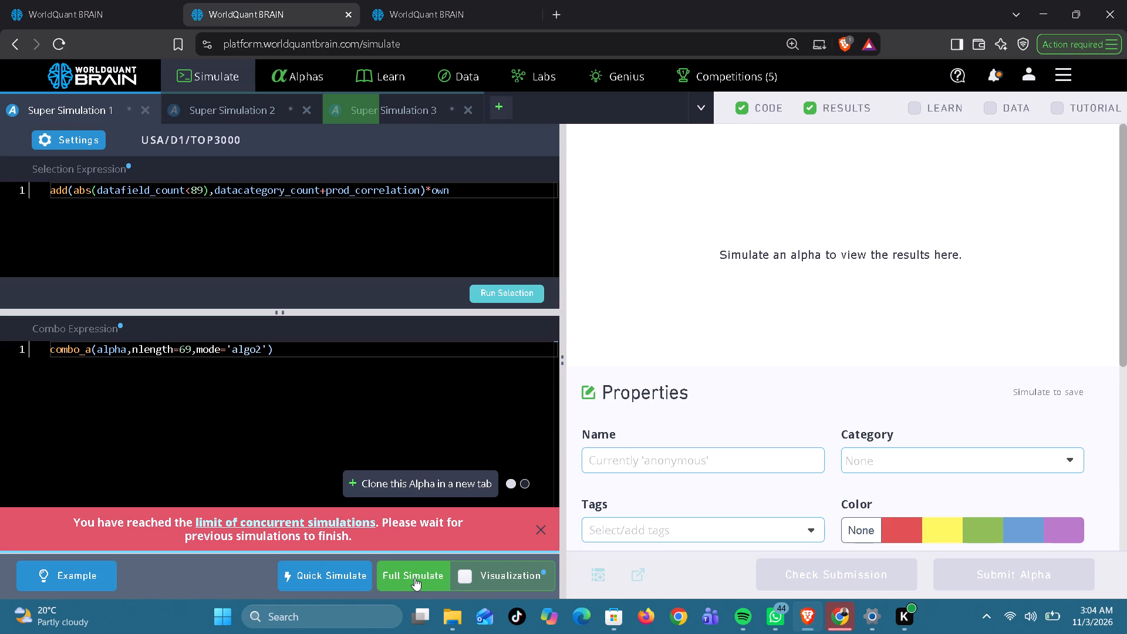
# Start the pending full simulation in Super Simulation 1 of the first page.
pyautogui.click(73, 23)
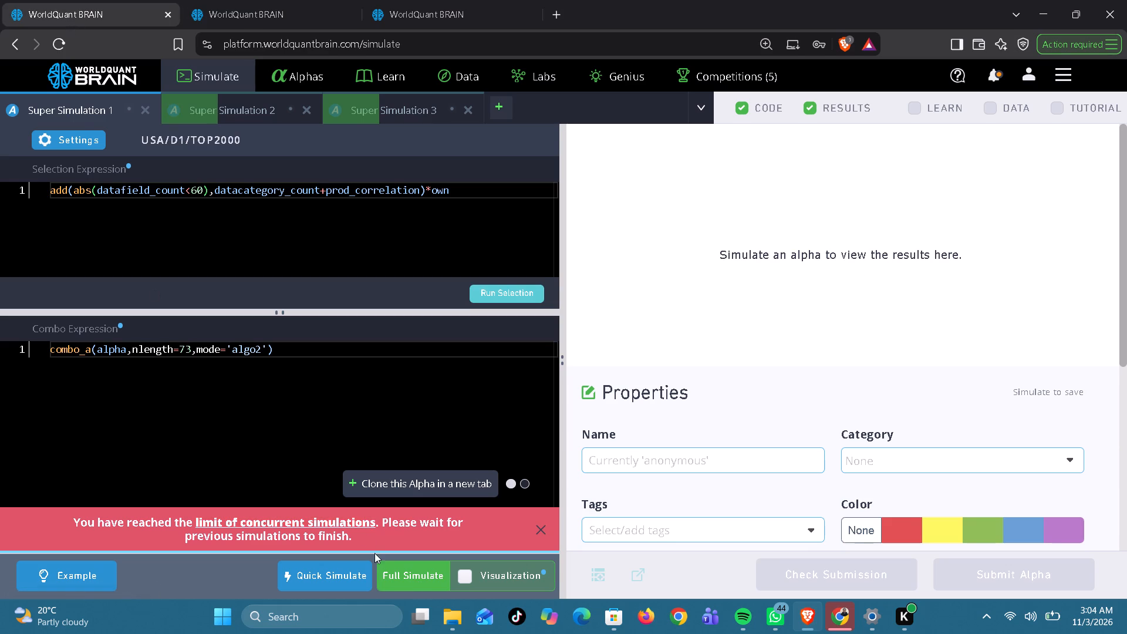
pyautogui.click(390, 574)
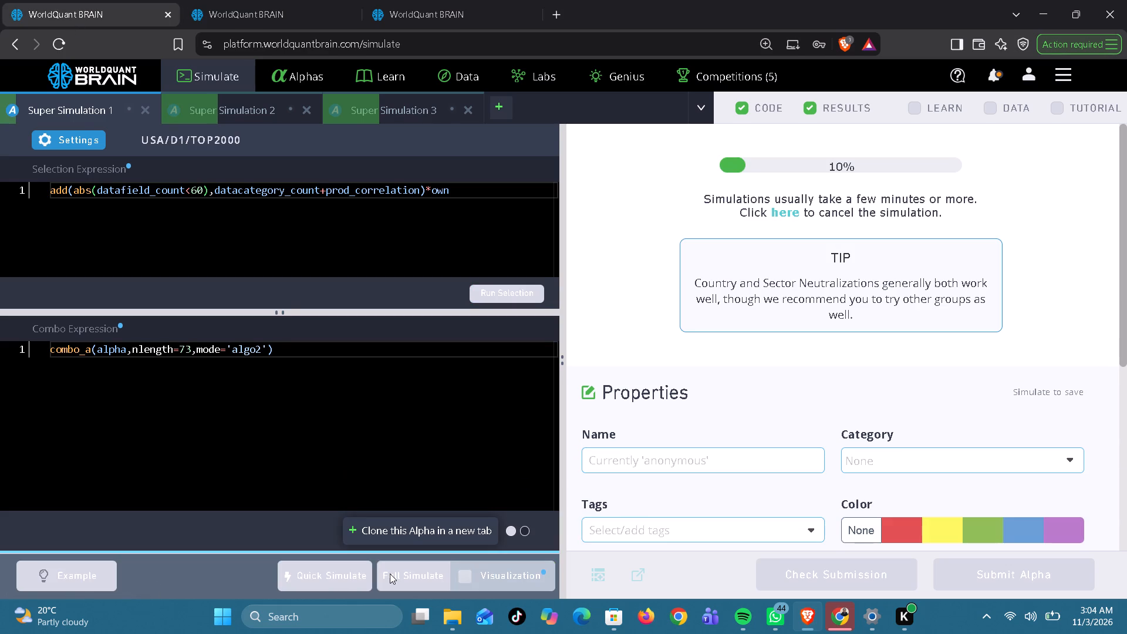
# Start the pending full simulation in Super Simulation 1 of the second page.
pyautogui.click(223, 16)
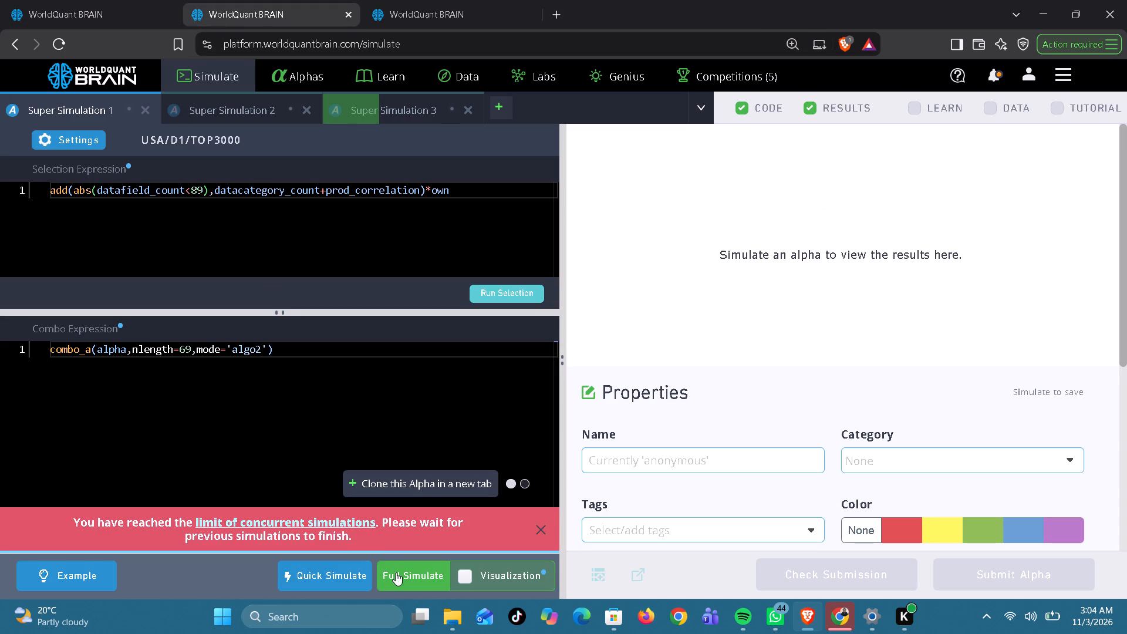
pyautogui.click(396, 572)
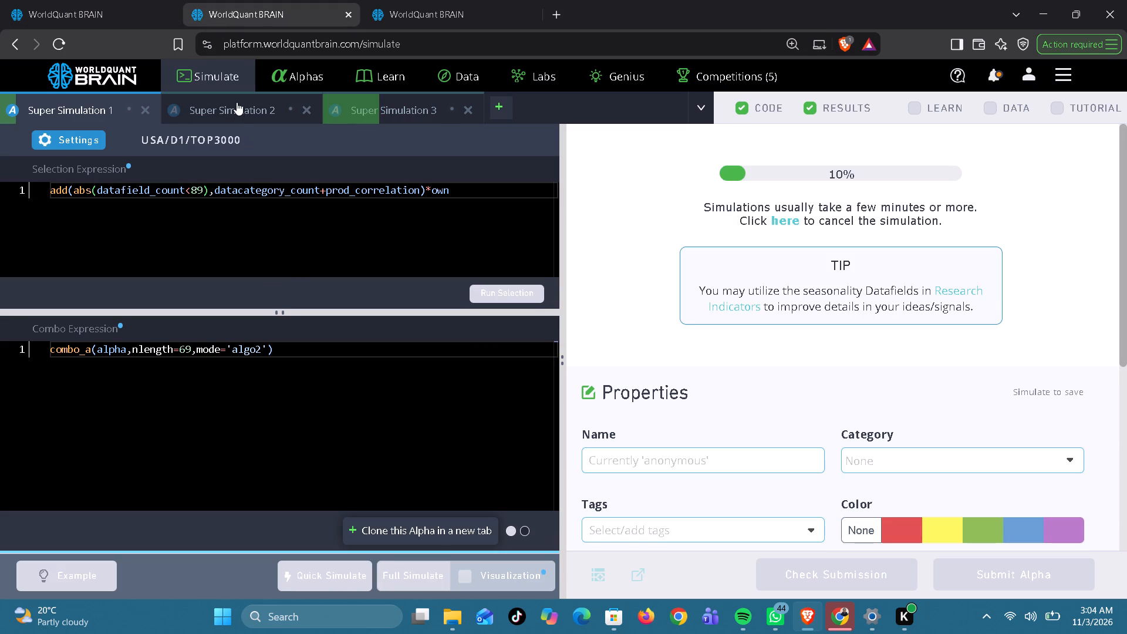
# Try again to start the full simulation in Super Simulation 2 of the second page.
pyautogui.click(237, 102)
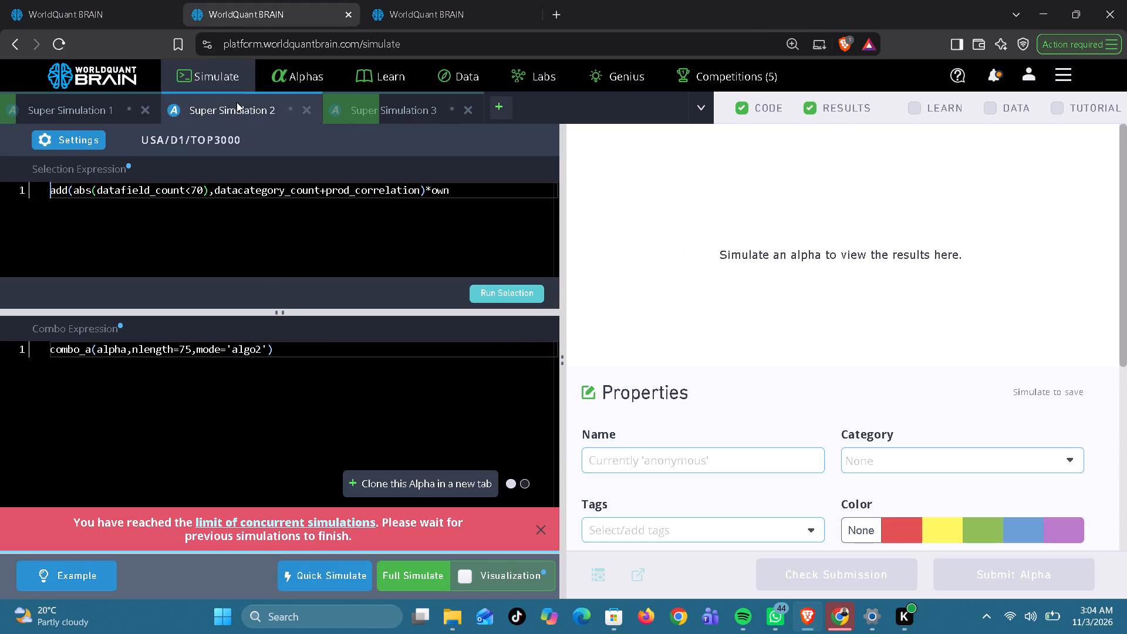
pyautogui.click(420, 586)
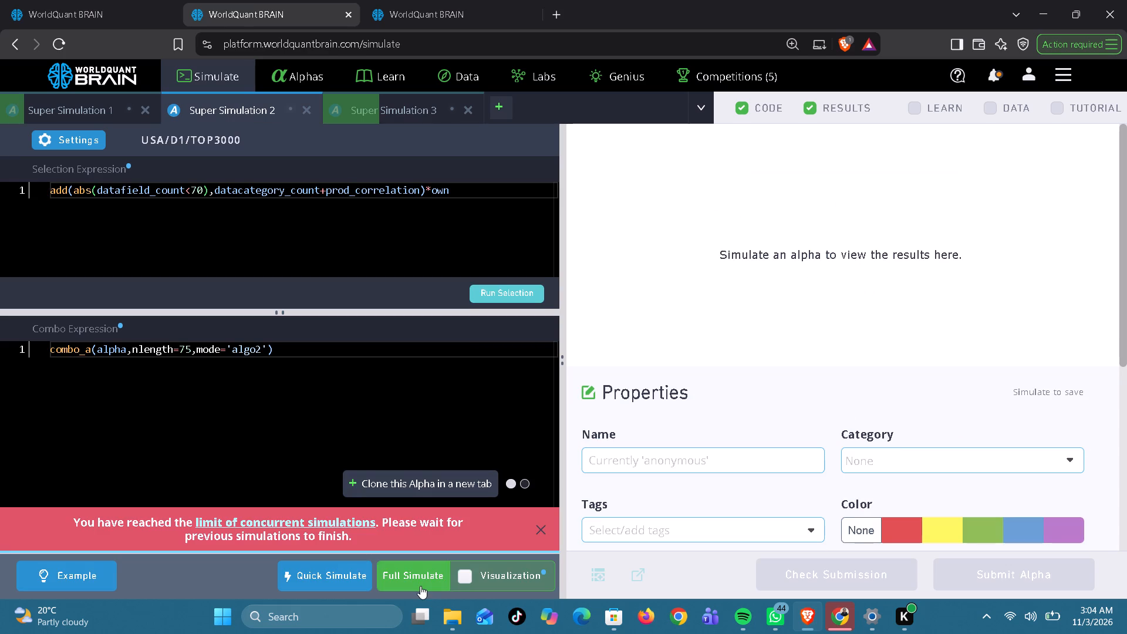
# In Super Simulation 2 of the first page, set the datafield_count threshold to 75, run the selection and try to start a full simulation.
pyautogui.click(132, 20)
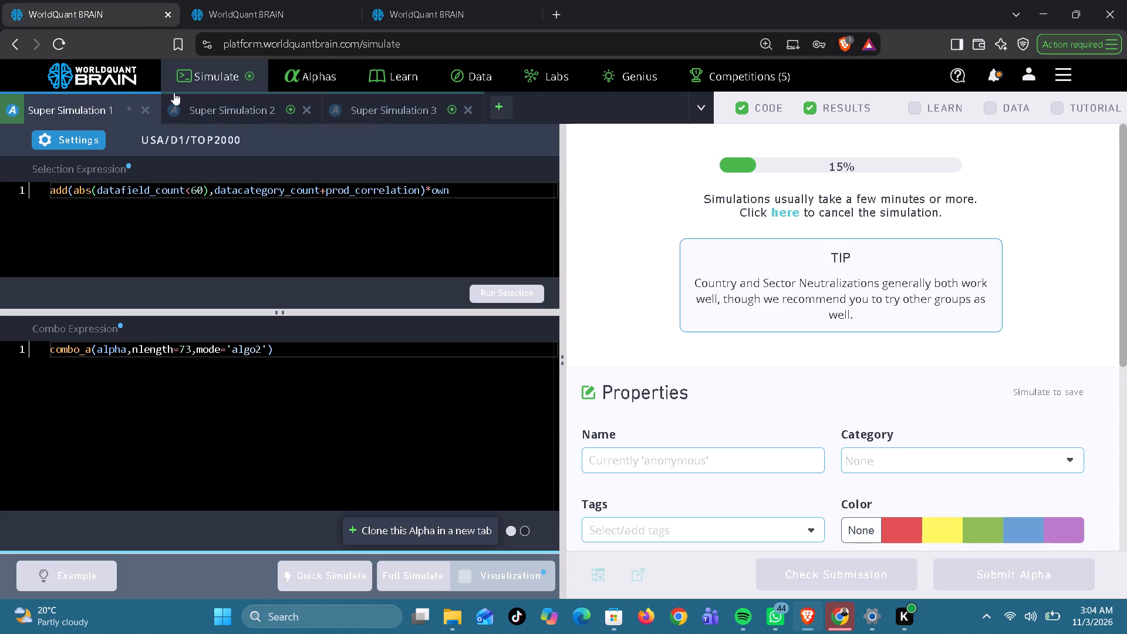
pyautogui.click(206, 102)
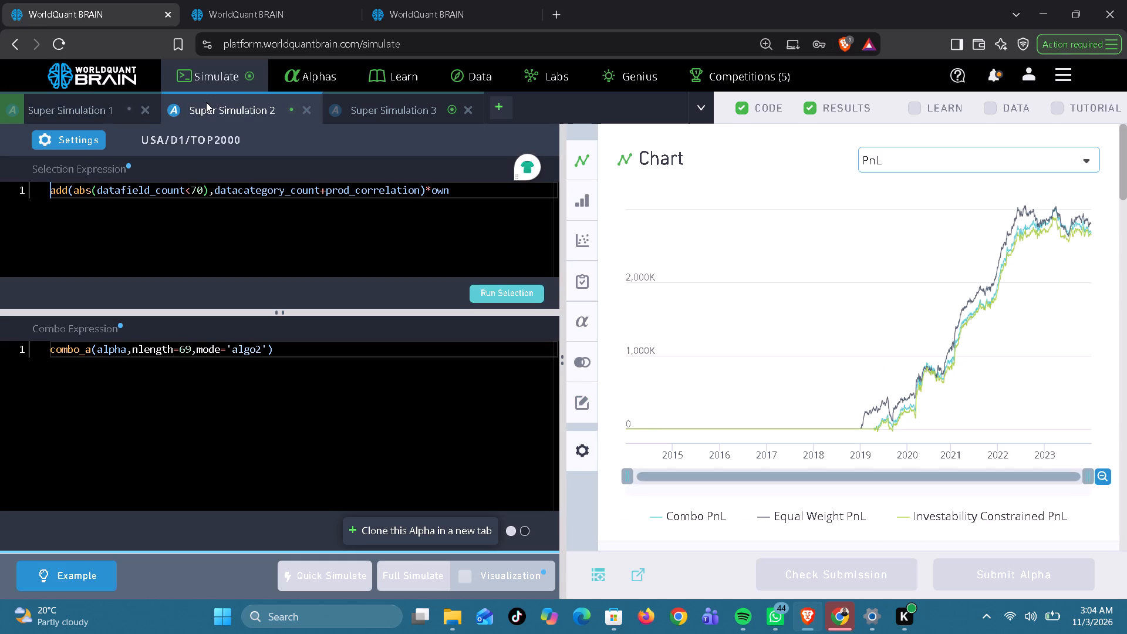
pyautogui.click(204, 189)
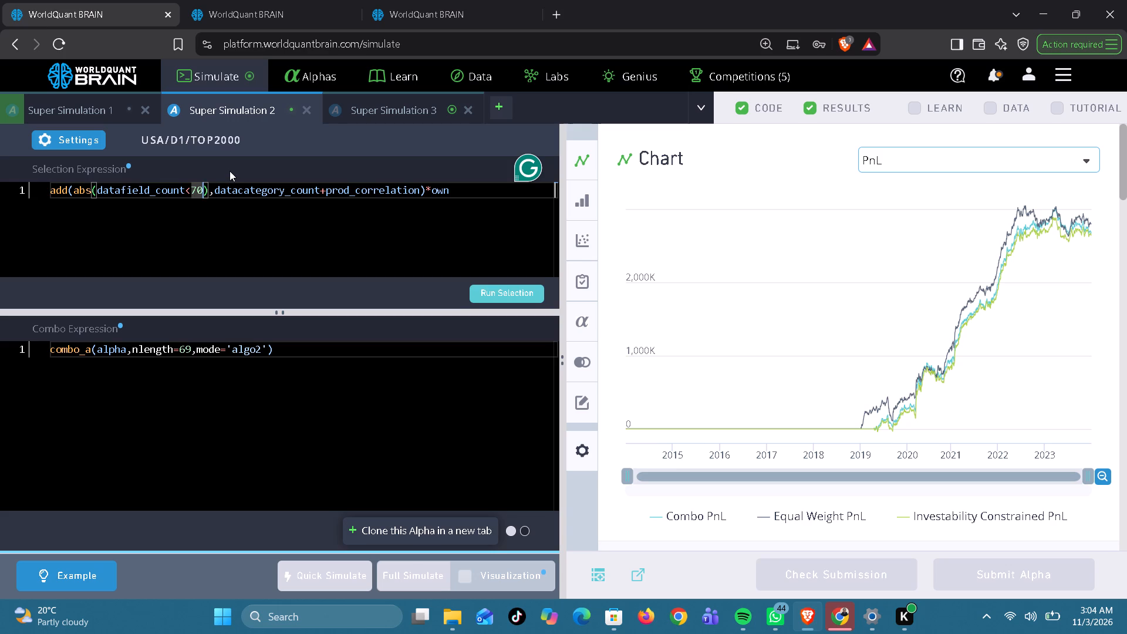
pyautogui.press('BackSpace')
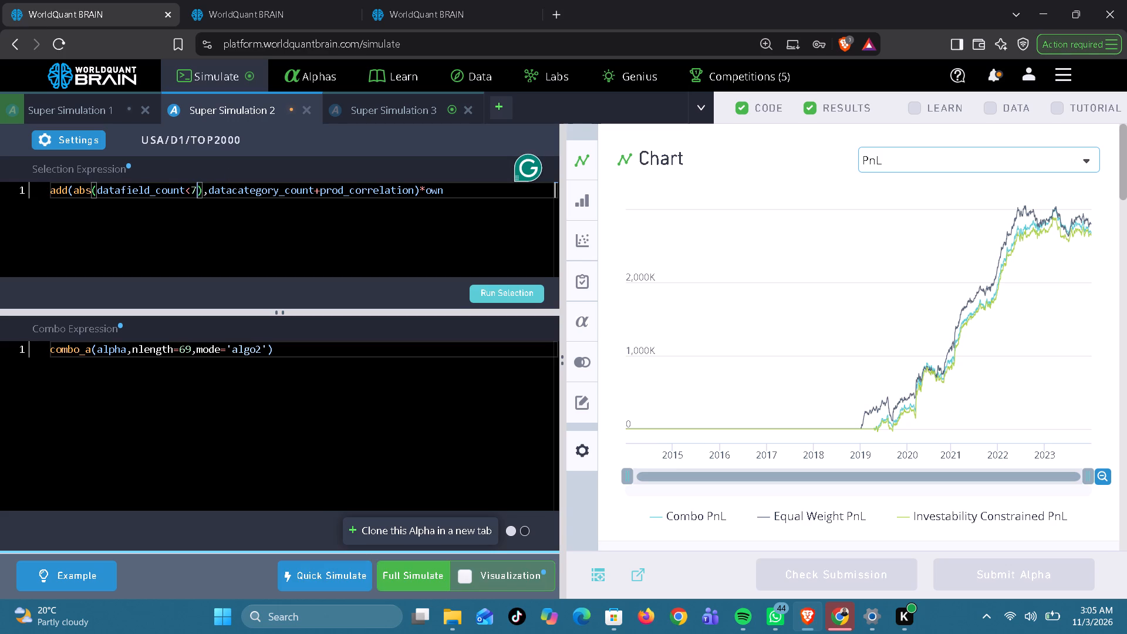
pyautogui.press('5')
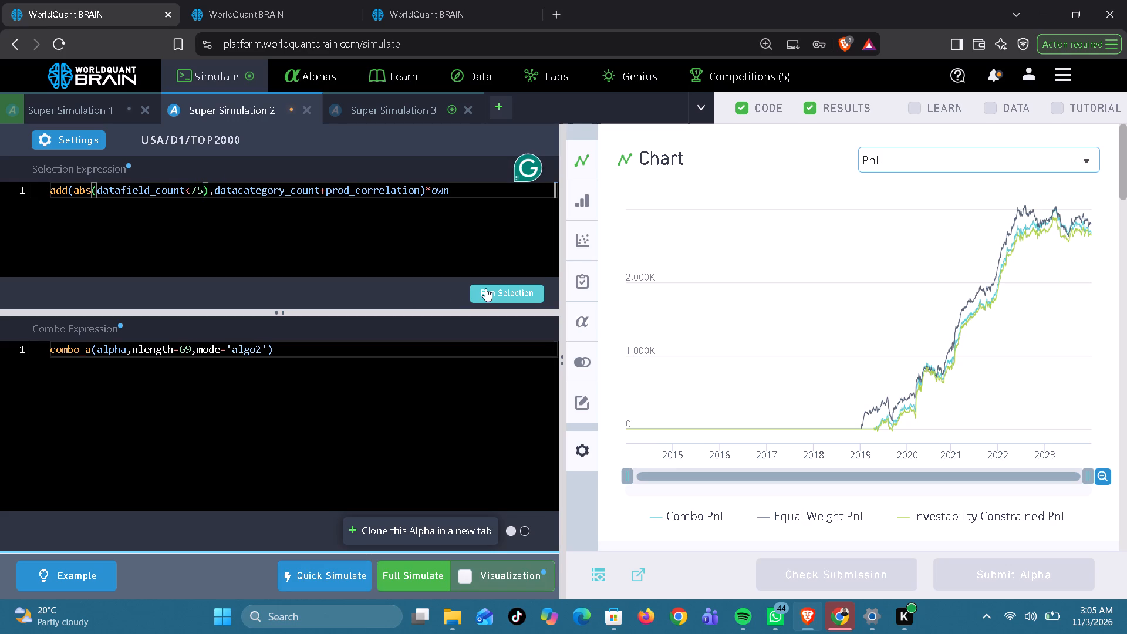
pyautogui.click(485, 288)
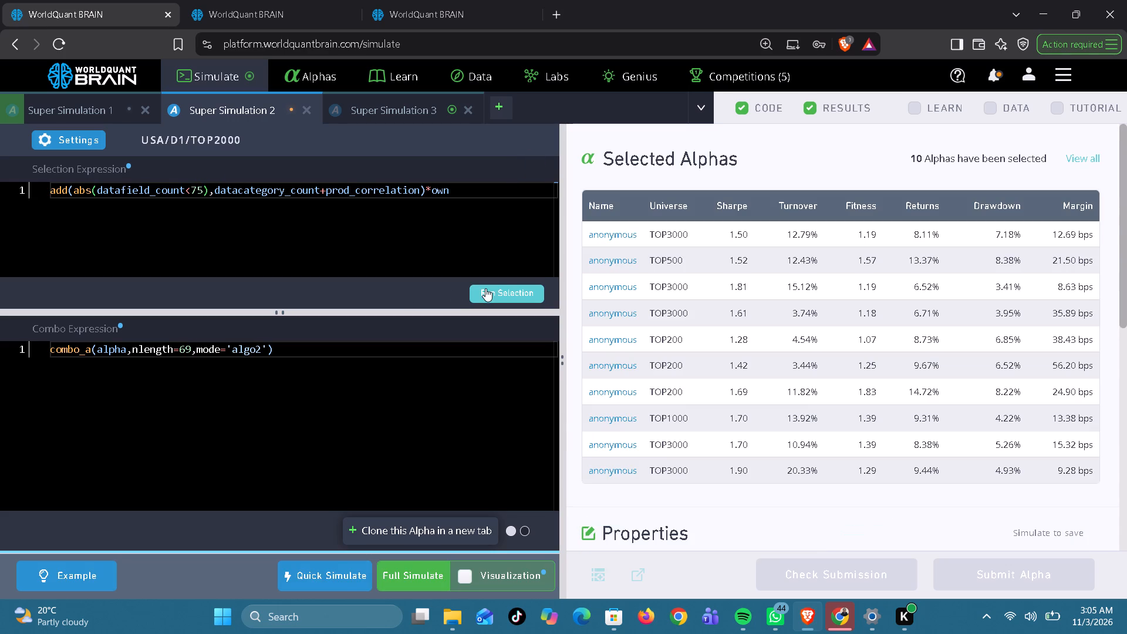
pyautogui.click(394, 574)
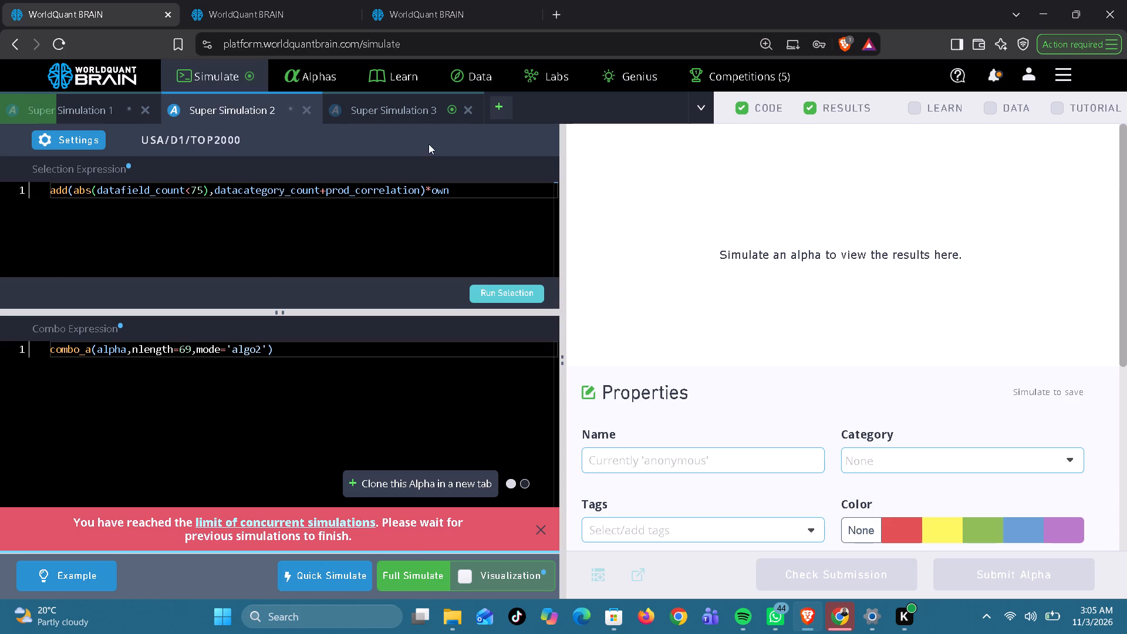
# View the PnL chart of the Super Simulation 3 result on the first page.
pyautogui.click(420, 115)
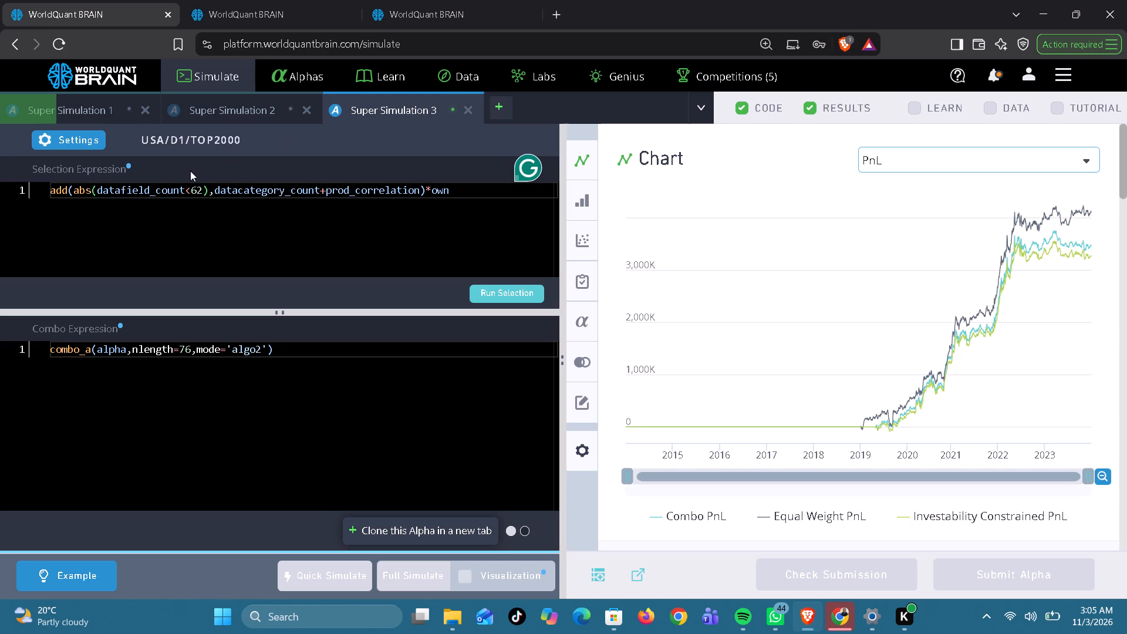
# Retry the pending full simulation in Super Simulation 2 of the second page until it starts.
pyautogui.click(244, 0)
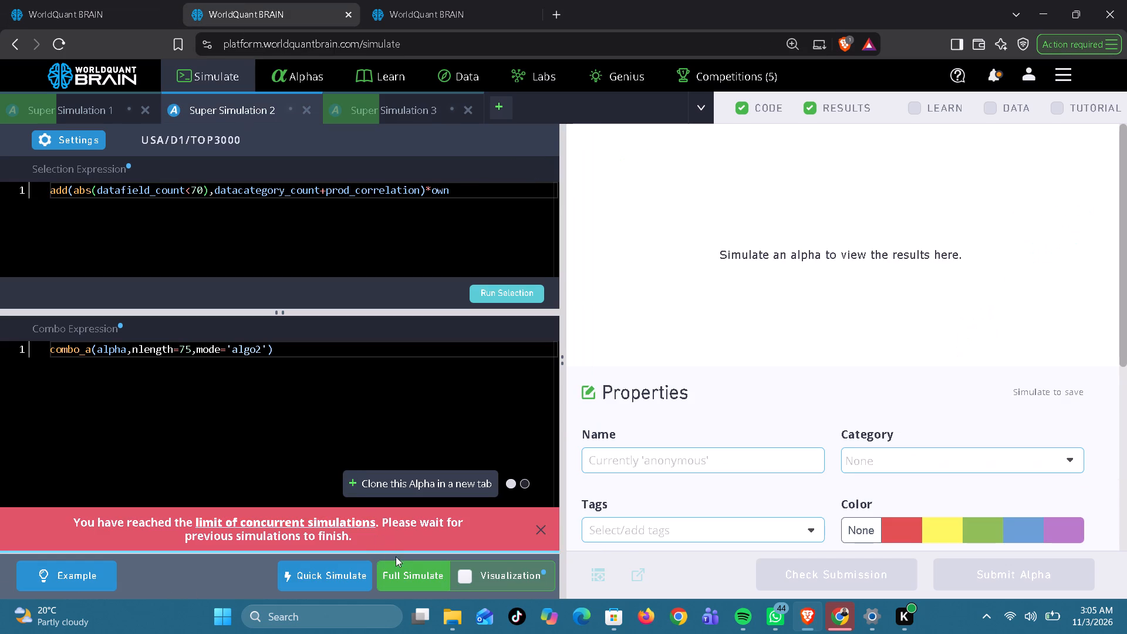
pyautogui.click(399, 562)
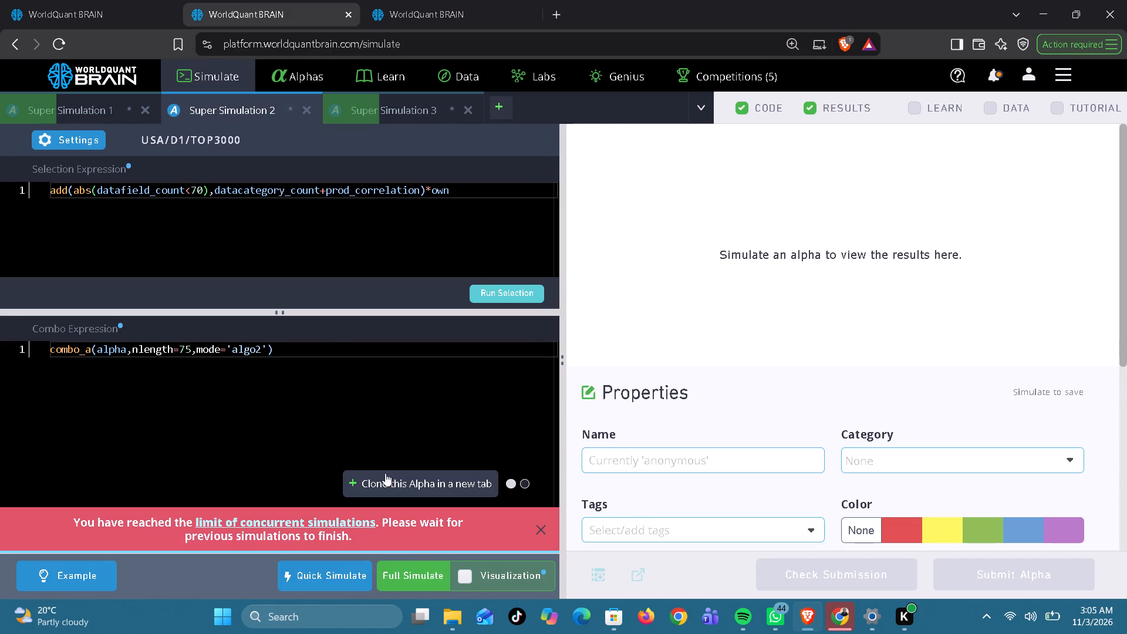
pyautogui.click(430, 571)
pyautogui.click(100, 7)
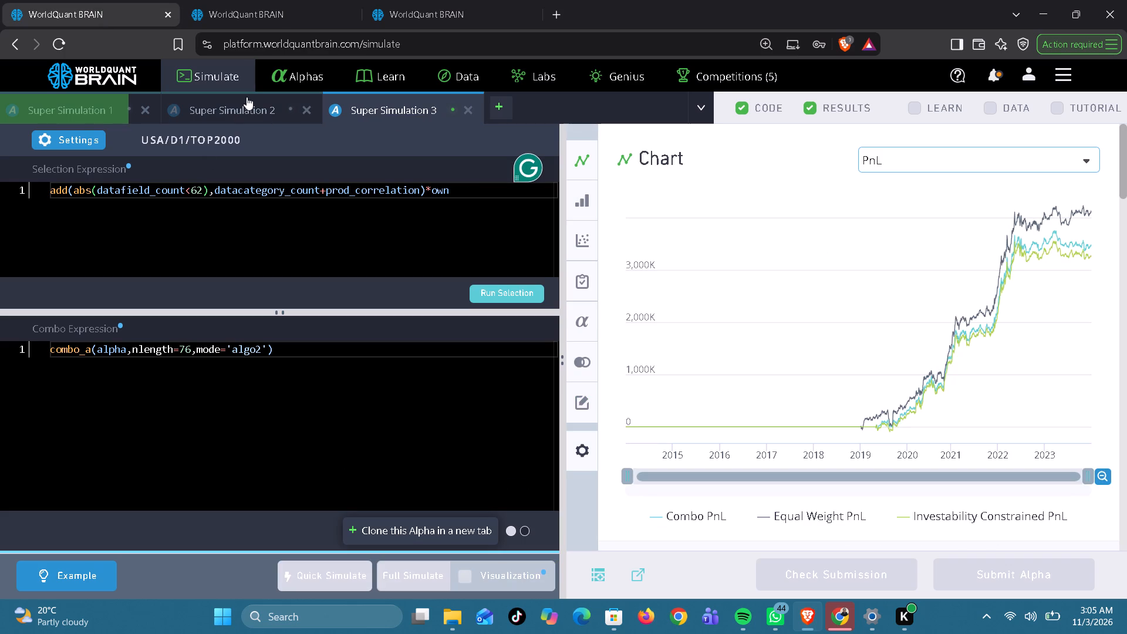
pyautogui.click(261, 10)
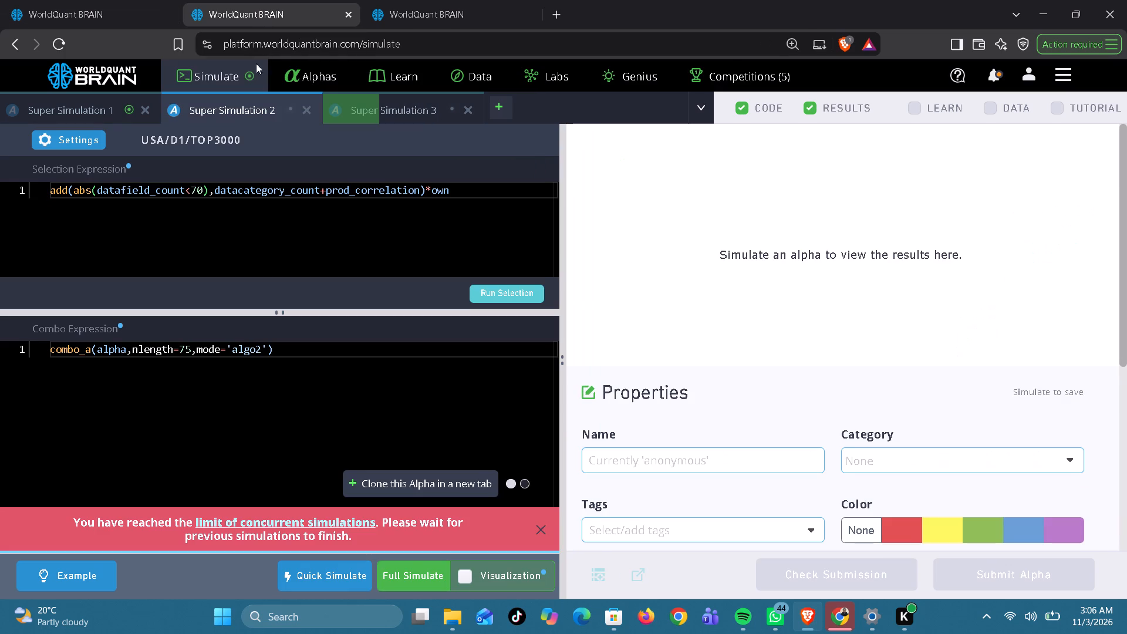
pyautogui.click(392, 565)
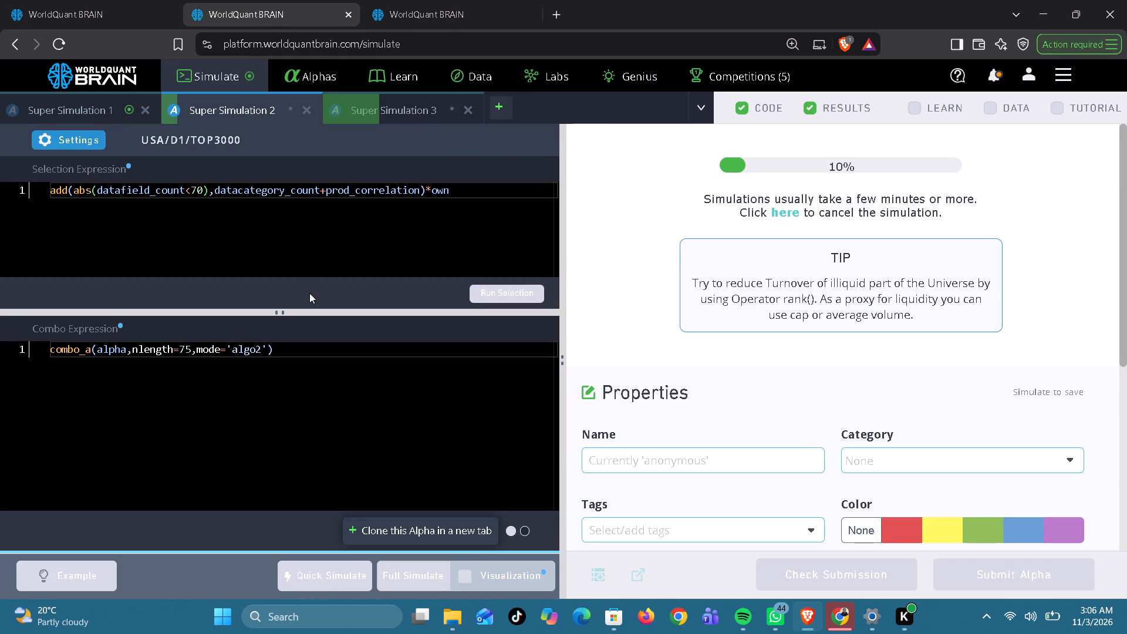
# In Super Simulation 3 of the first page, set nlength to 86, run the selection and start a full simulation.
pyautogui.click(139, 24)
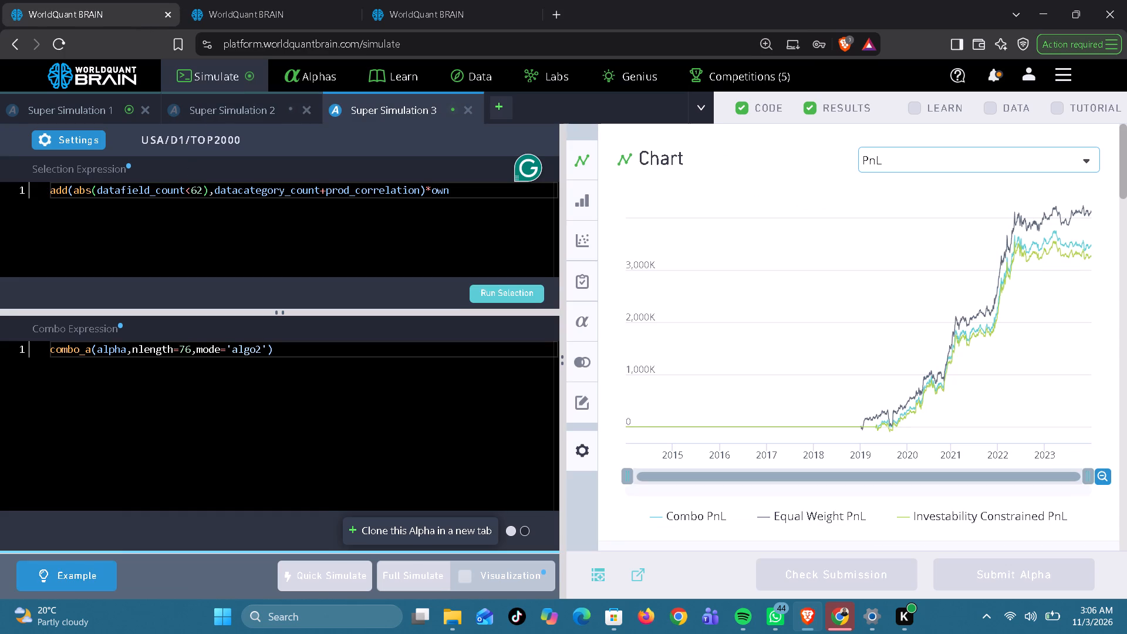
pyautogui.click(187, 348)
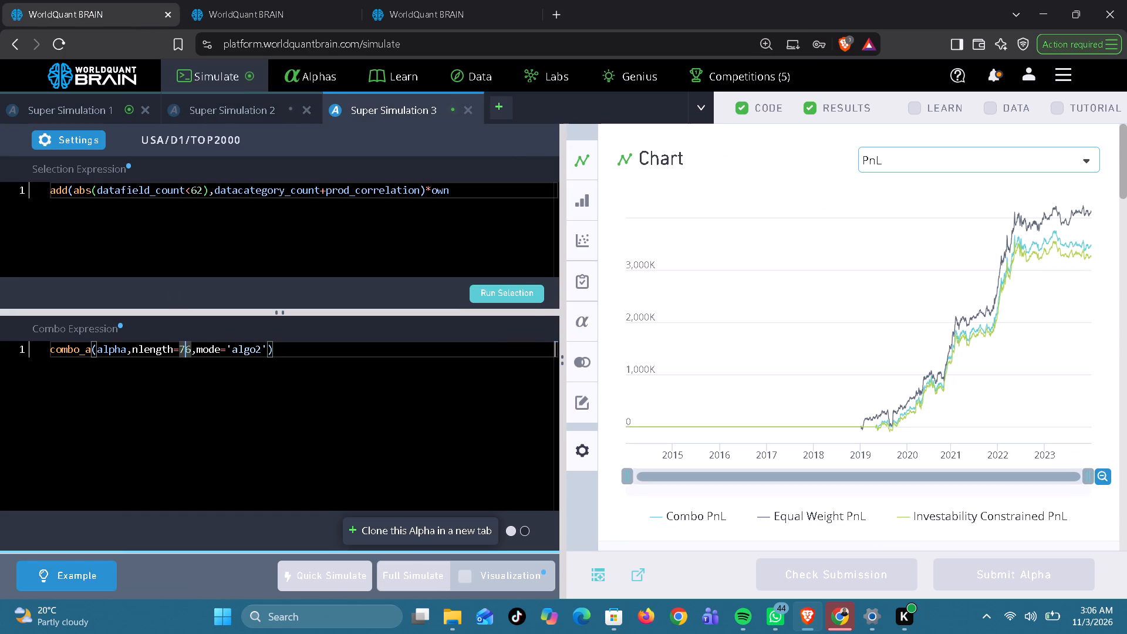
pyautogui.press('BackSpace')
pyautogui.press('8')
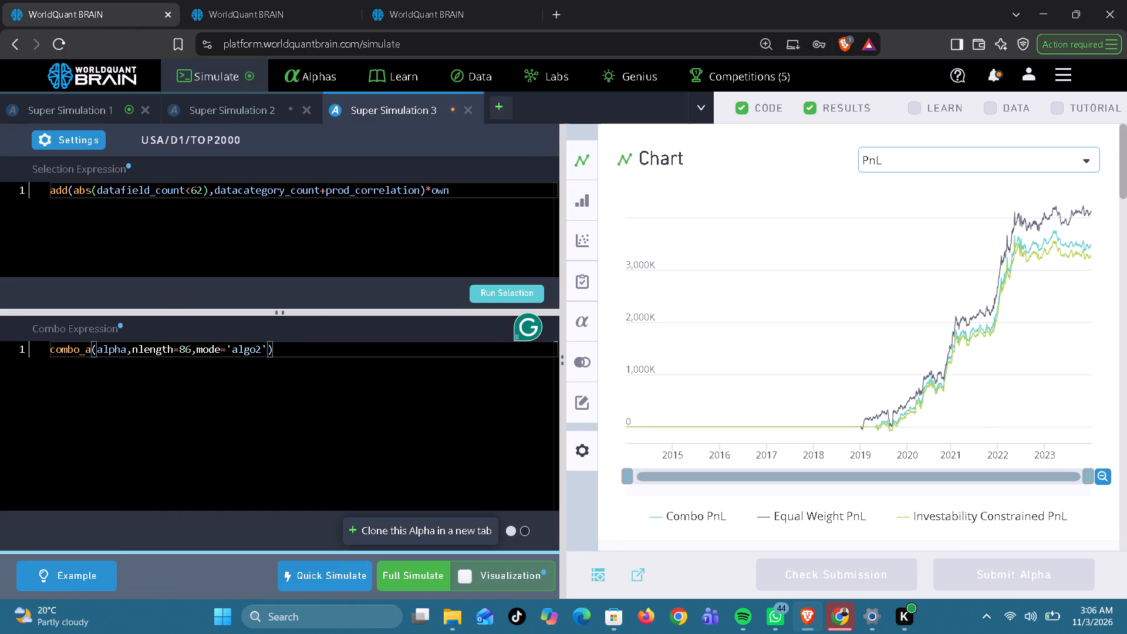
pyautogui.click(524, 295)
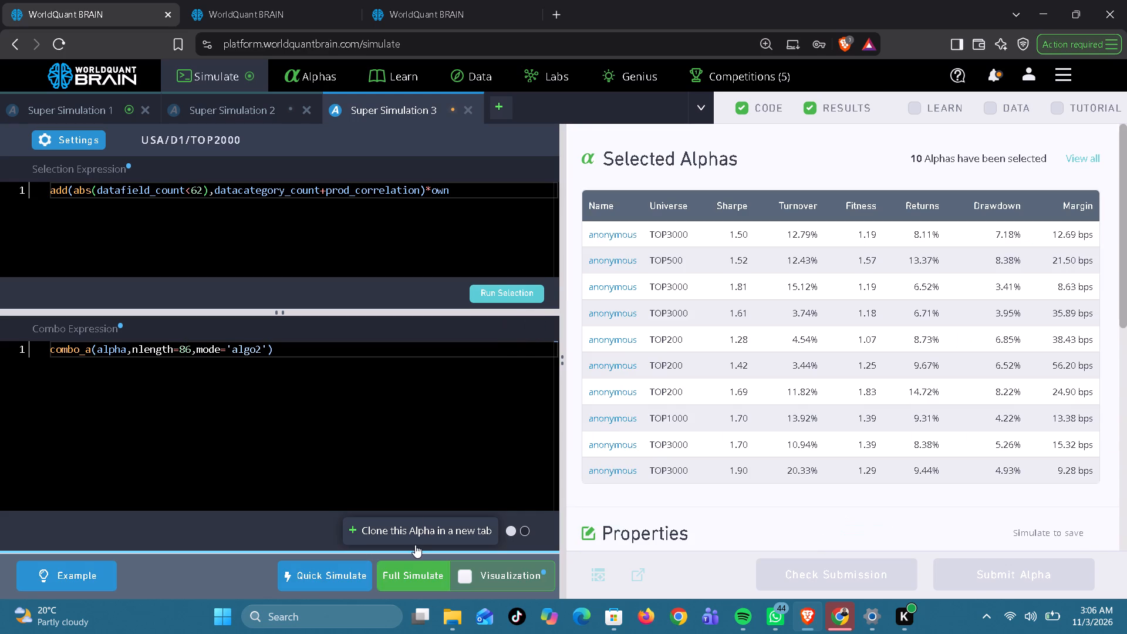
pyautogui.click(413, 571)
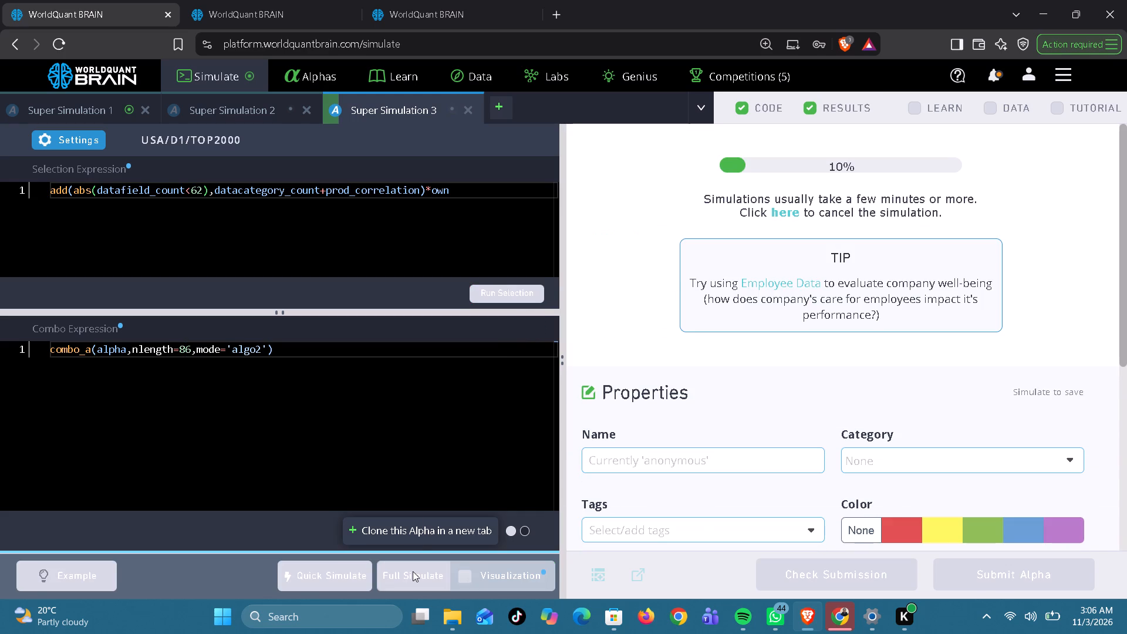
# In Super Simulation 1 of the second page, set nlength to 72, run the selection and start a full simulation.
pyautogui.click(293, 23)
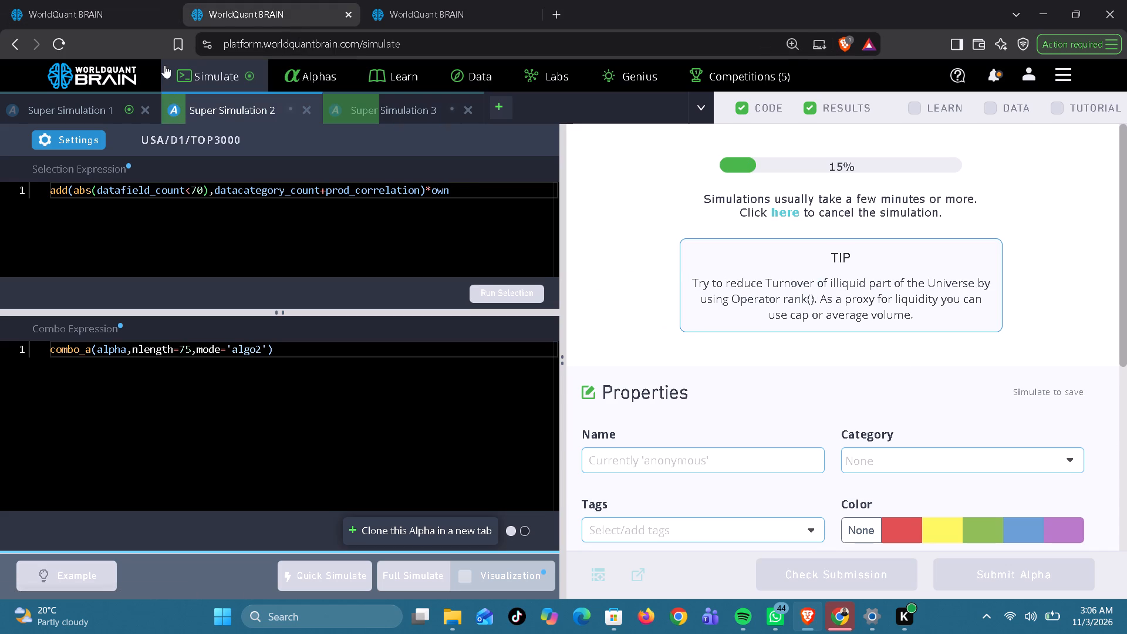
pyautogui.click(88, 110)
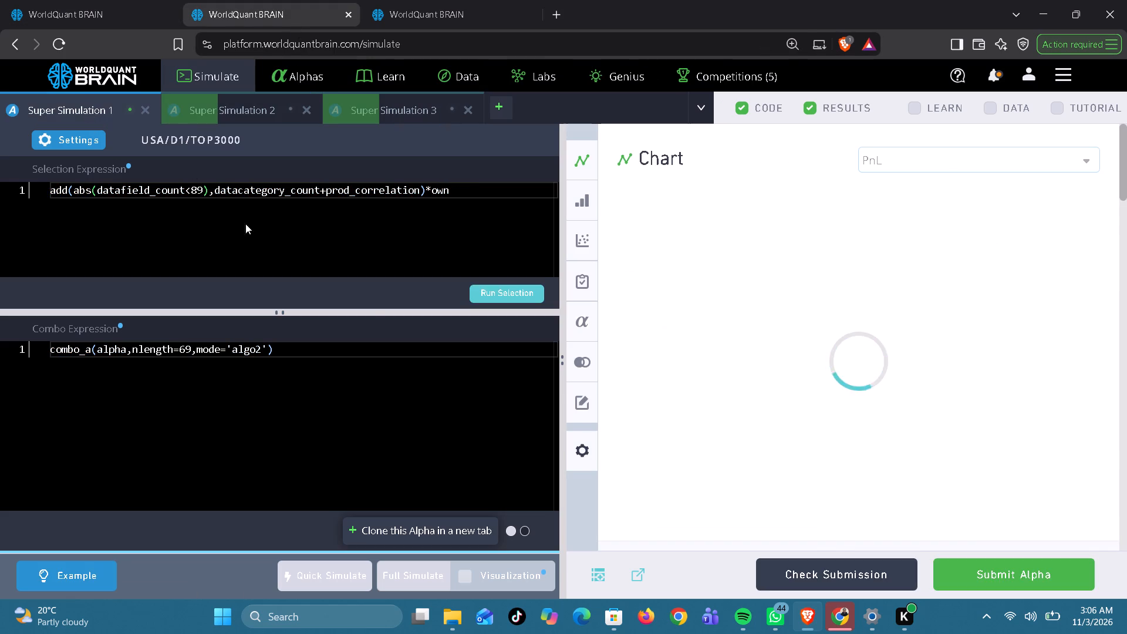
pyautogui.scroll(-3, 821, 384)
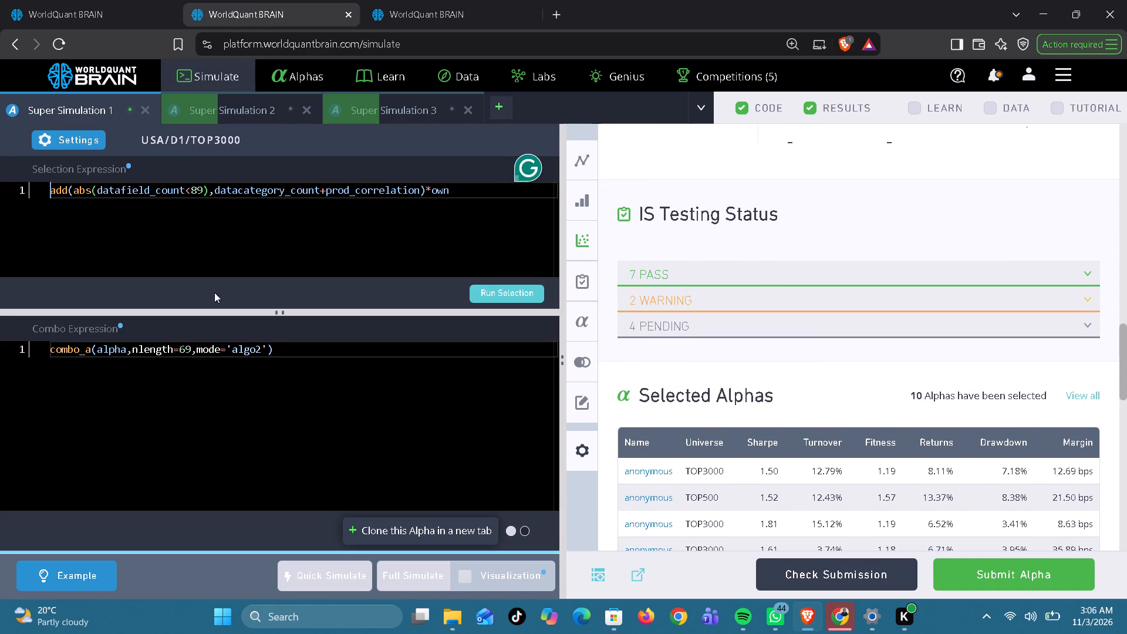
pyautogui.click(190, 348)
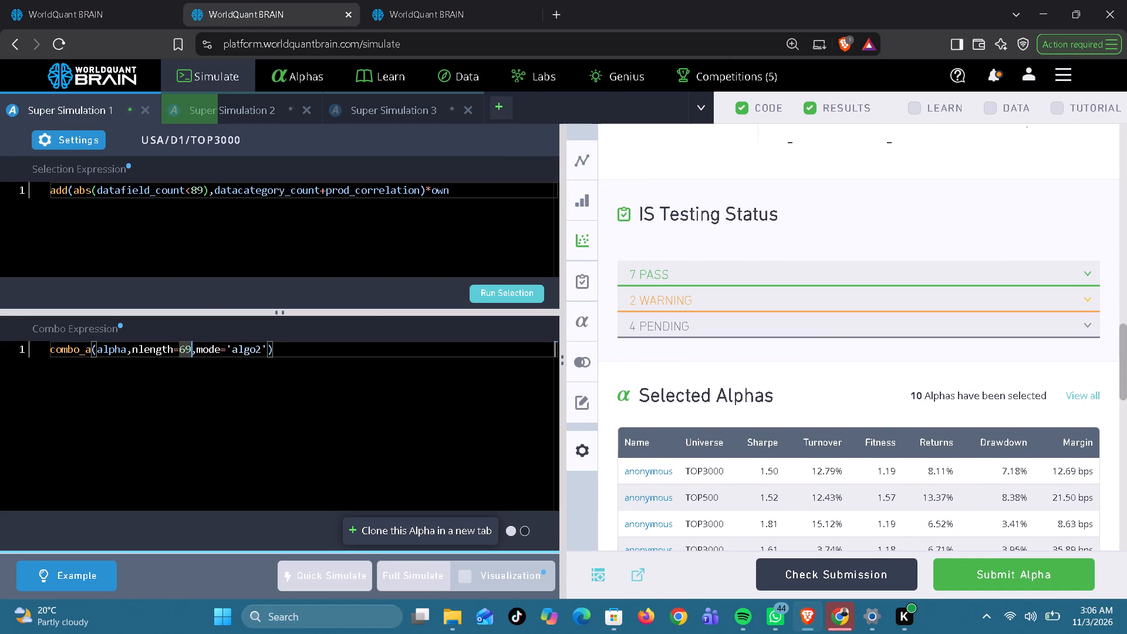
pyautogui.press('BackSpace')
pyautogui.press('BackSpace')
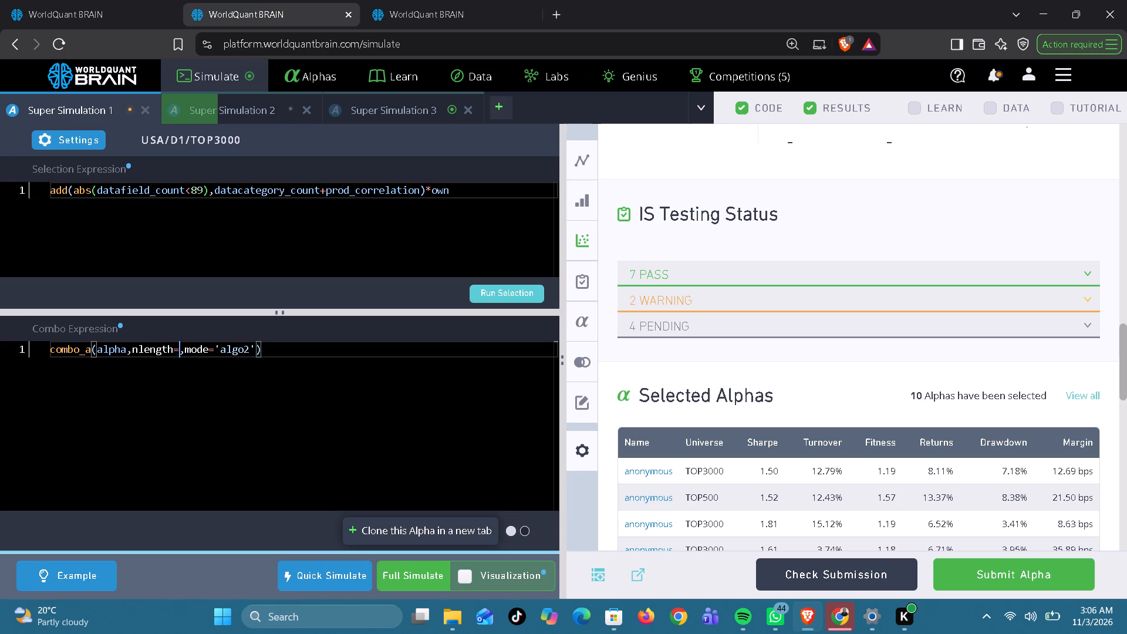
pyautogui.write('72')
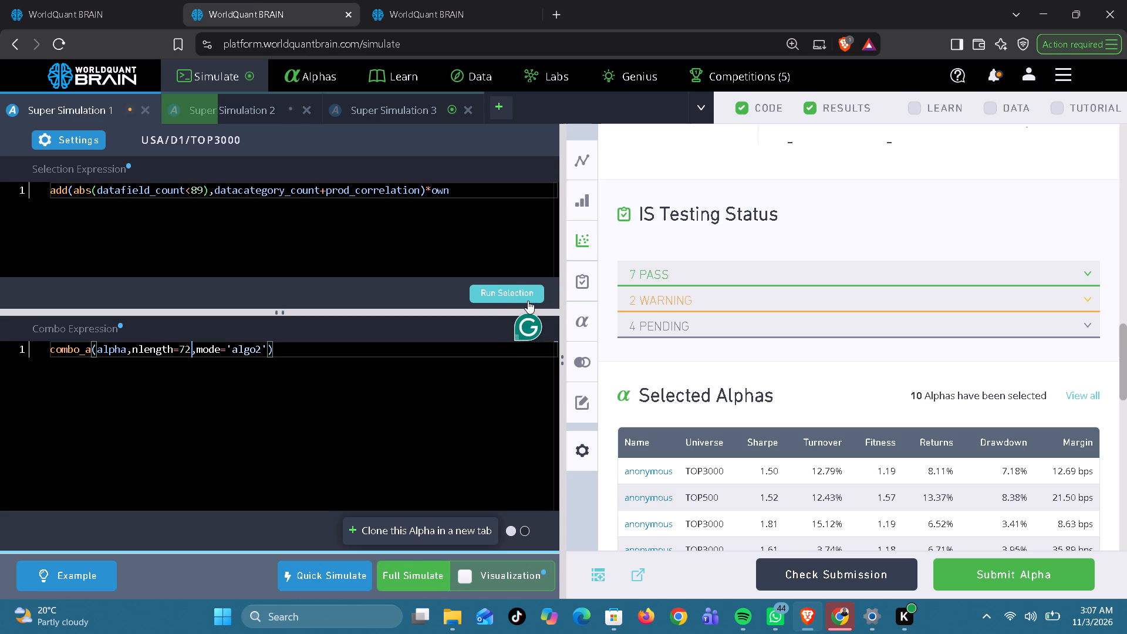
pyautogui.click(491, 296)
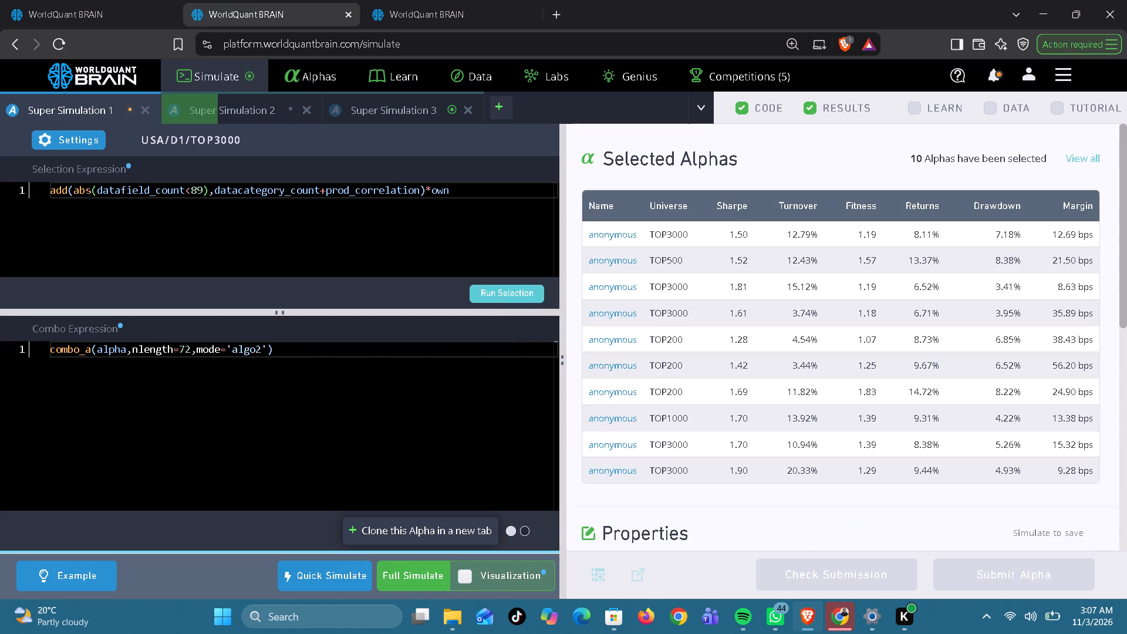
pyautogui.click(396, 574)
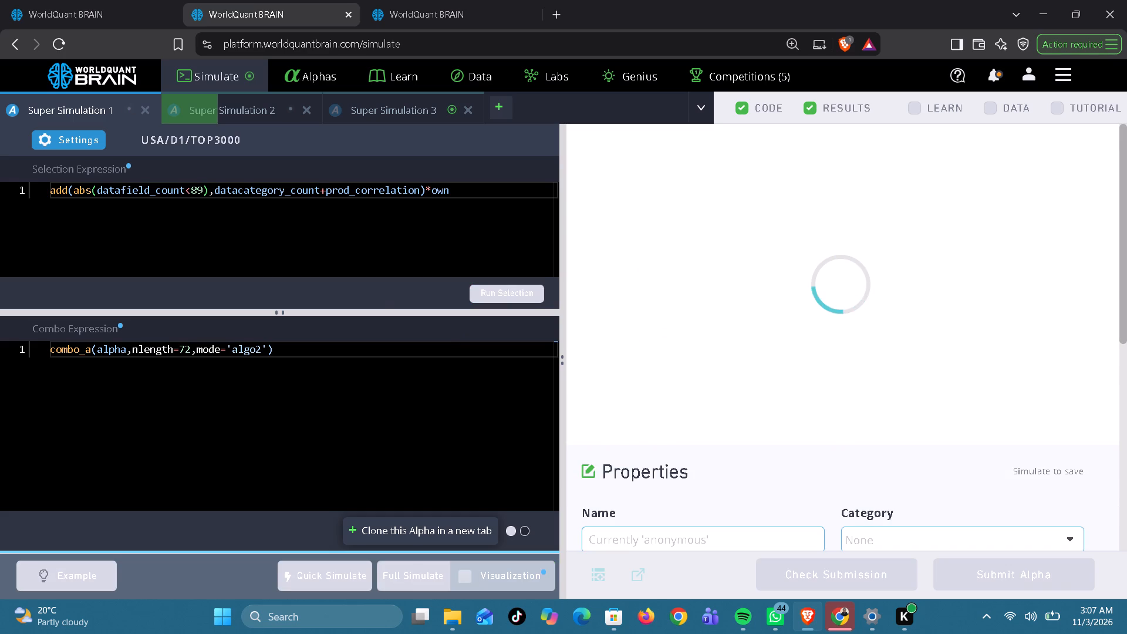
# In Super Simulation 3 of the second page, set nlength to 75, run the selection and start a full simulation.
pyautogui.click(394, 103)
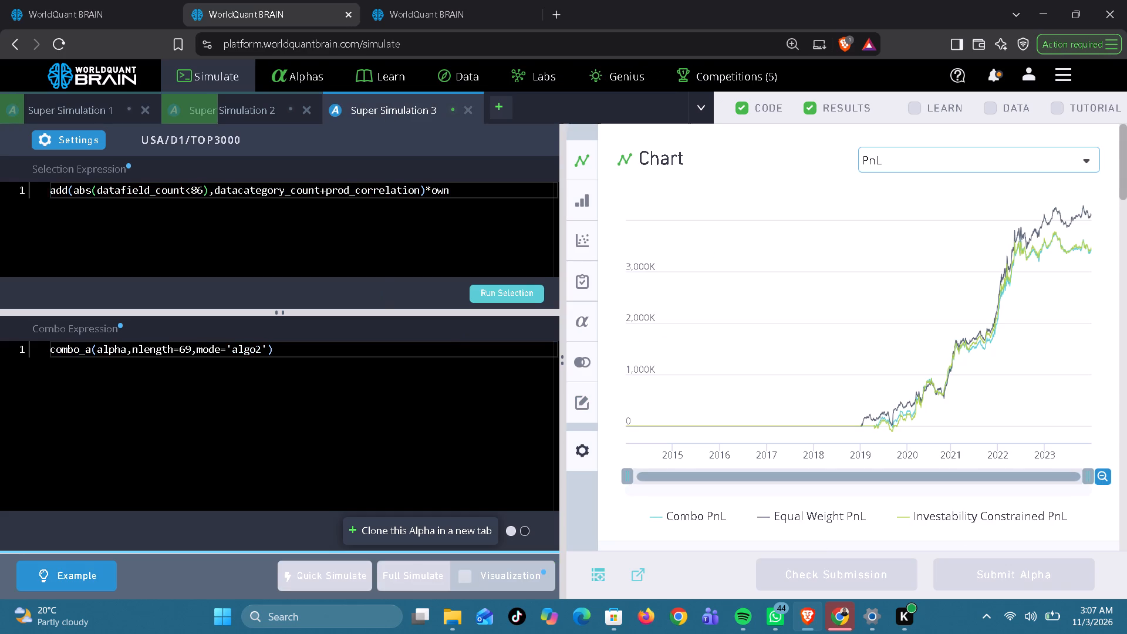
pyautogui.click(188, 343)
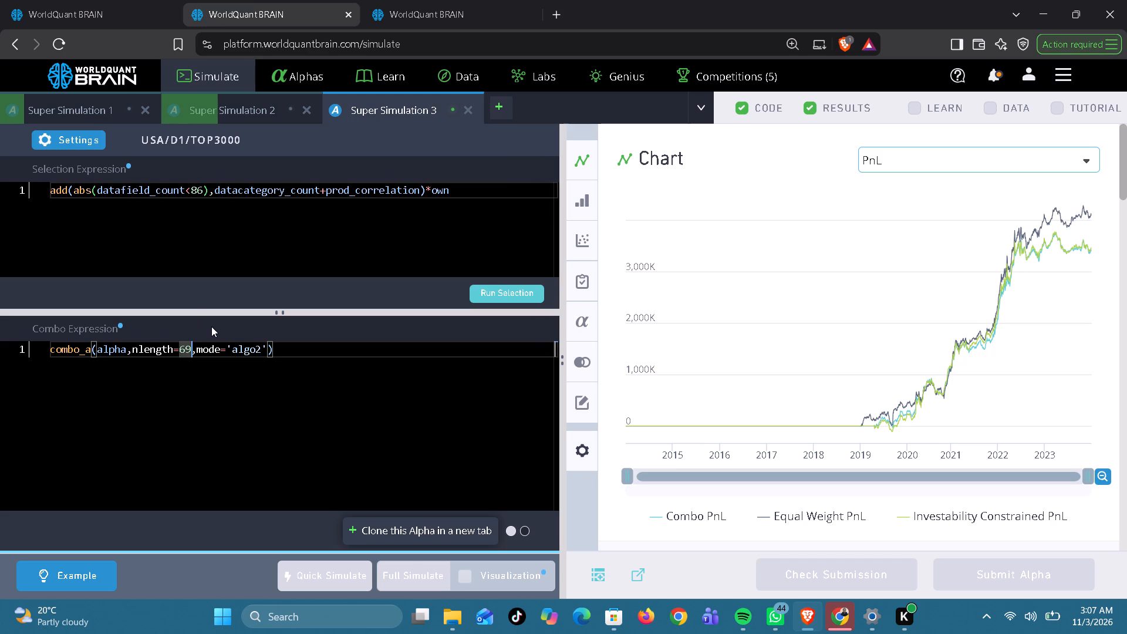
pyautogui.press('BackSpace')
pyautogui.press('BackSpace')
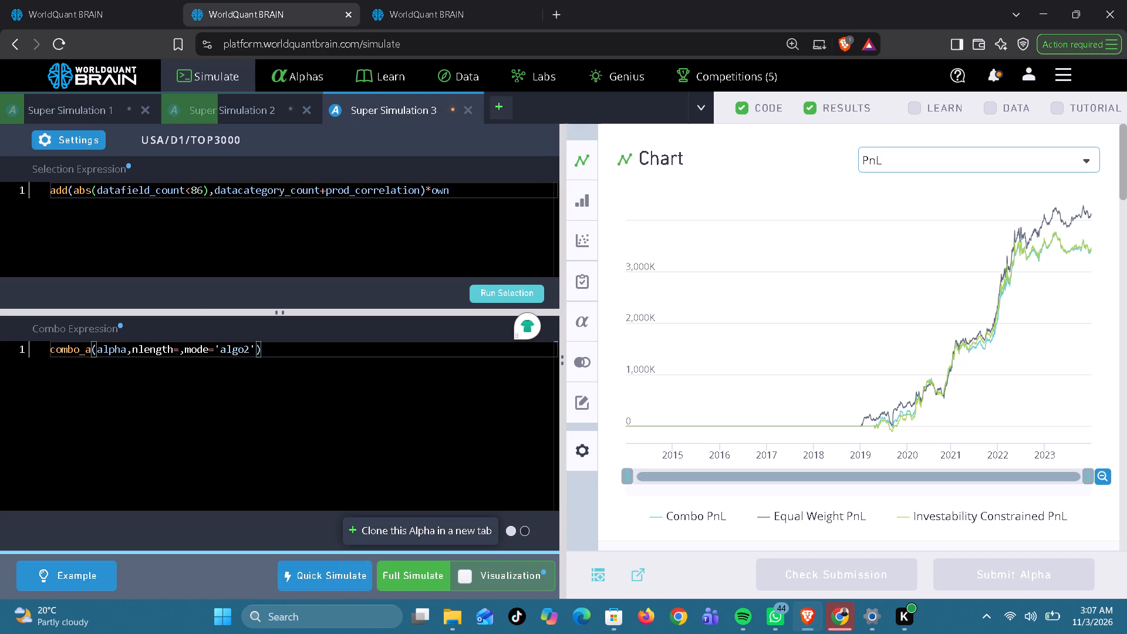
pyautogui.write('75')
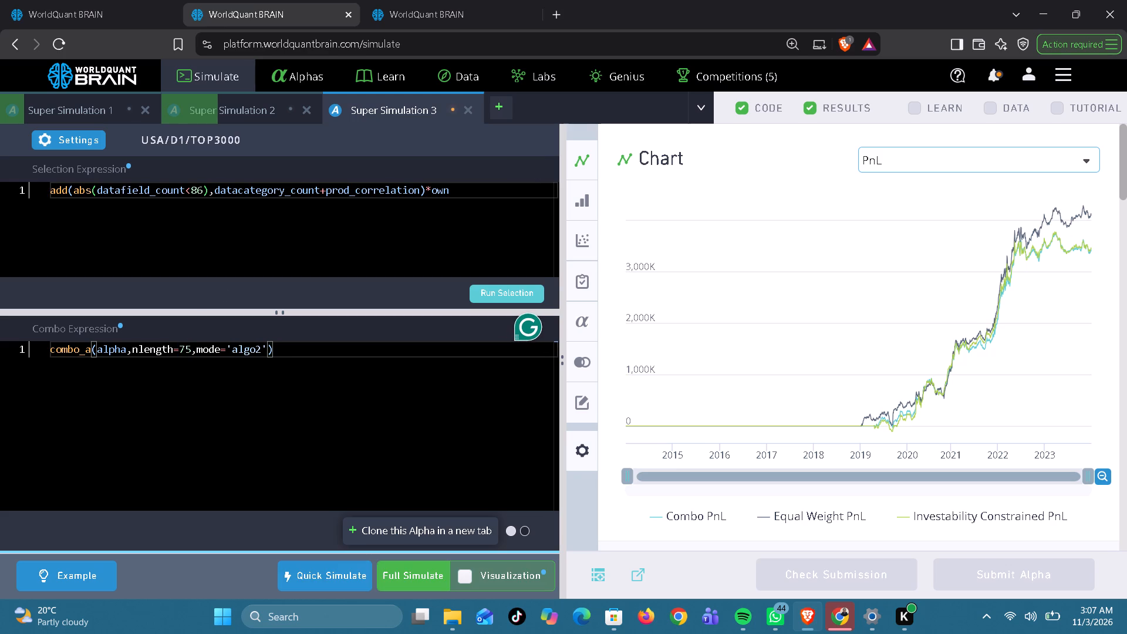
pyautogui.click(511, 288)
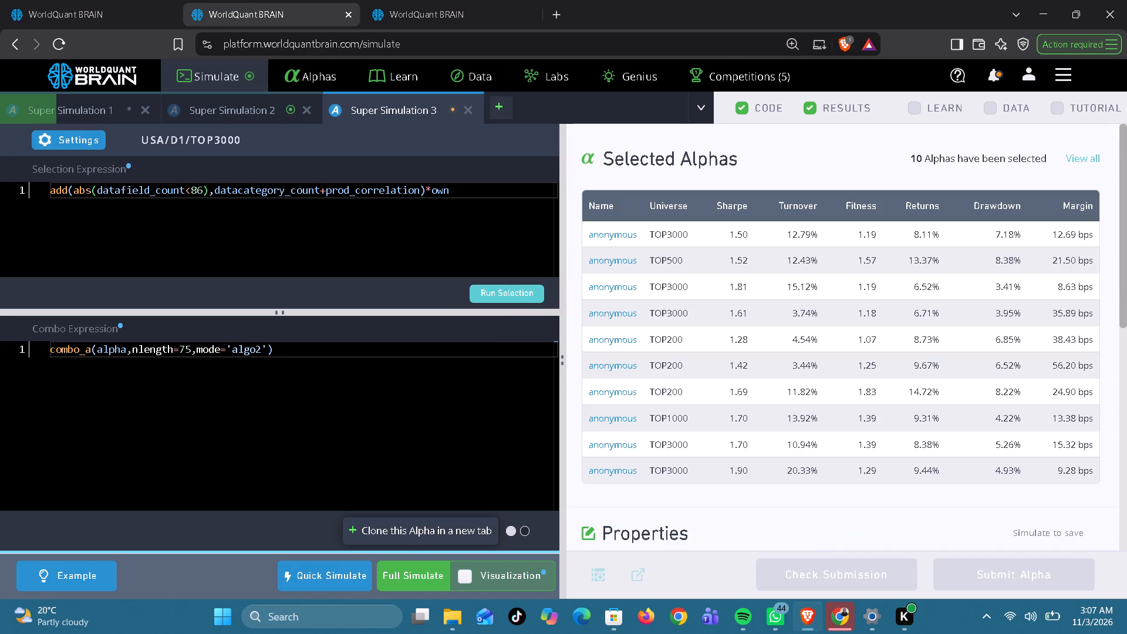
pyautogui.click(401, 570)
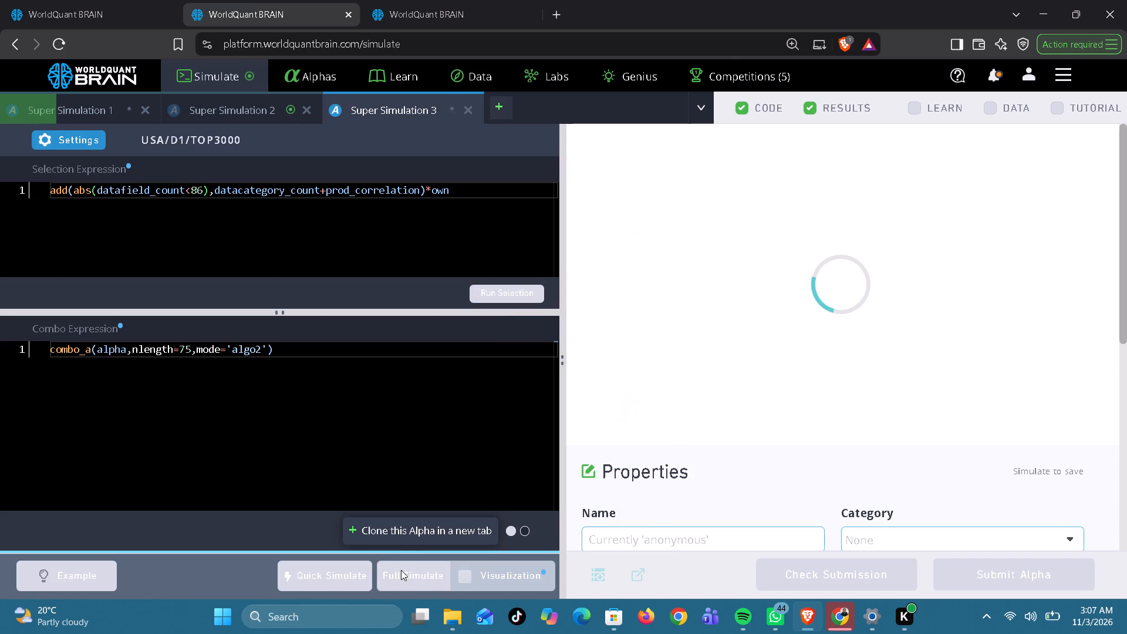
# In Super Simulation 1 of the third page, set nlength to 76, run the selection and try to start a full simulation.
pyautogui.click(459, 14)
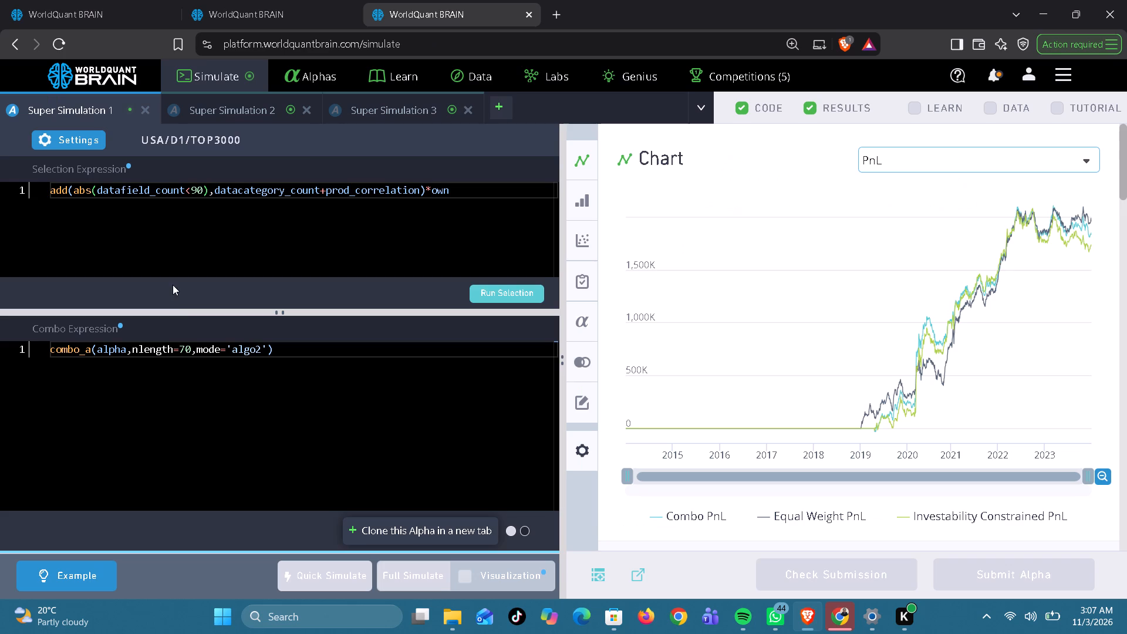
pyautogui.click(188, 345)
pyautogui.press('BackSpace')
pyautogui.press('6')
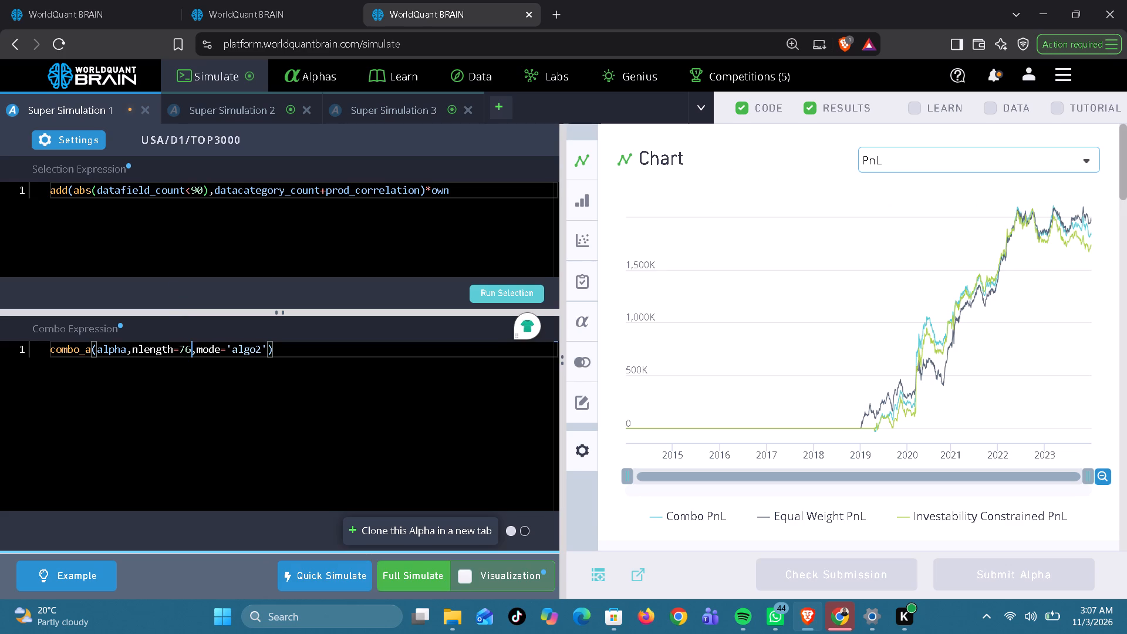
pyautogui.click(475, 291)
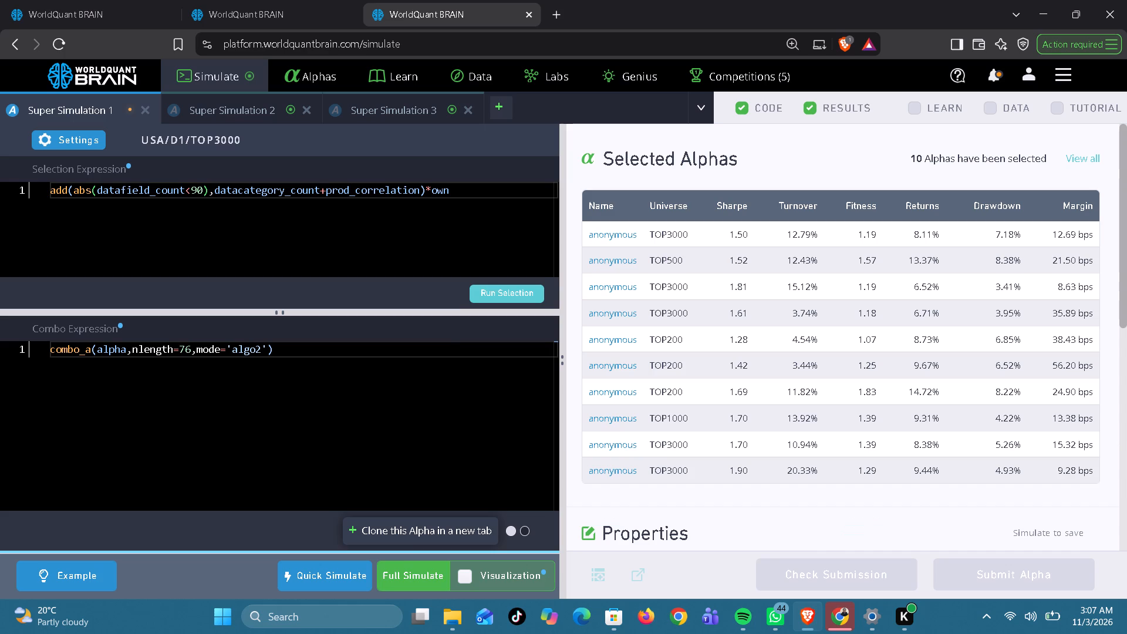
pyautogui.click(401, 575)
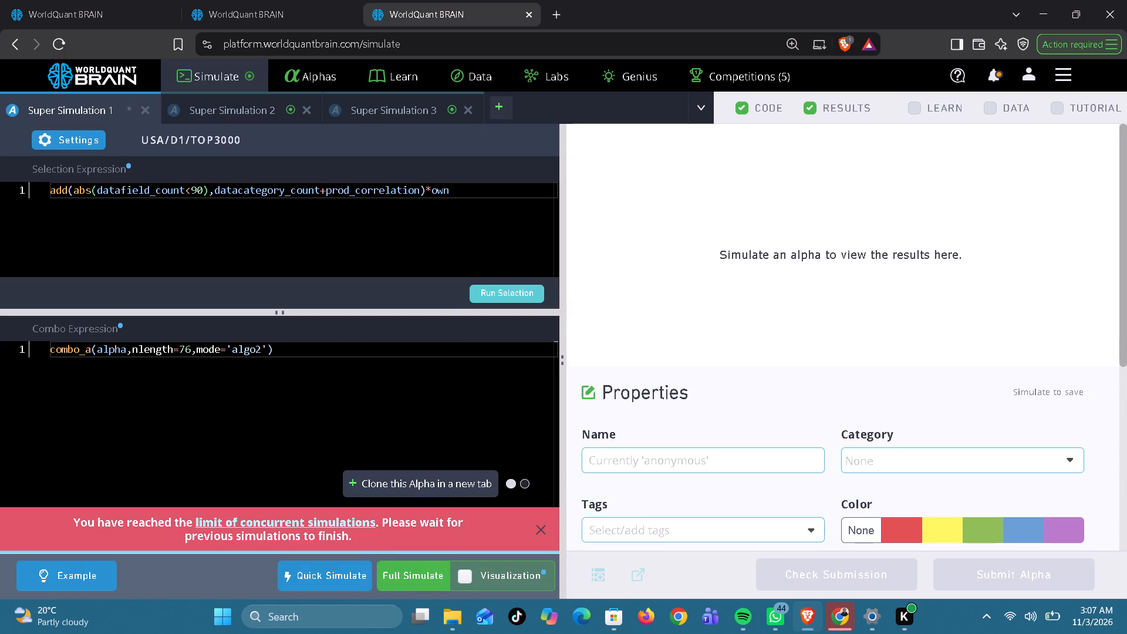
# In Super Simulation 2 of the third page, set nlength to 65 and run the selection.
pyautogui.click(238, 109)
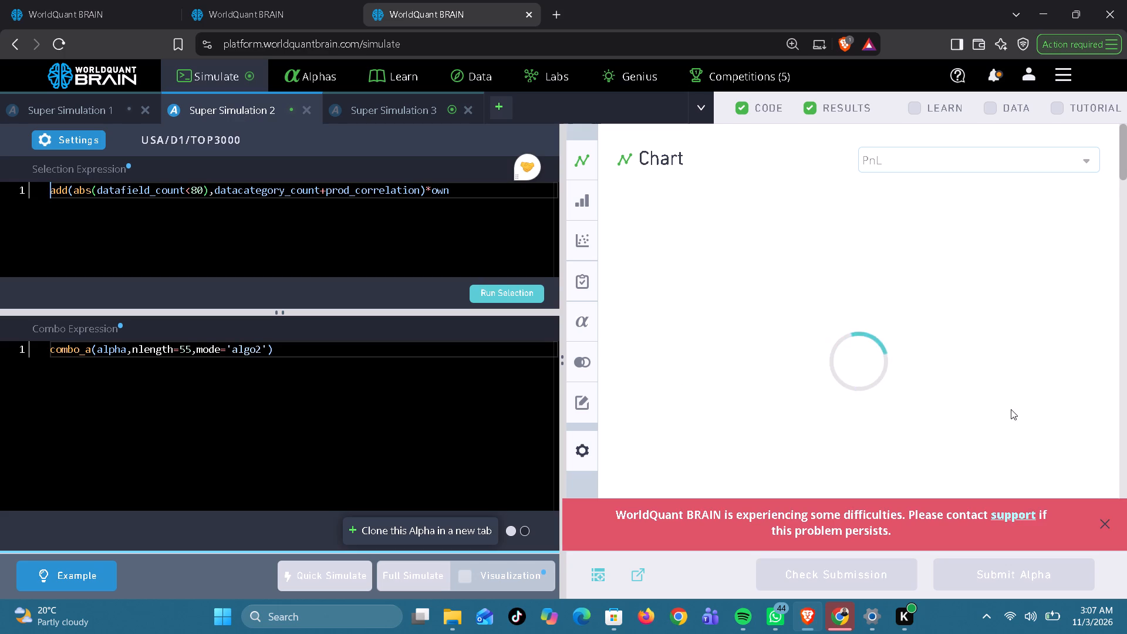
pyautogui.click(1105, 521)
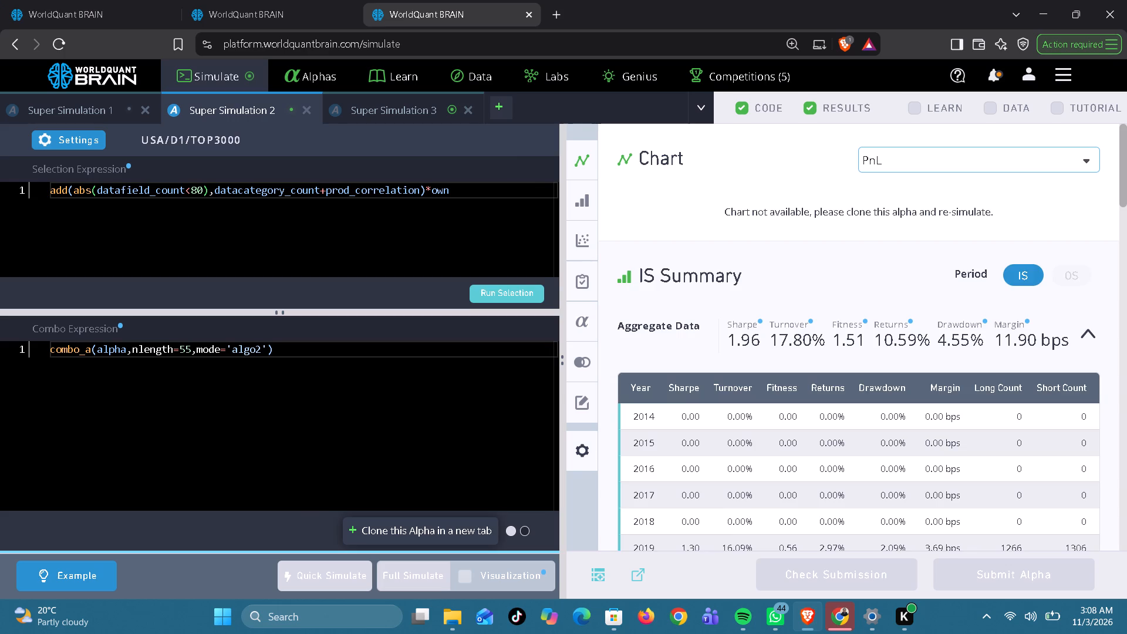
pyautogui.click(184, 350)
pyautogui.press('BackSpace')
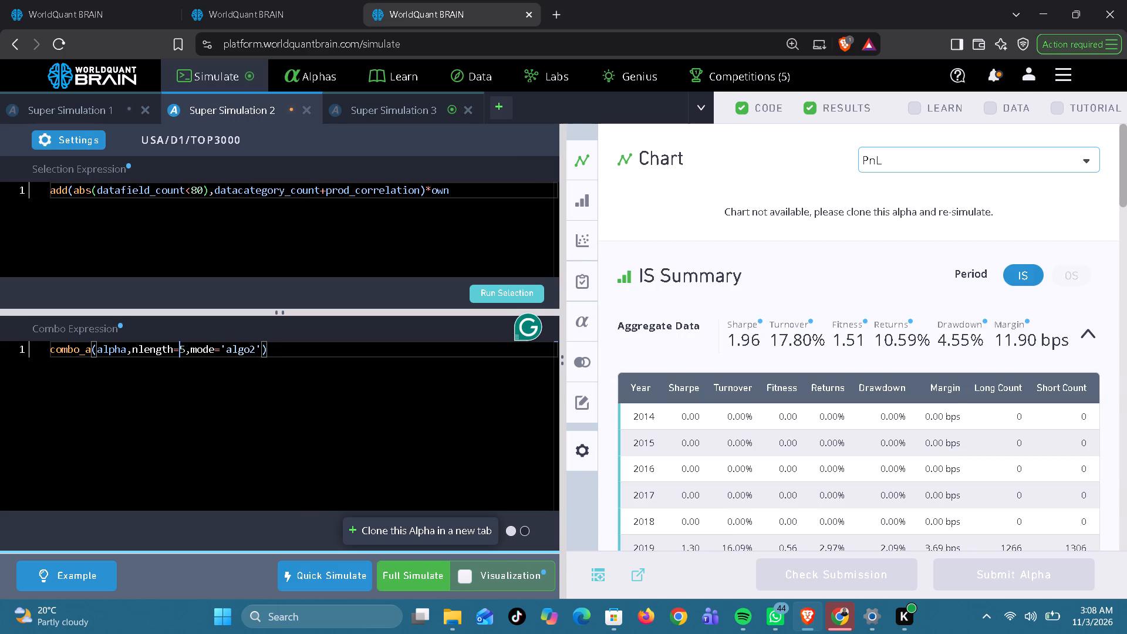
pyautogui.press('6')
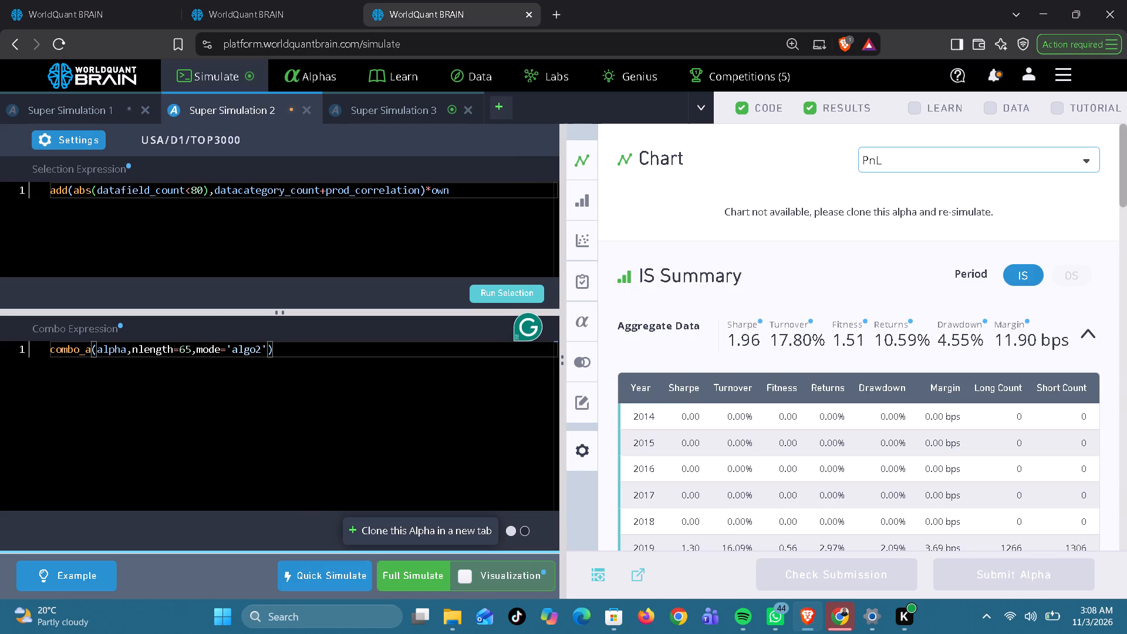
pyautogui.click(509, 286)
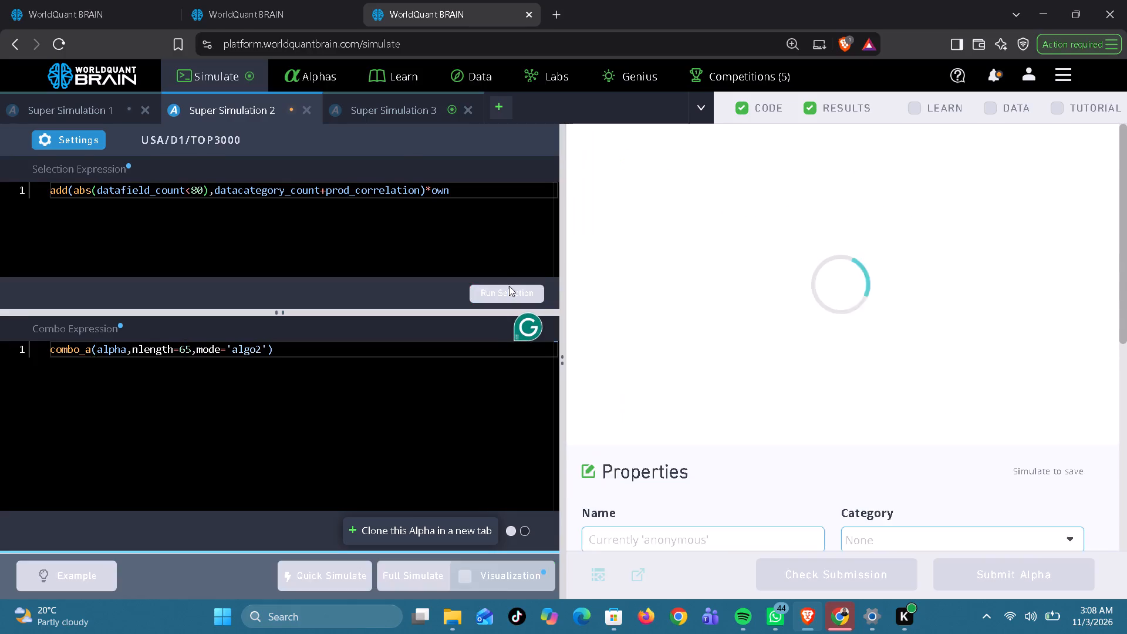